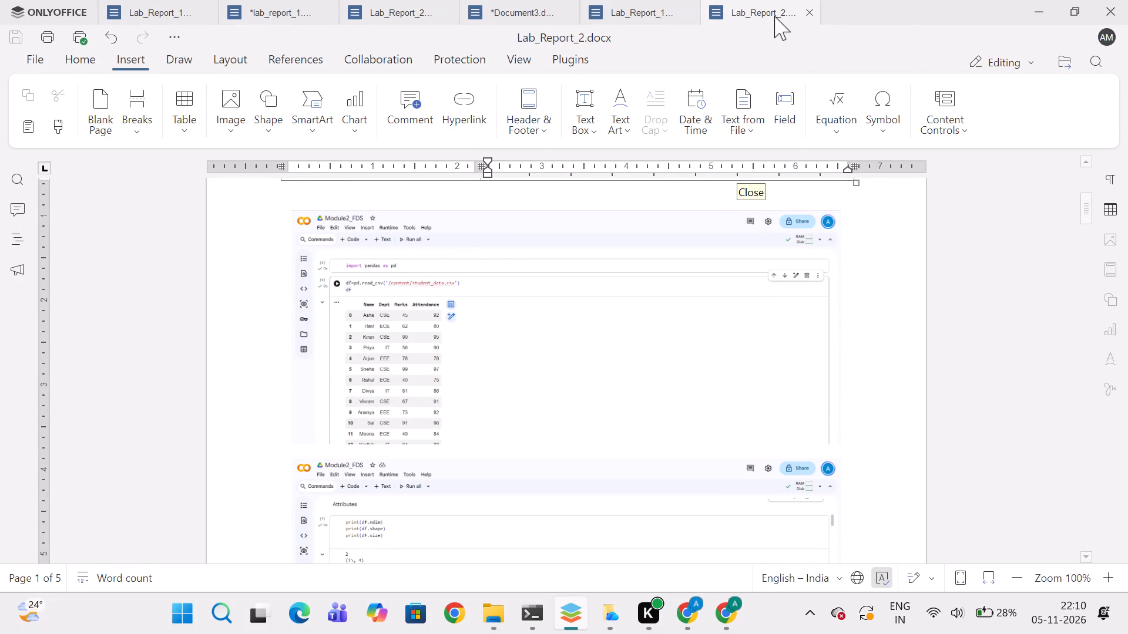
Bring up the available tab actions for the open Lab_Report_2.docx document.
{"action": "right_click", "coordinate": [774, 16]}
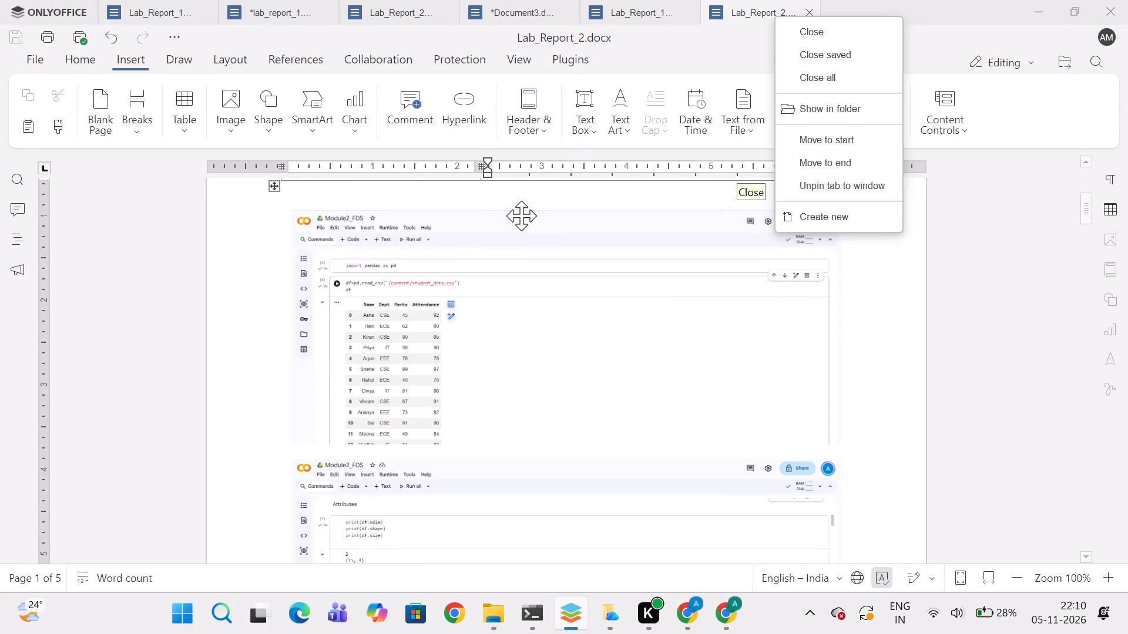
Create a new blank text document.
{"action": "left_click", "coordinate": [45, 0]}
{"action": "left_click", "coordinate": [363, 133]}
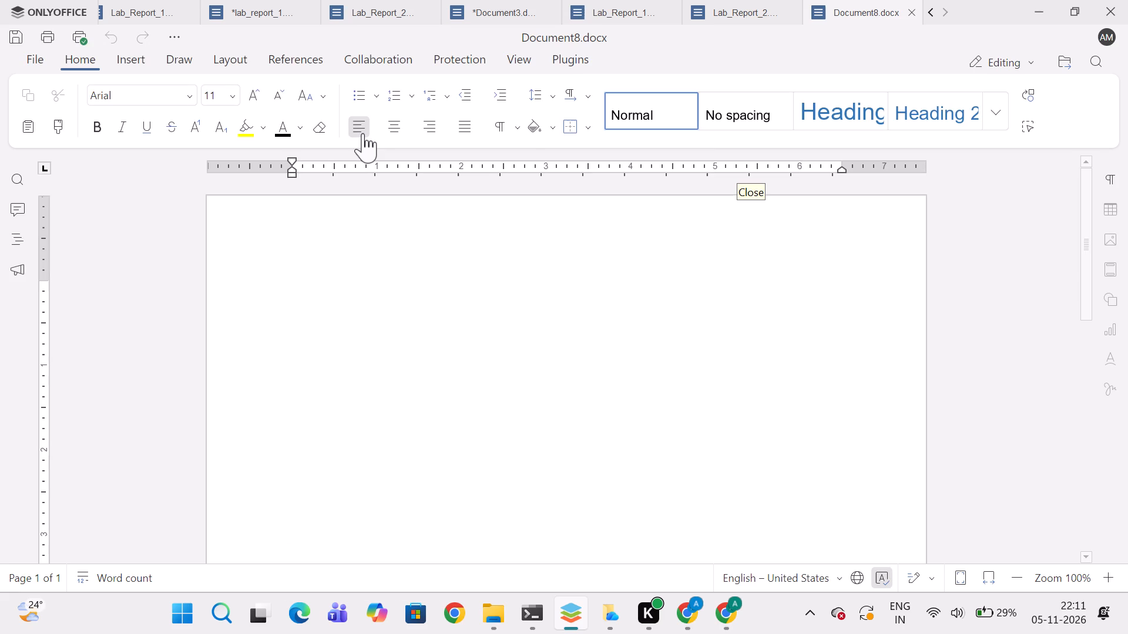
Copy the student details and assessment tables from Lab_Report_2.docx into the new blank document.
{"action": "left_click", "coordinate": [701, 11]}
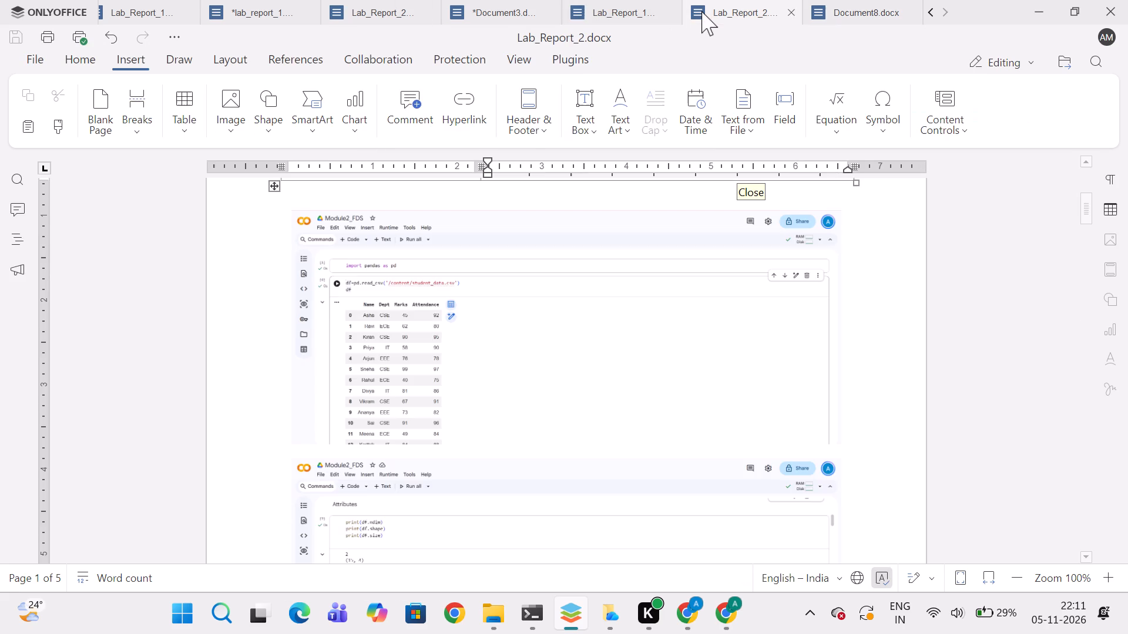
{"action": "scroll", "coordinate": [427, 324], "scroll_direction": "up", "scroll_amount": 14}
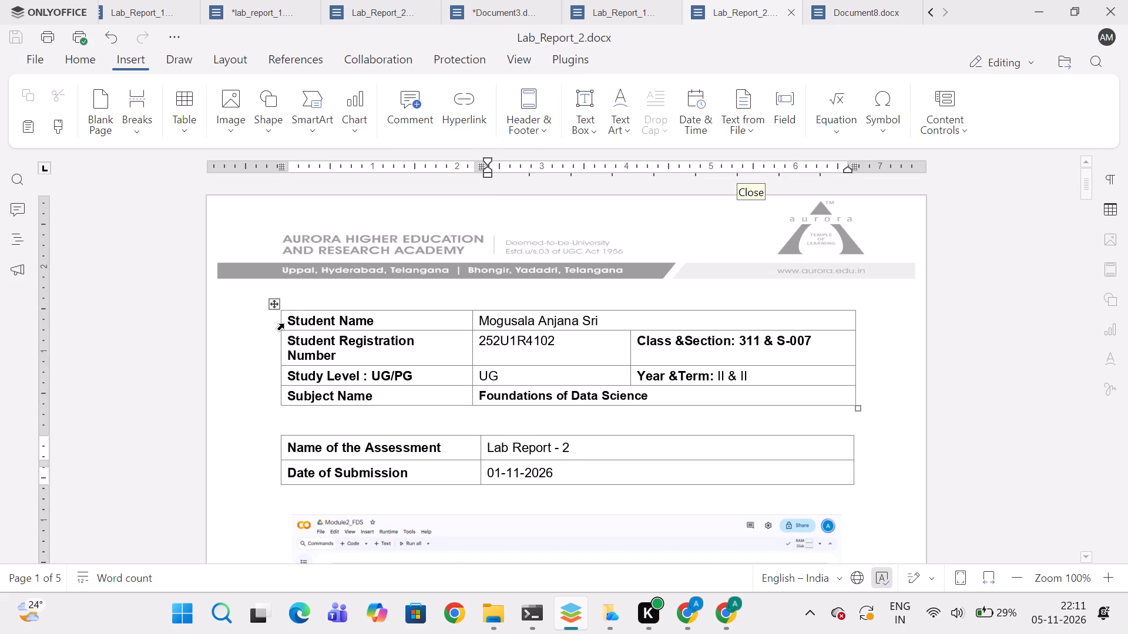
{"action": "left_click_drag", "start_coordinate": [269, 323], "coordinate": [272, 471]}
{"action": "key", "text": "ctrl+c"}
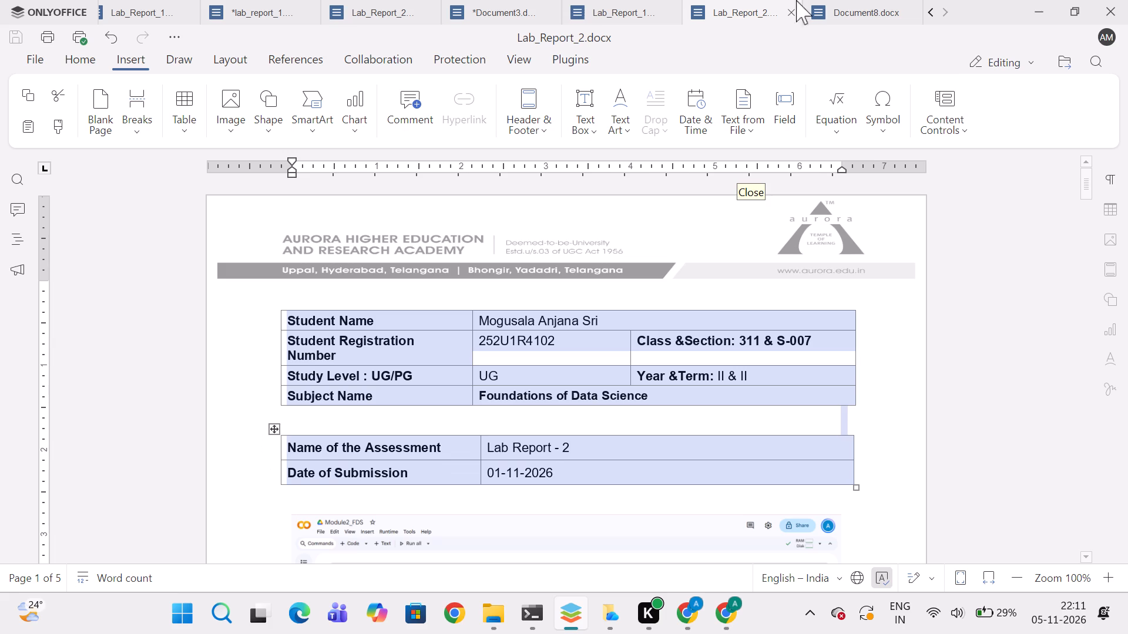
{"action": "left_click", "coordinate": [835, 0]}
{"action": "key", "text": "ctrl+v"}
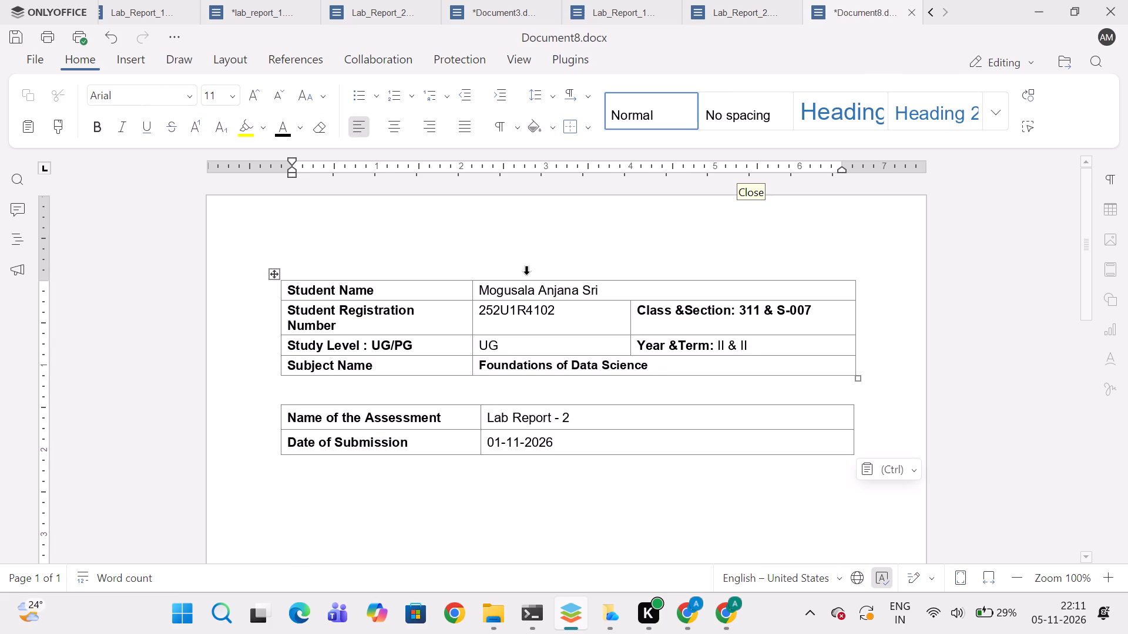
Copy the Aurora banner image from the header of Lab_Report_2.docx into the new document's header.
{"action": "left_click", "coordinate": [718, 6]}
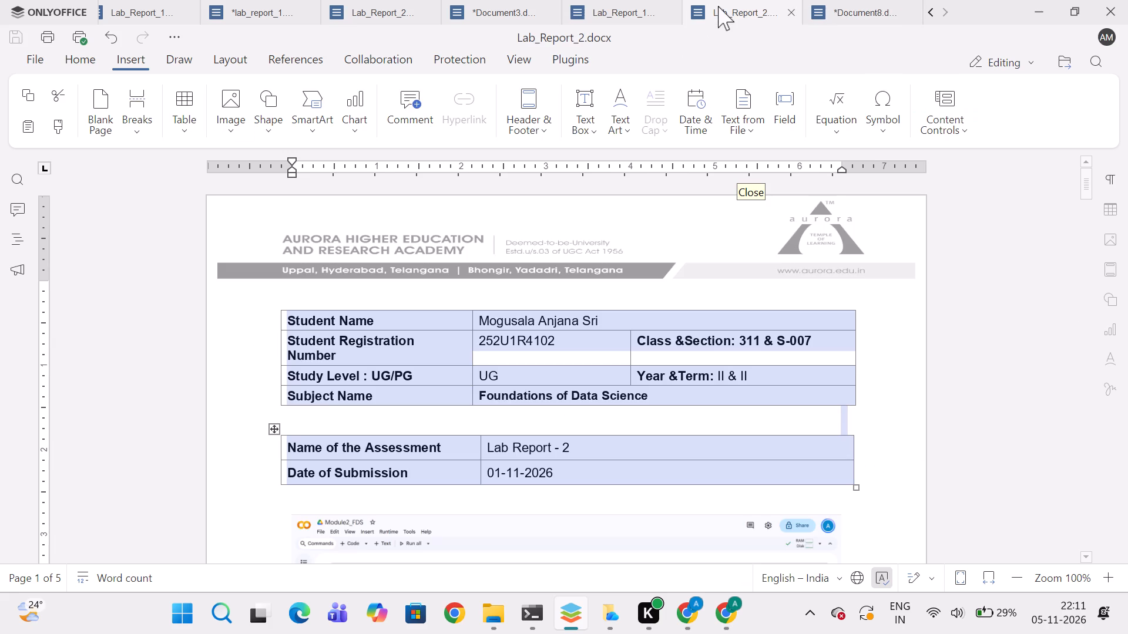
{"action": "double_click", "coordinate": [469, 219]}
{"action": "left_click", "coordinate": [469, 219]}
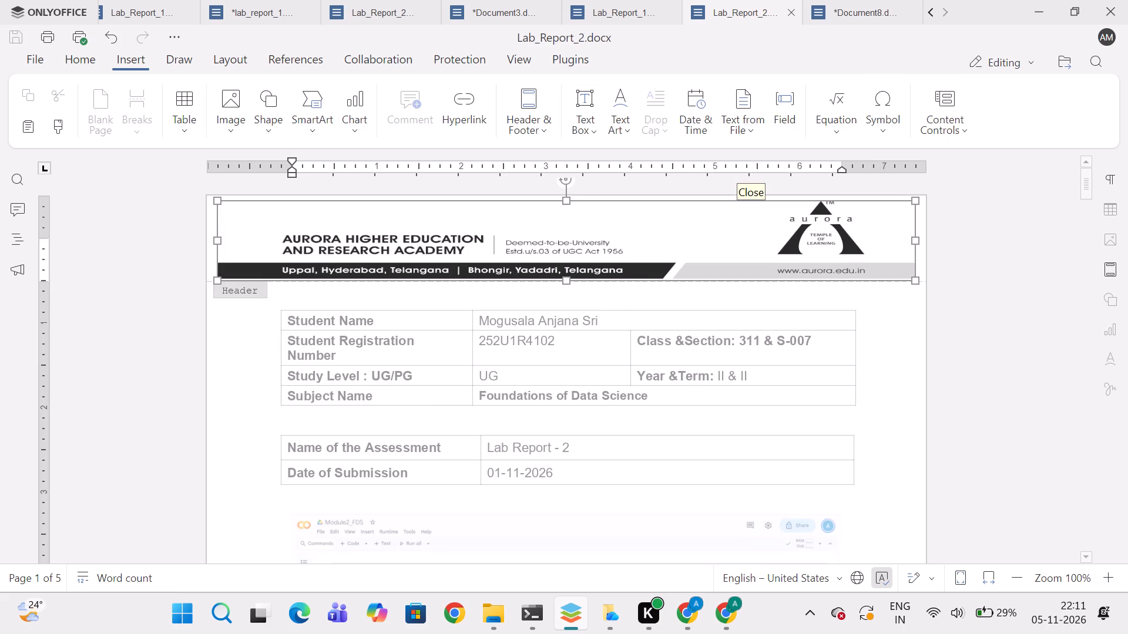
{"action": "key", "text": "ctrl+c"}
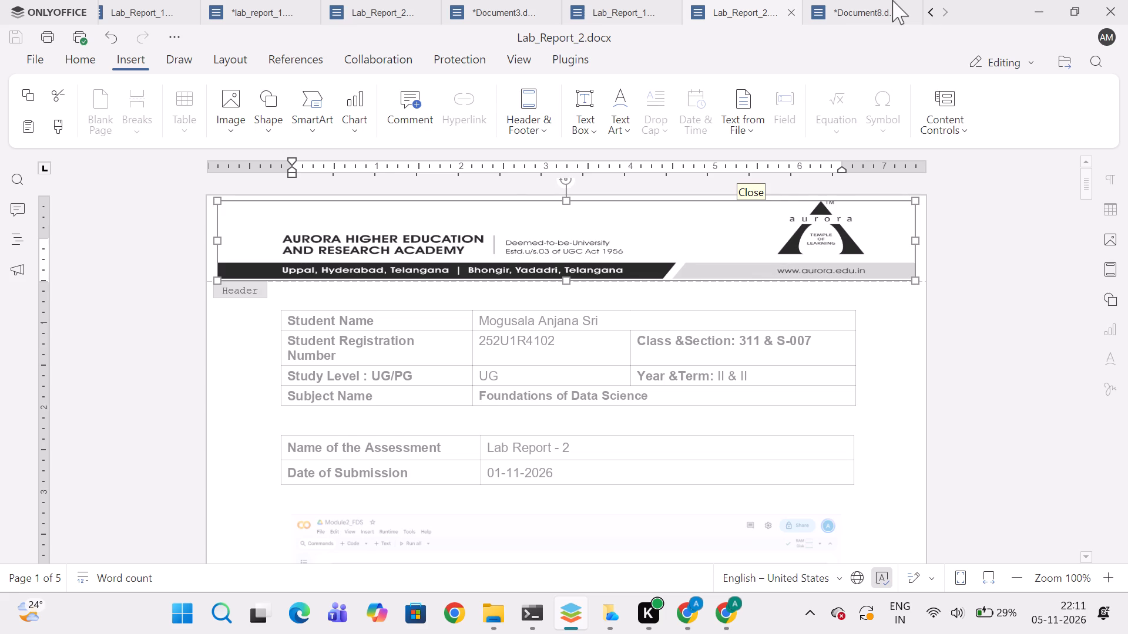
{"action": "left_click", "coordinate": [892, 0]}
{"action": "double_click", "coordinate": [481, 215]}
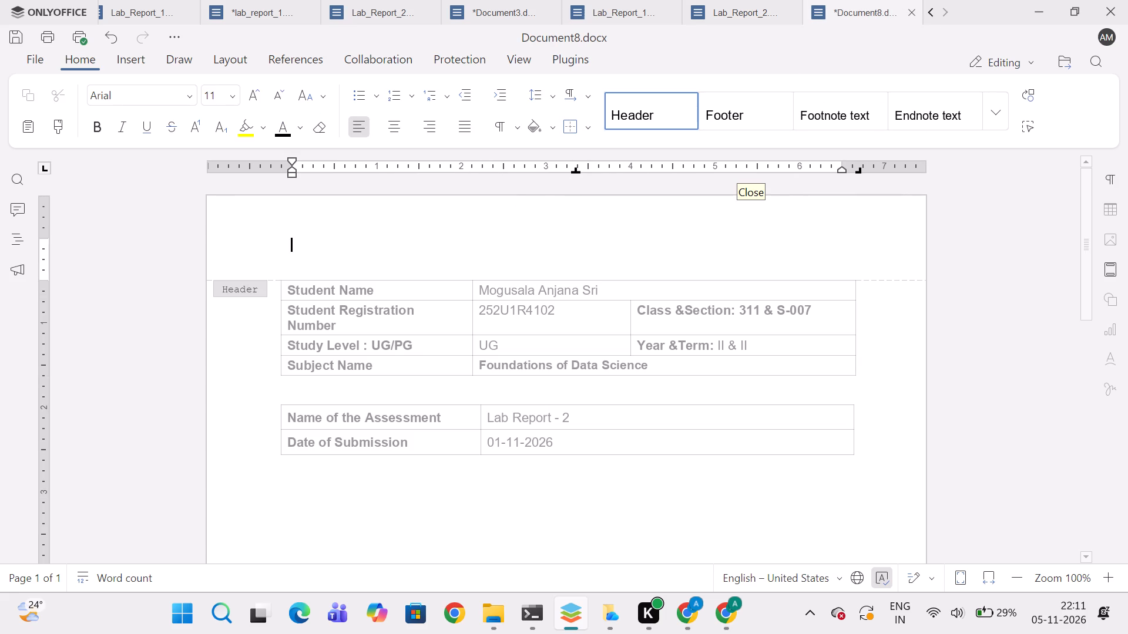
{"action": "key", "text": "ctrl+v"}
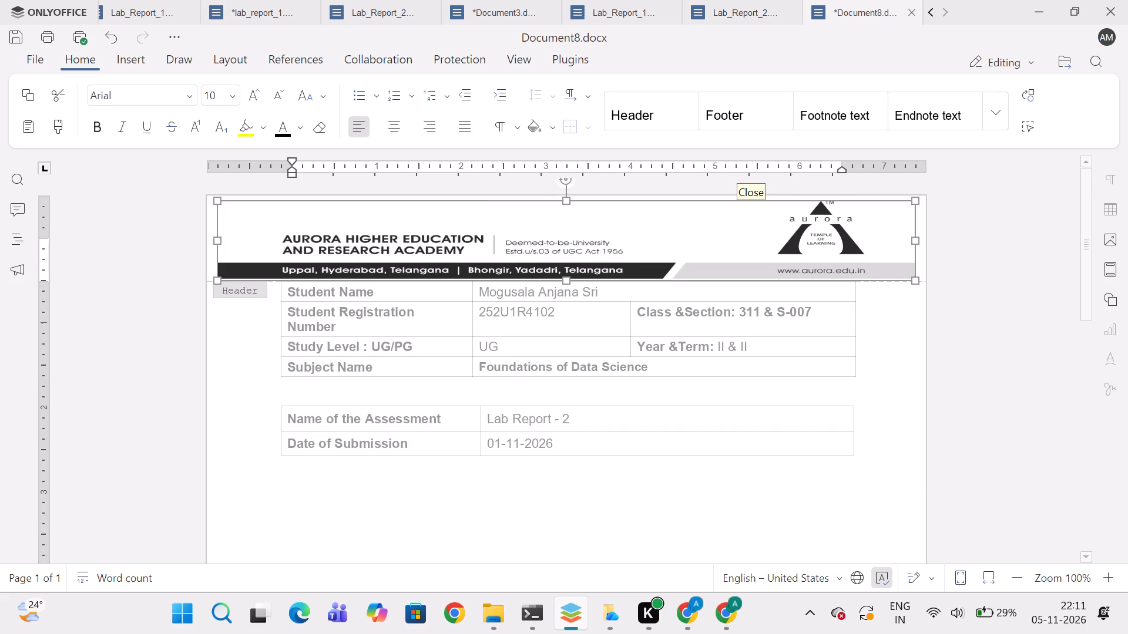
Leave header editing and insert an empty line above the student details table.
{"action": "double_click", "coordinate": [224, 338]}
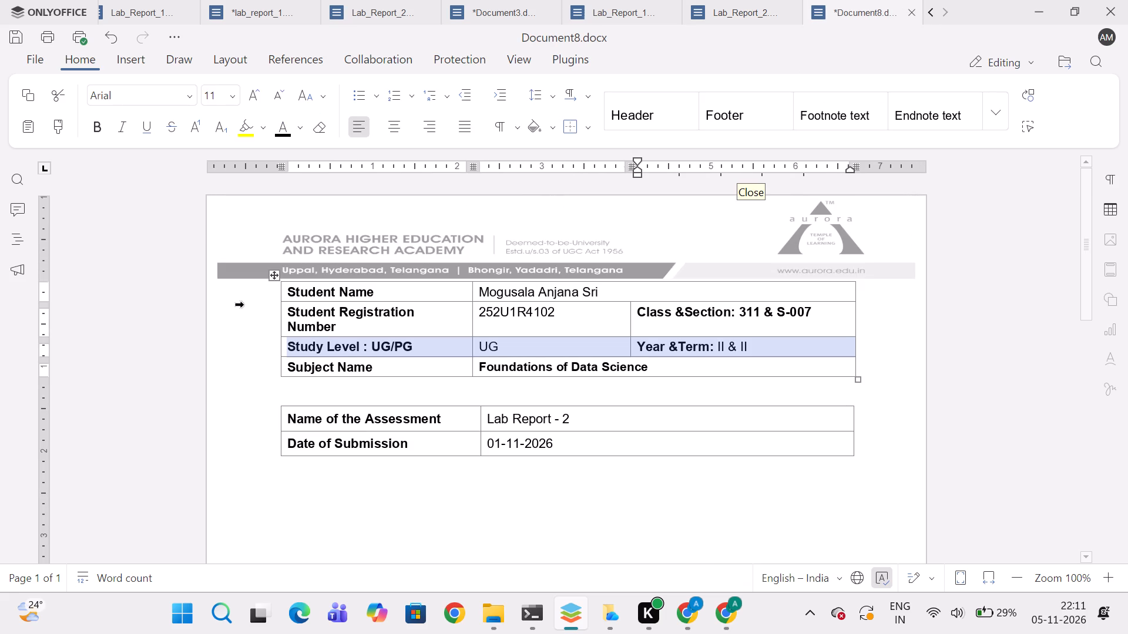
{"action": "left_click", "coordinate": [254, 299]}
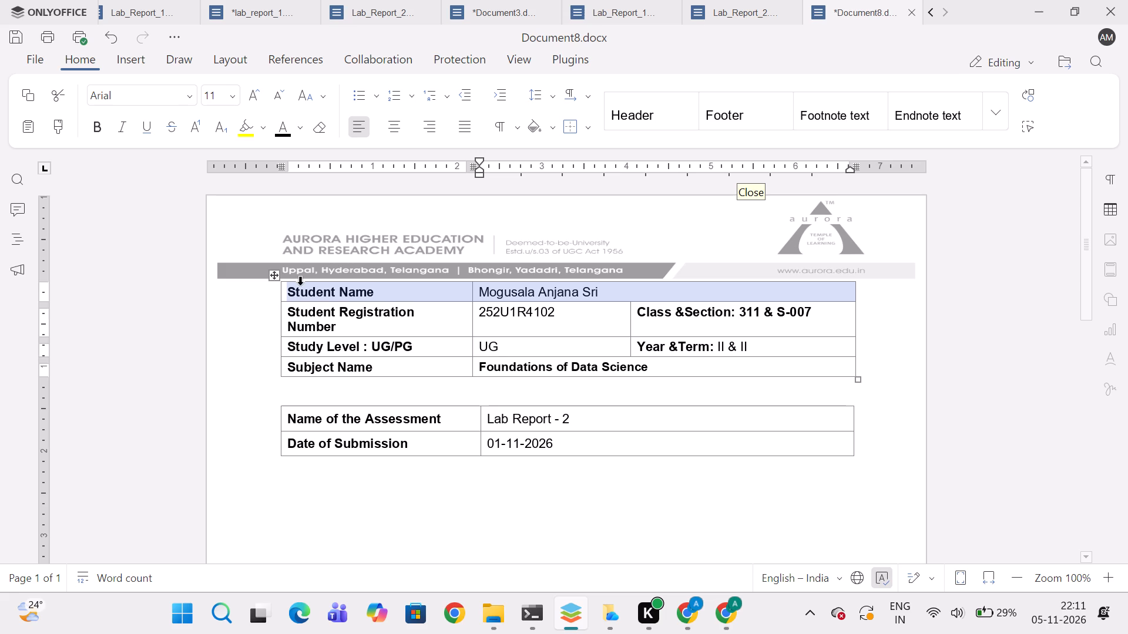
{"action": "left_click", "coordinate": [287, 292]}
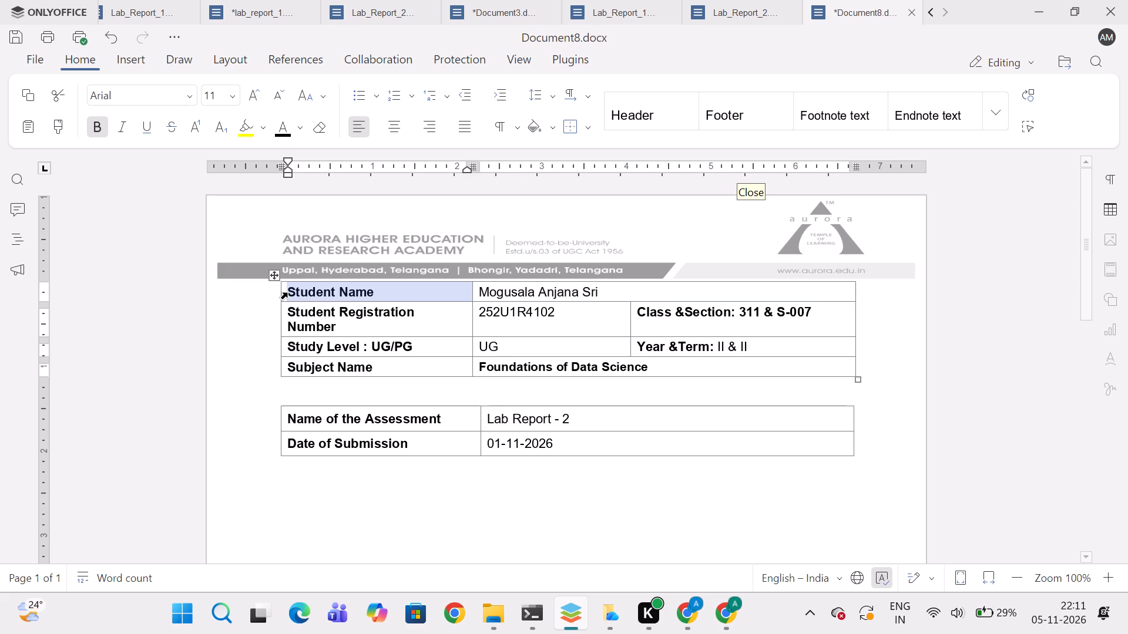
{"action": "left_click", "coordinate": [289, 289]}
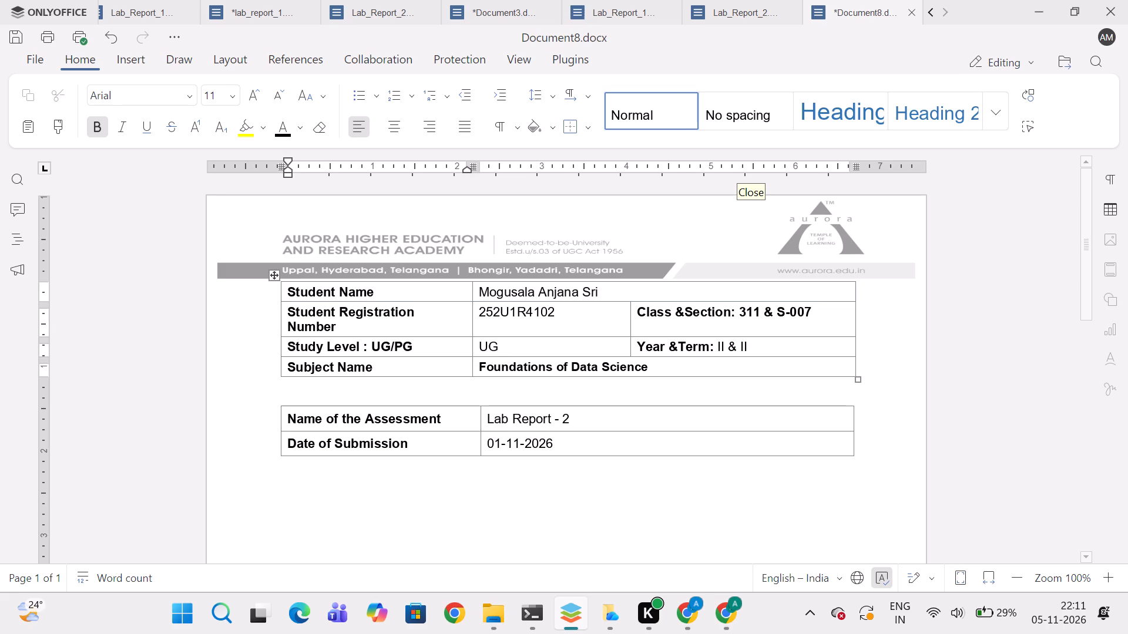
{"action": "key", "text": "Return"}
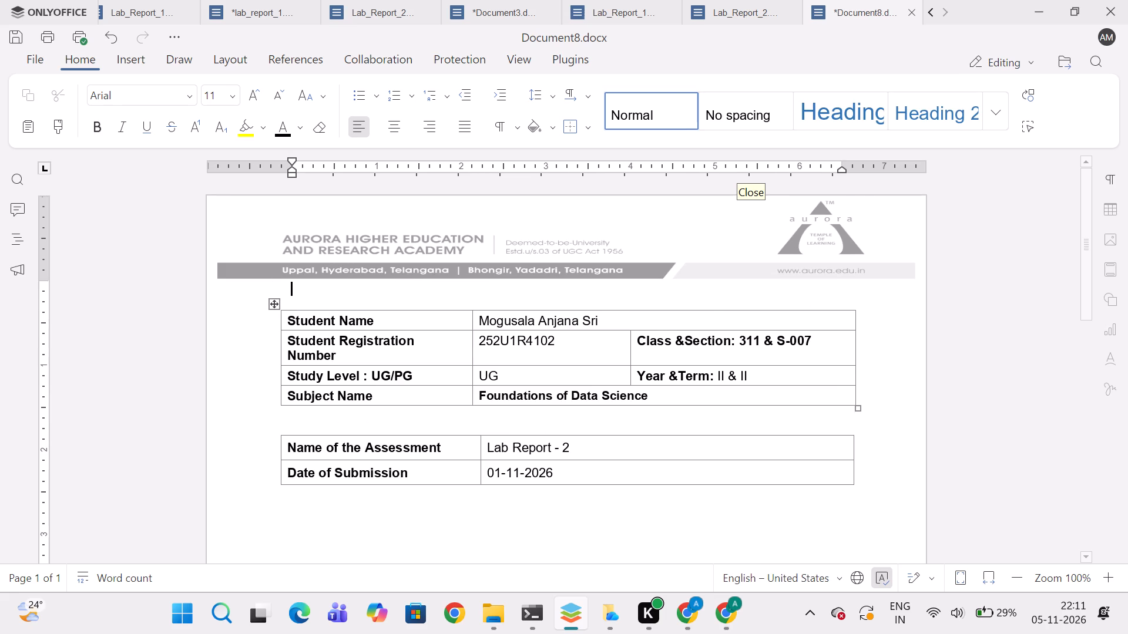
{"action": "scroll", "coordinate": [476, 404], "scroll_direction": "down", "scroll_amount": 1}
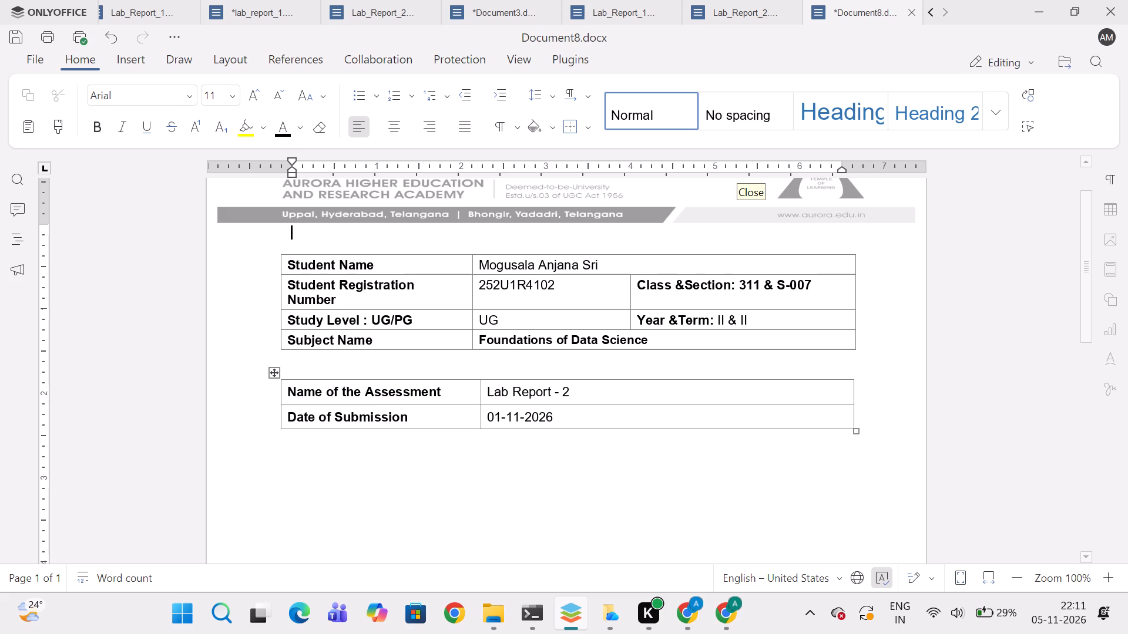
Close Document3.docx without saving its changes.
{"action": "left_click", "coordinate": [484, 0]}
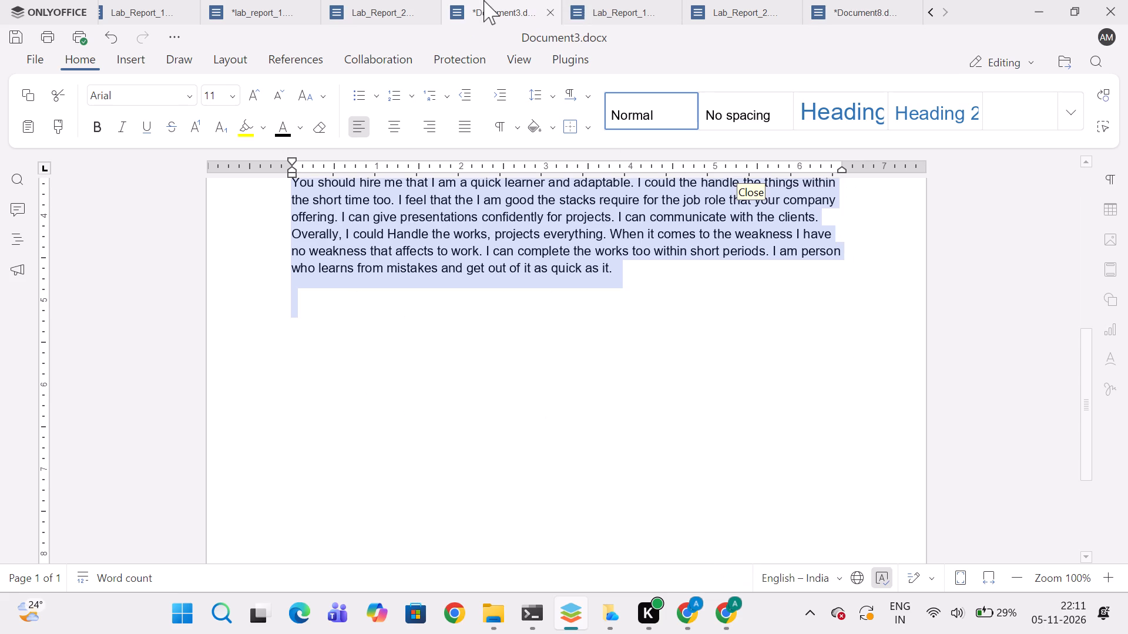
{"action": "scroll", "coordinate": [525, 470], "scroll_direction": "up", "scroll_amount": 8}
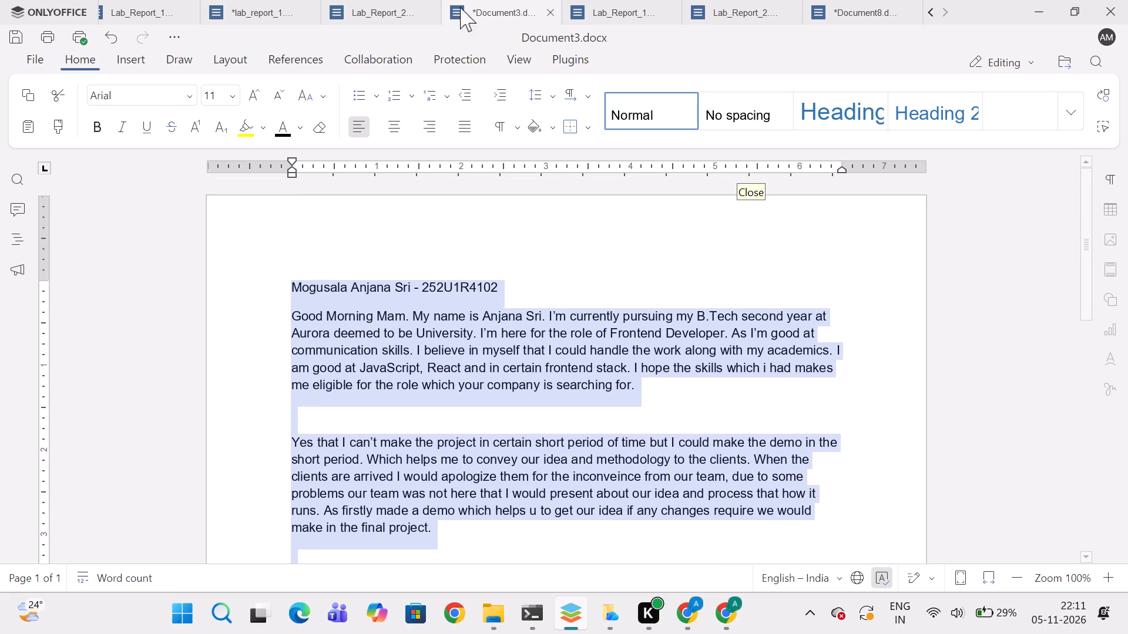
{"action": "left_click", "coordinate": [548, 9]}
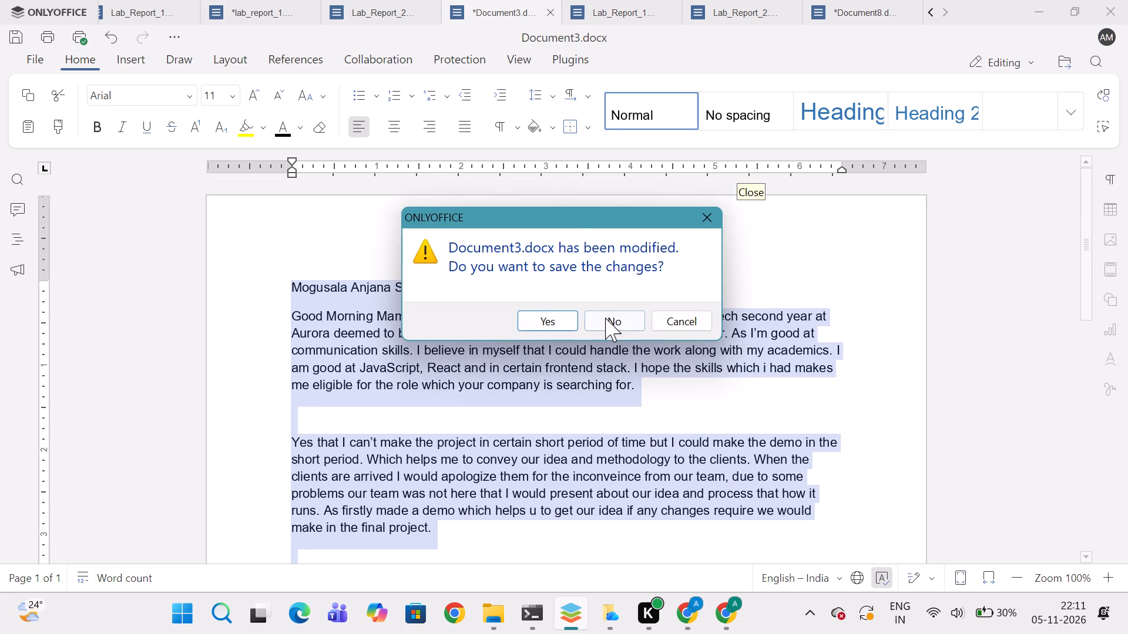
{"action": "left_click", "coordinate": [605, 318]}
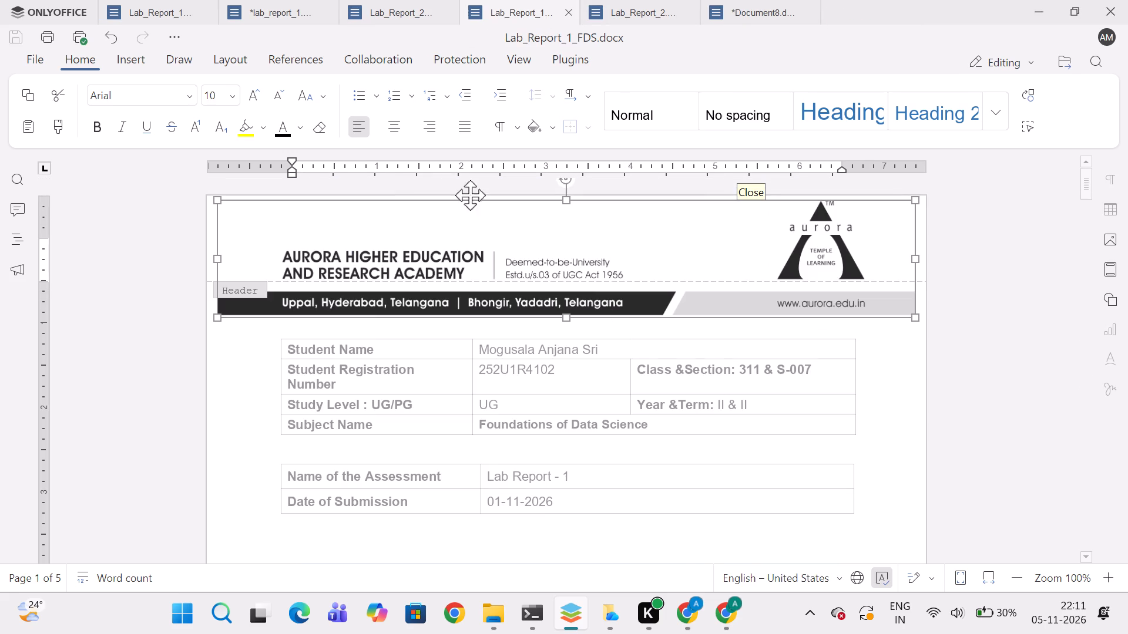
Replace the new document's subject name with "Backend Development Fundamentals" copied from Lab_Report_2_BDF.docx, removing the extra line after it.
{"action": "left_click", "coordinate": [371, 0]}
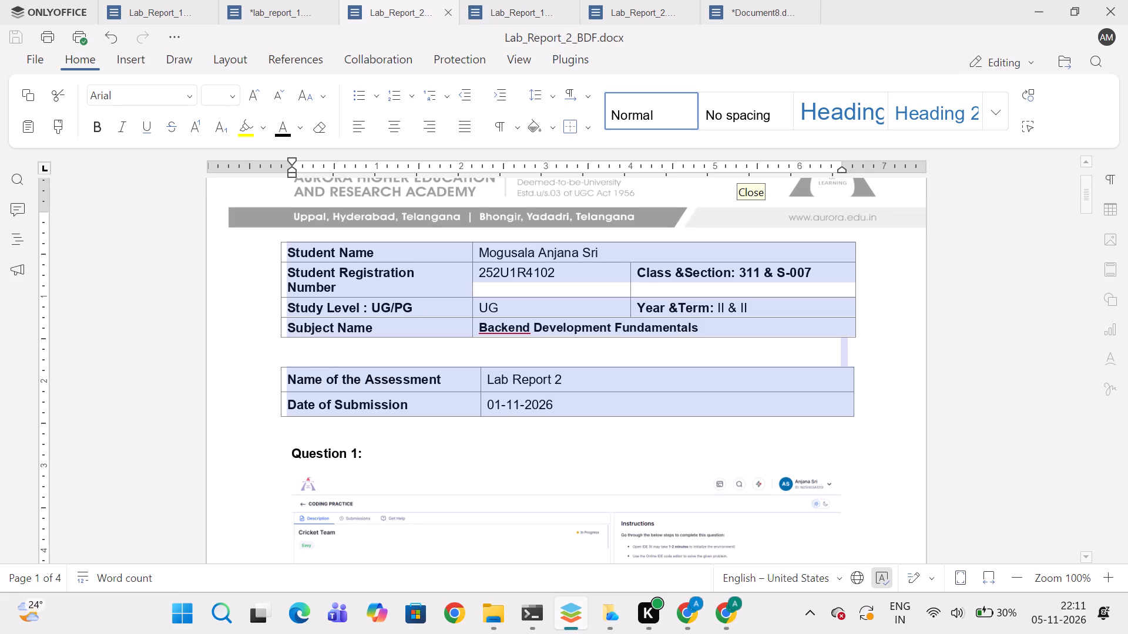
{"action": "left_click", "coordinate": [703, 332]}
{"action": "left_click_drag", "start_coordinate": [703, 332], "coordinate": [501, 328]}
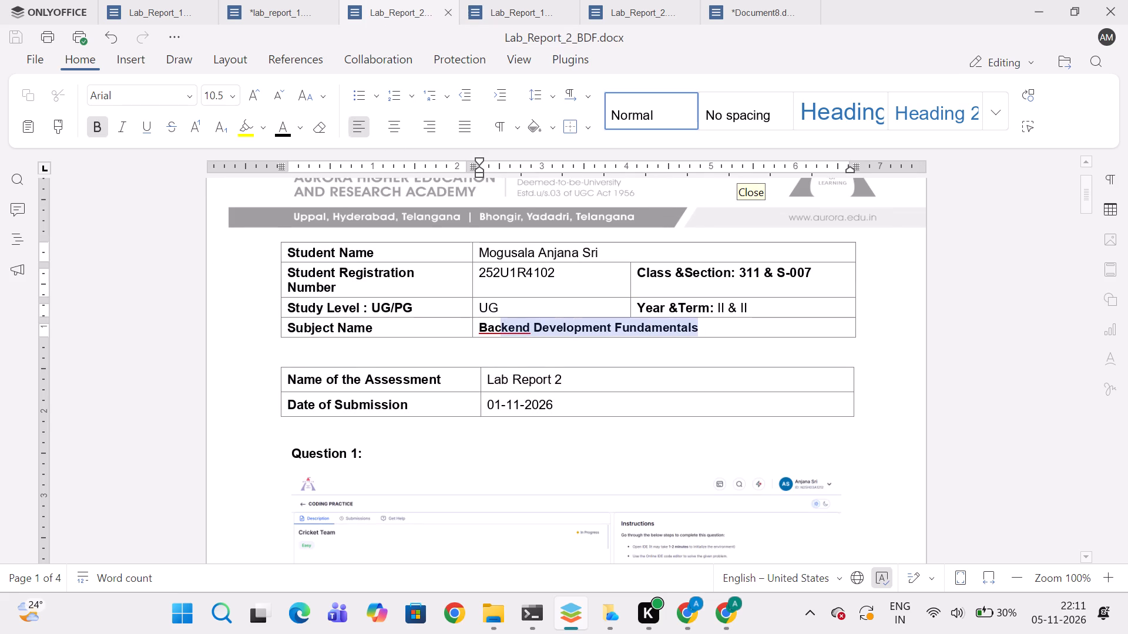
{"action": "left_click_drag", "start_coordinate": [501, 328], "coordinate": [480, 328]}
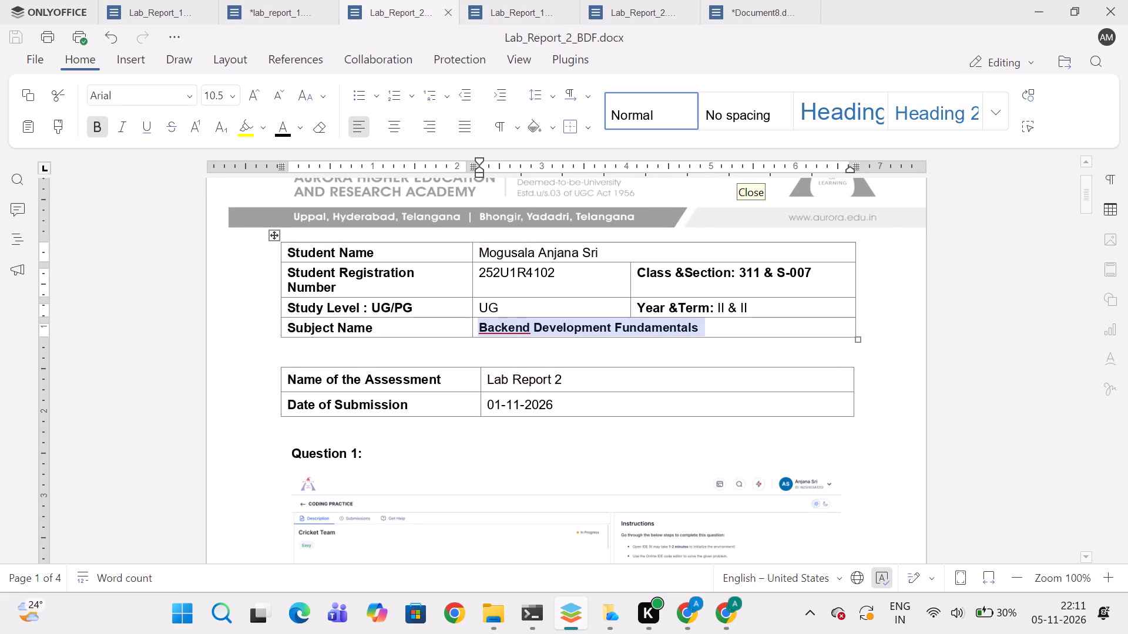
{"action": "key", "text": "ctrl+c"}
{"action": "left_click", "coordinate": [763, 0]}
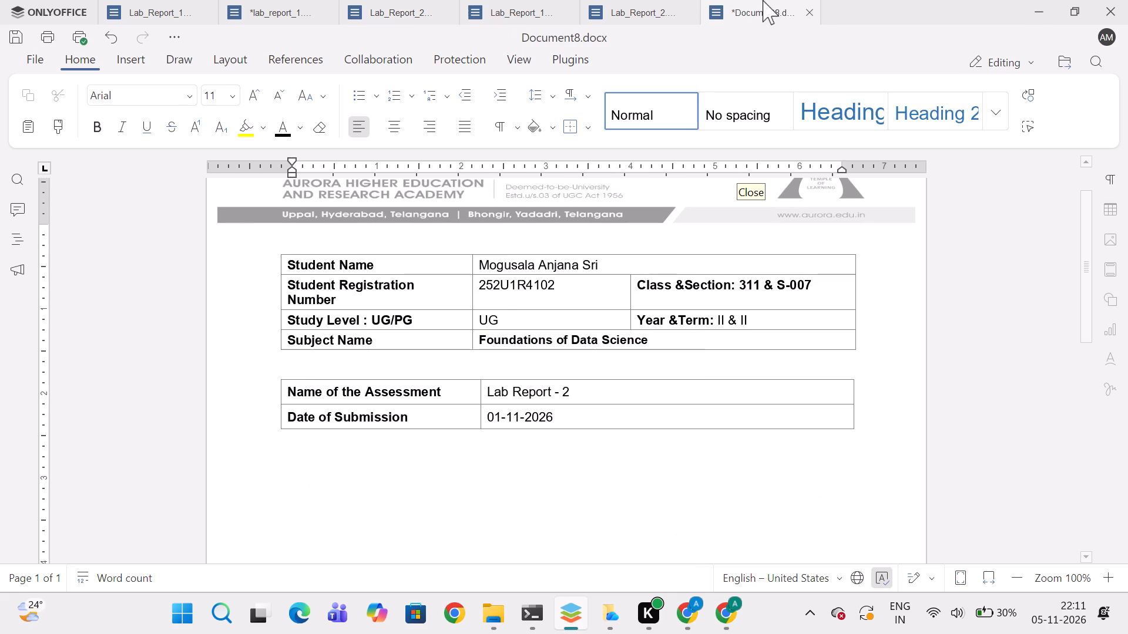
{"action": "left_click_drag", "start_coordinate": [662, 346], "coordinate": [473, 339]}
{"action": "key", "text": "ctrl+v"}
{"action": "key", "text": "BackSpace"}
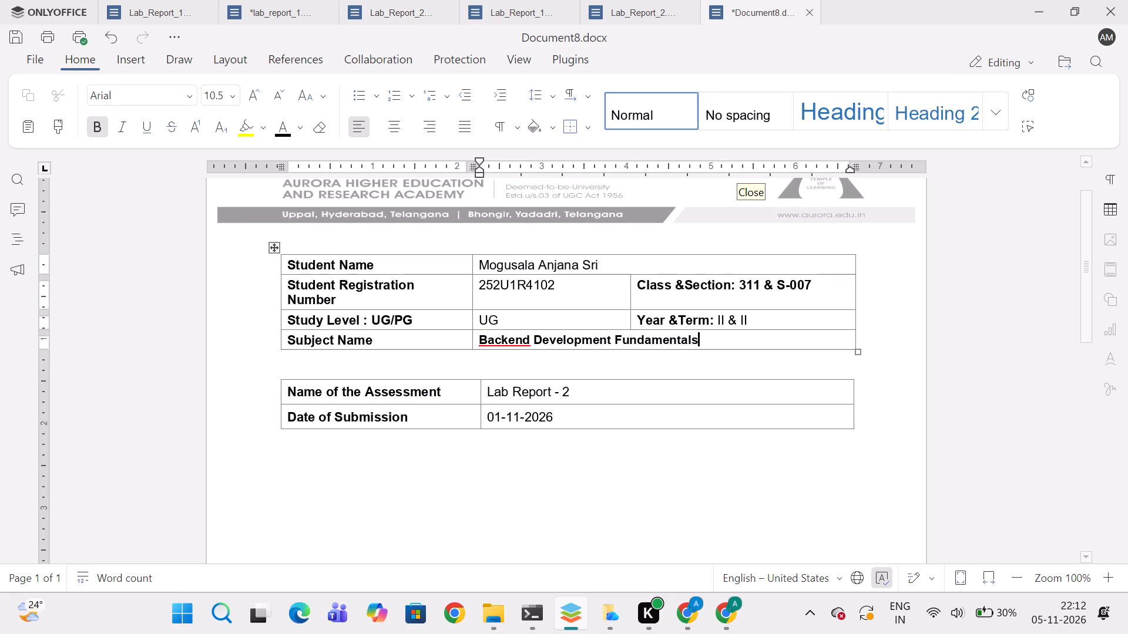
Change the name of the assessment to "Lab Report - 3".
{"action": "left_click", "coordinate": [595, 393]}
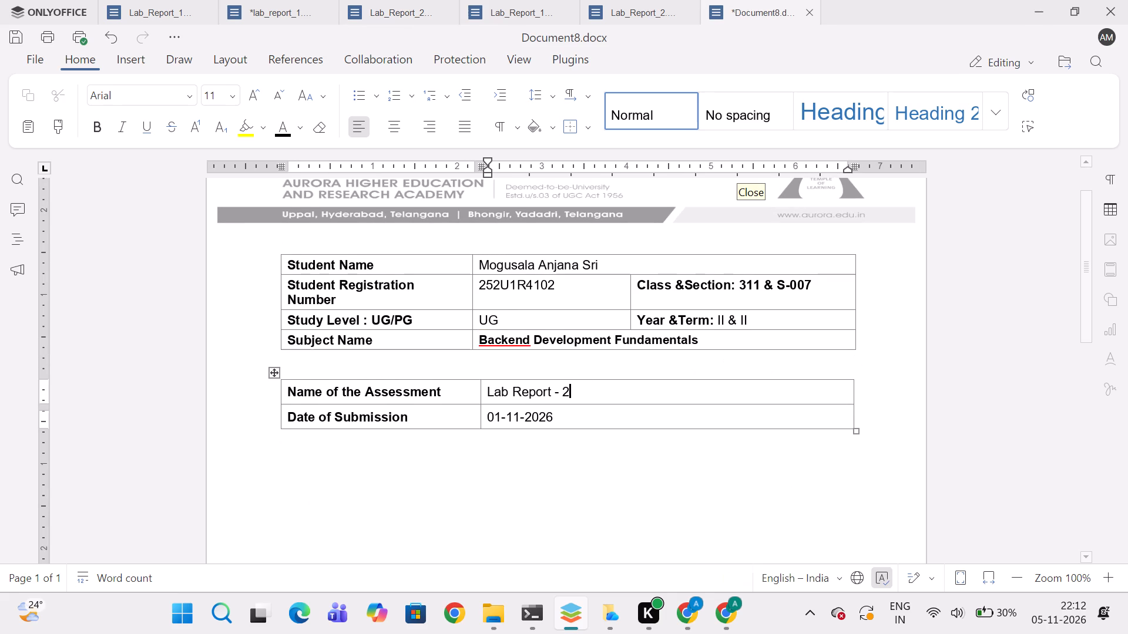
{"action": "key", "text": "BackSpace"}
{"action": "key", "text": "3"}
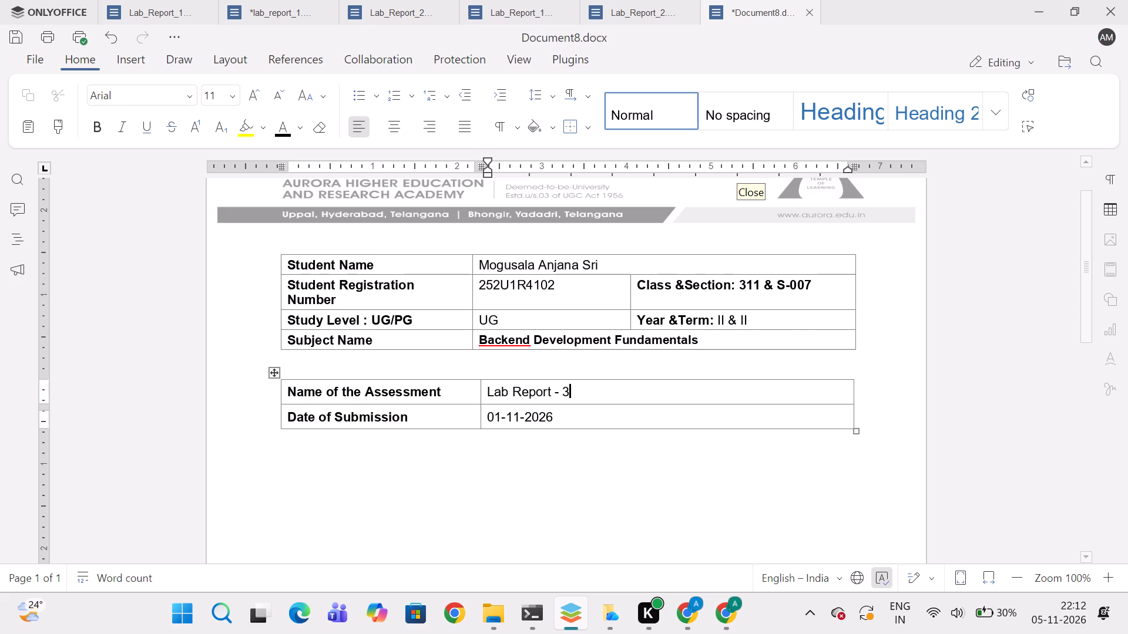
Close lab_report_1.docx, the Engineering Chemistry report, without saving its changes.
{"action": "left_click", "coordinate": [280, 0]}
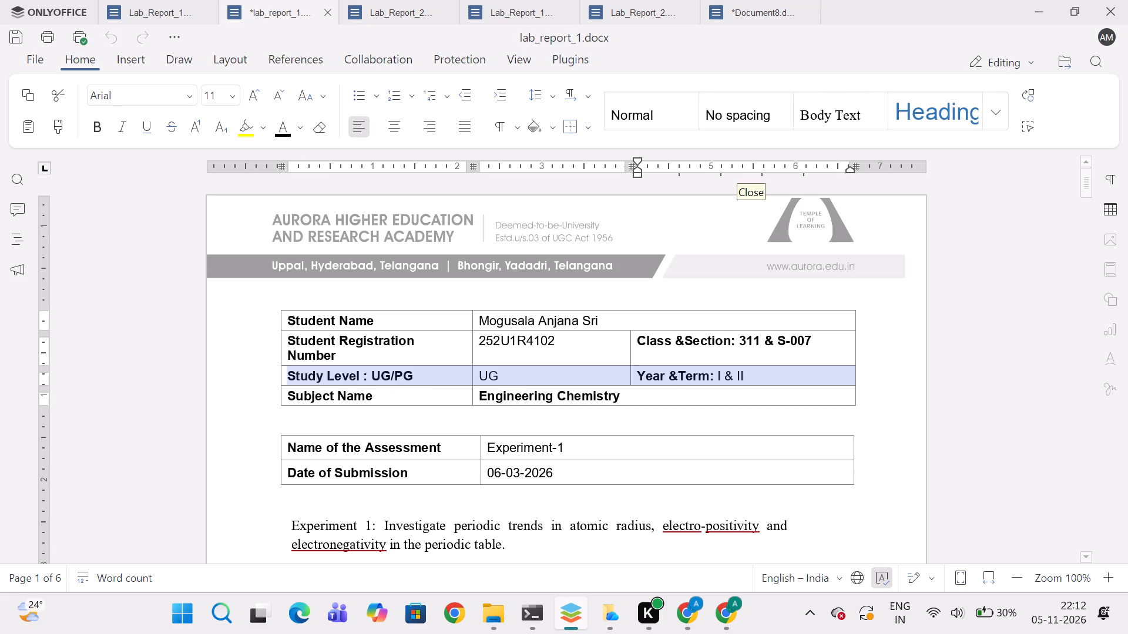
{"action": "left_click", "coordinate": [324, 11]}
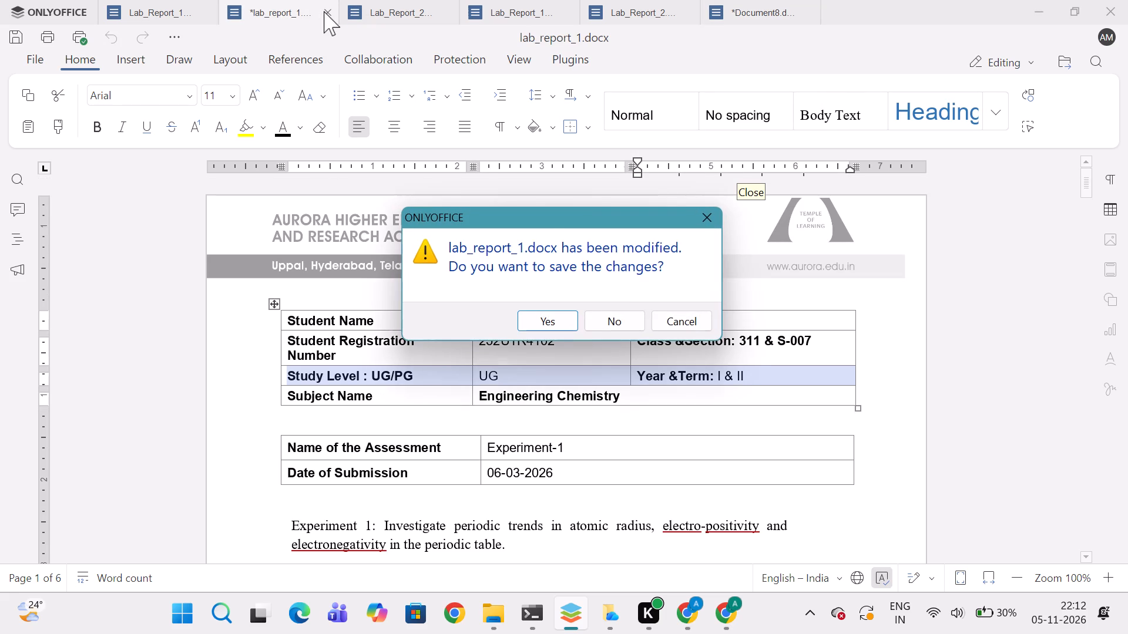
{"action": "left_click", "coordinate": [610, 323]}
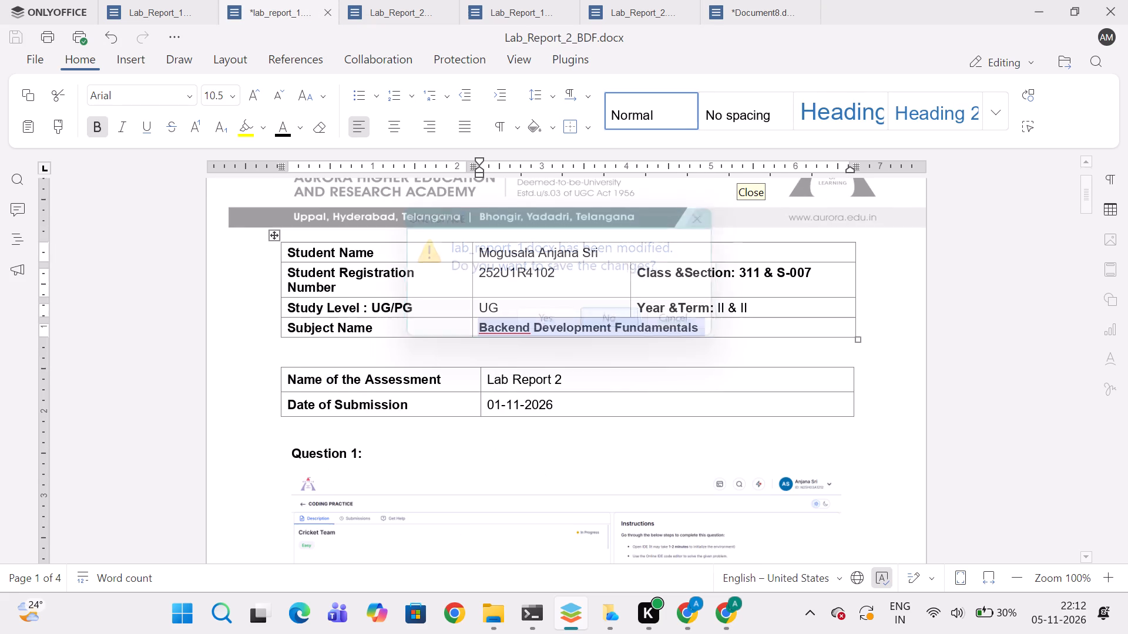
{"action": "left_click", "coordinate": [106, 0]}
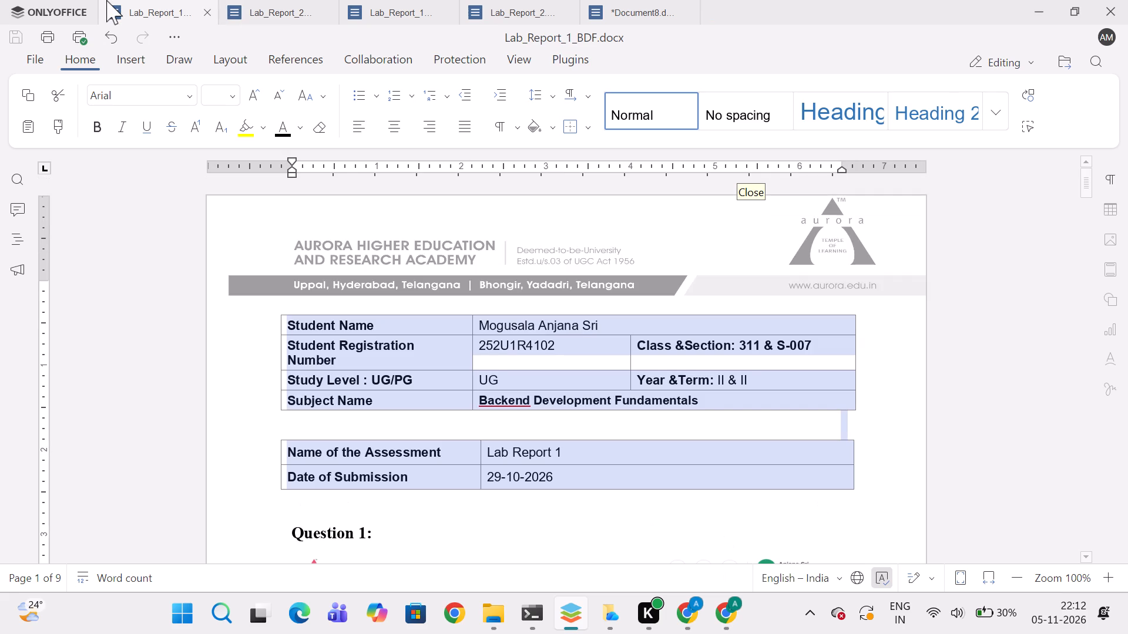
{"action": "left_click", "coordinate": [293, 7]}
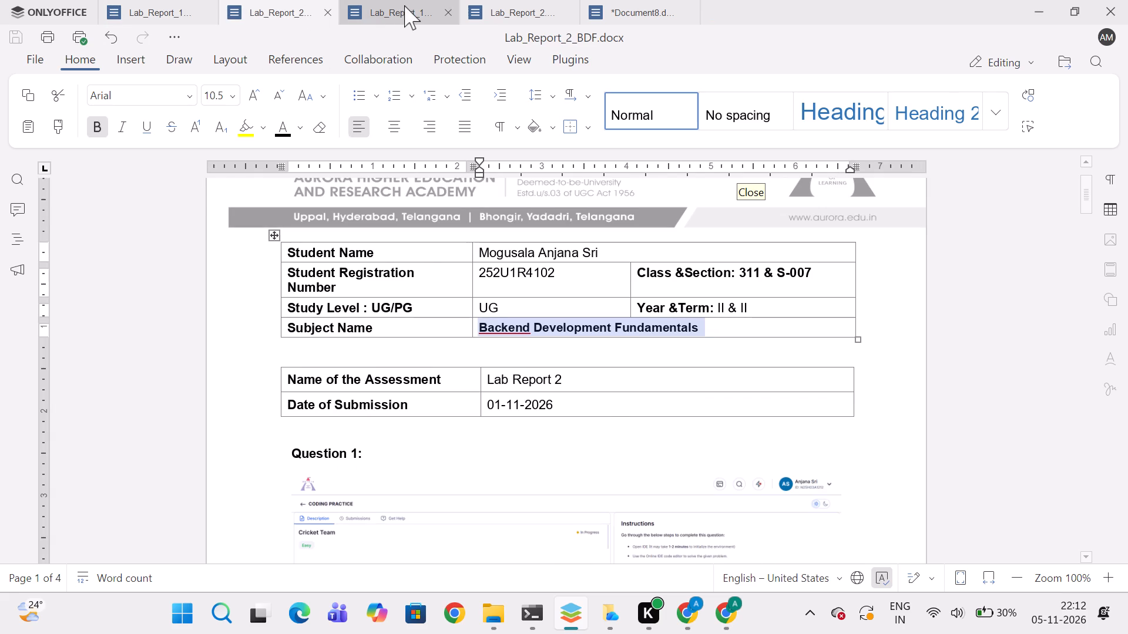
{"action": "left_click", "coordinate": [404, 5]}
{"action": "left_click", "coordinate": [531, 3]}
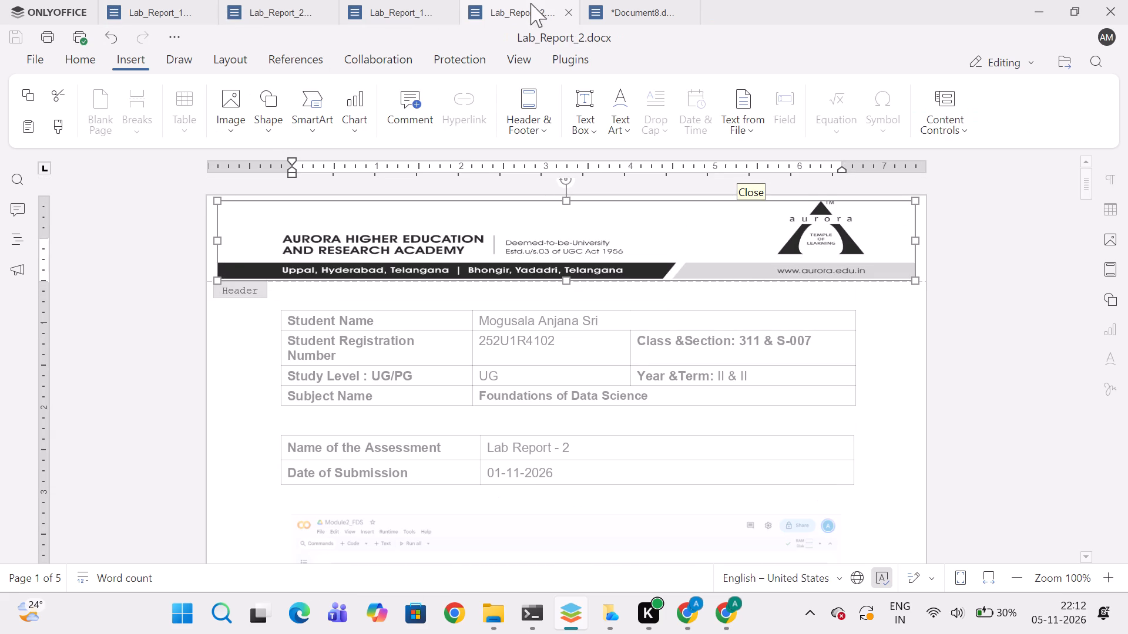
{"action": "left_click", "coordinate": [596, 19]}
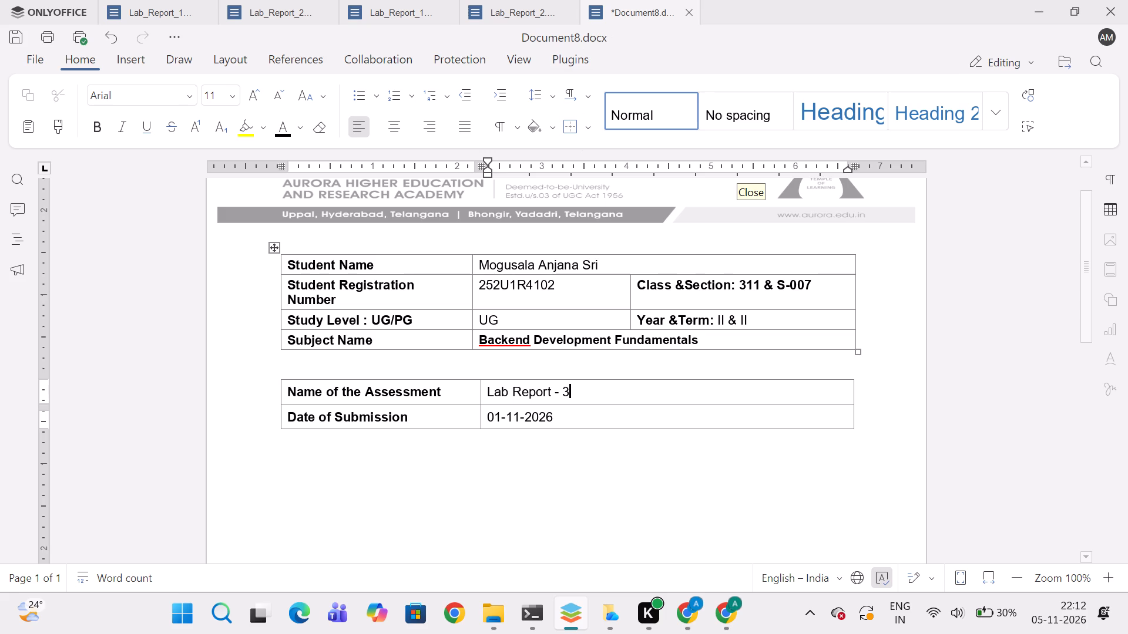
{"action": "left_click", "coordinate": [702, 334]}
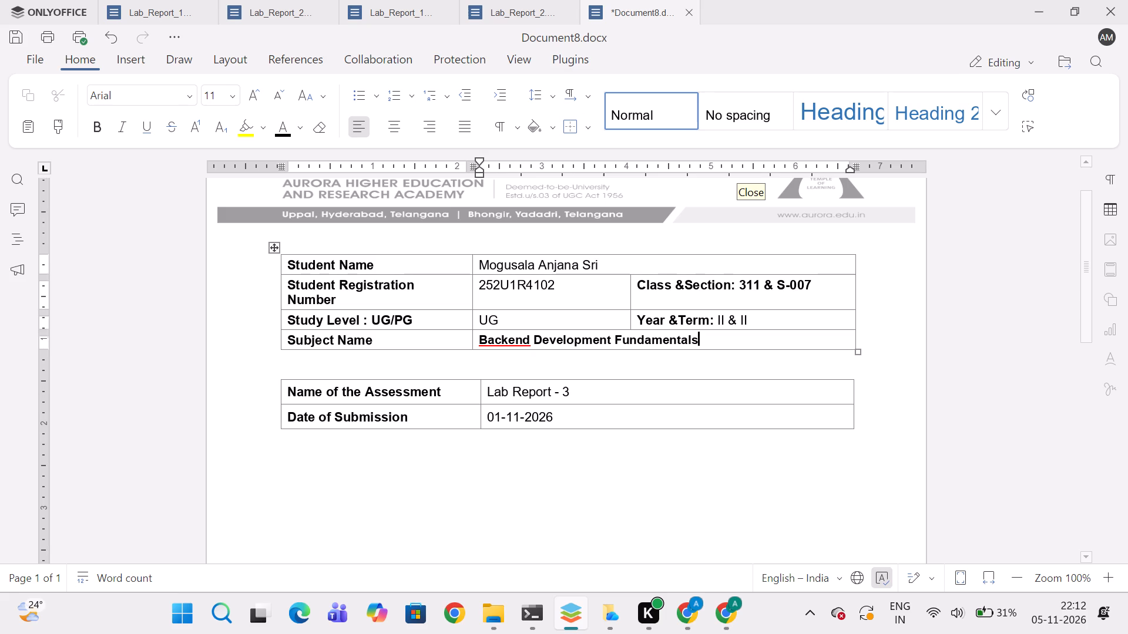
Replace the subject name in the student details table with "Advanced Data Structures".
{"action": "key", "text": "BackSpace"}
{"action": "key", "text": "BackSpace"}
{"action": "key", "text": "BackSpace"}
{"action": "key", "text": "BackSpace"}
{"action": "key", "text": "BackSpace"}
{"action": "key", "text": "BackSpace"}
{"action": "key", "text": "BackSpace"}
{"action": "key", "text": "BackSpace"}
{"action": "key", "text": "BackSpace"}
{"action": "key", "text": "BackSpace"}
{"action": "key", "text": "BackSpace"}
{"action": "key", "text": "BackSpace"}
{"action": "key", "text": "BackSpace"}
{"action": "key", "text": "BackSpace"}
{"action": "key", "text": "BackSpace"}
{"action": "key", "text": "BackSpace"}
{"action": "key", "text": "BackSpace"}
{"action": "key", "text": "BackSpace"}
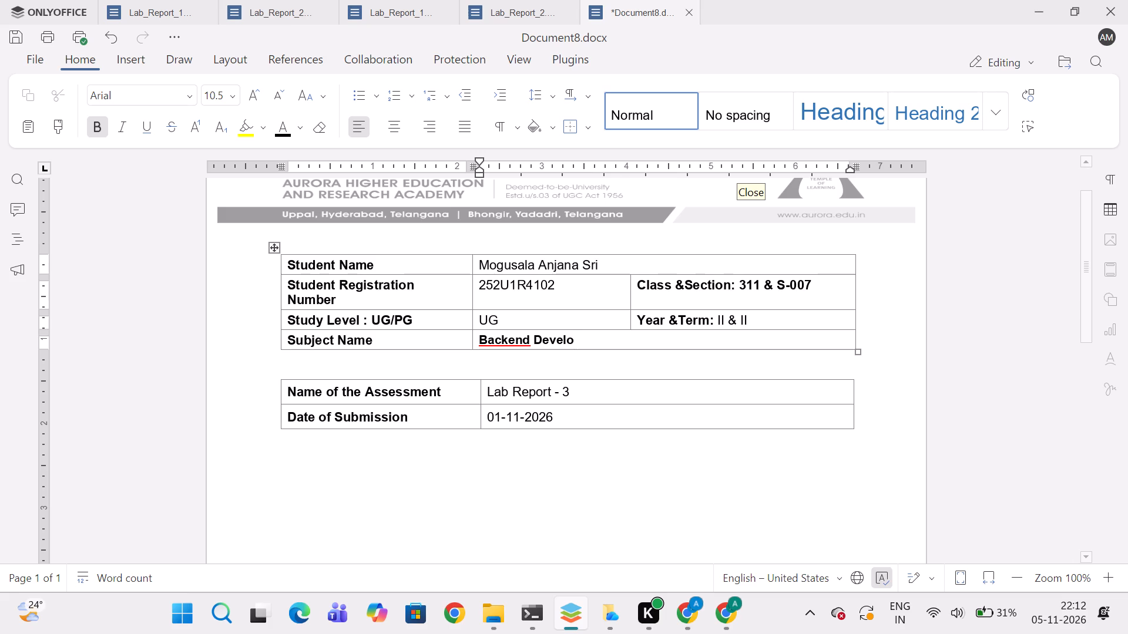
{"action": "key", "text": "BackSpace"}
{"action": "key", "text": "BackSpace"}
{"action": "key", "text": "BackSpace"}
{"action": "key", "text": "BackSpace"}
{"action": "key", "text": "BackSpace"}
{"action": "key", "text": "BackSpace"}
{"action": "key", "text": "BackSpace"}
{"action": "key", "text": "BackSpace"}
{"action": "key", "text": "BackSpace"}
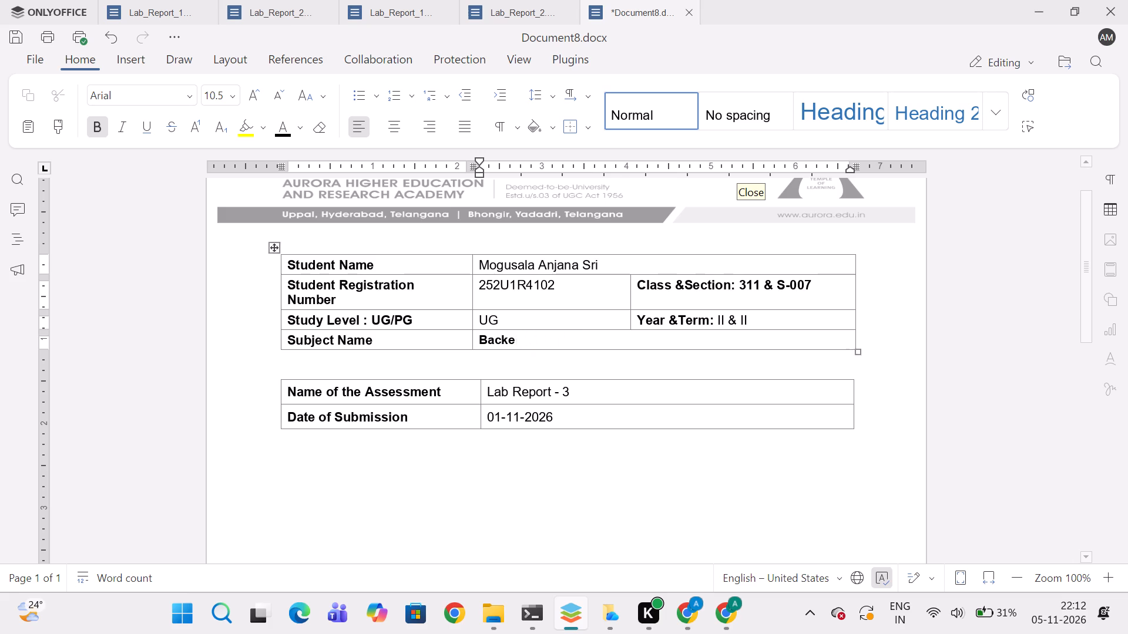
{"action": "key", "text": "BackSpace"}
{"action": "key", "text": "shift+a"}
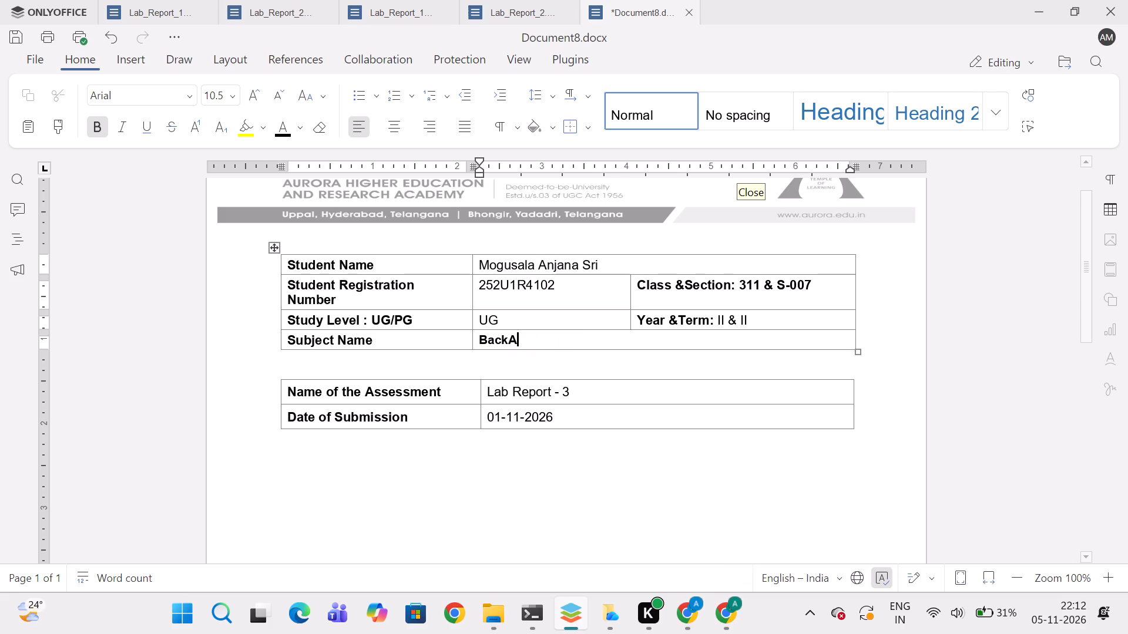
{"action": "key", "text": "Left"}
{"action": "key", "text": "BackSpace"}
{"action": "key", "text": "BackSpace"}
{"action": "key", "text": "BackSpace"}
{"action": "key", "text": "BackSpace"}
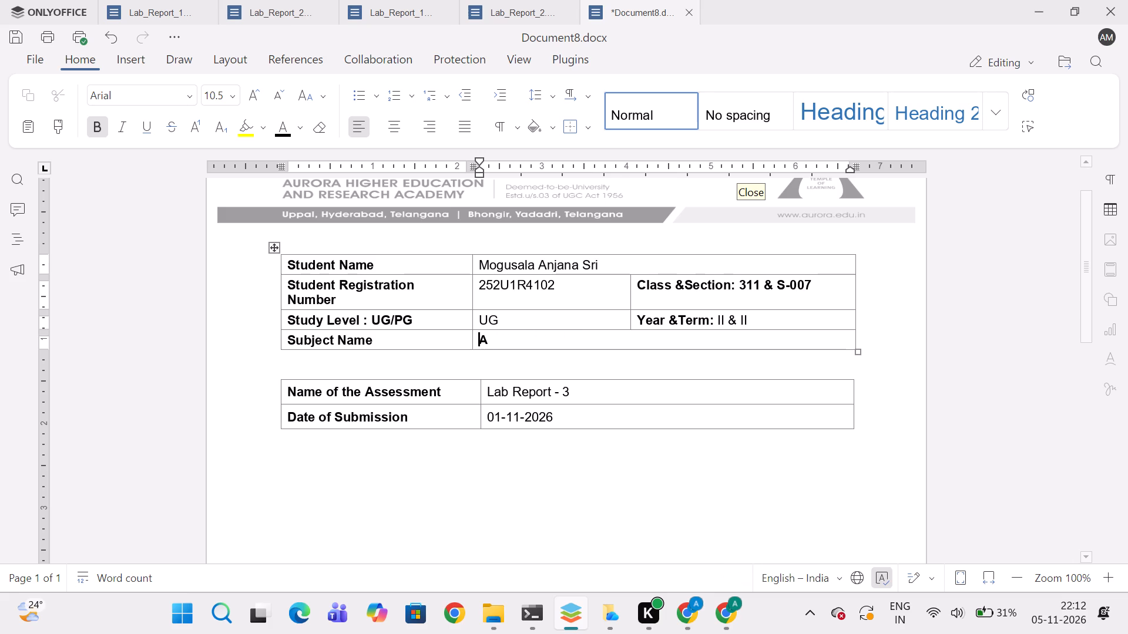
{"action": "key", "text": "Right"}
{"action": "type", "text": "dvanced"}
{"action": "key", "text": "space"}
{"action": "type", "text": "Dtat"}
{"action": "key", "text": "BackSpace"}
{"action": "key", "text": "BackSpace"}
{"action": "key", "text": "BackSpace"}
{"action": "type", "text": "ata Struc"}
{"action": "type", "text": "tures"}
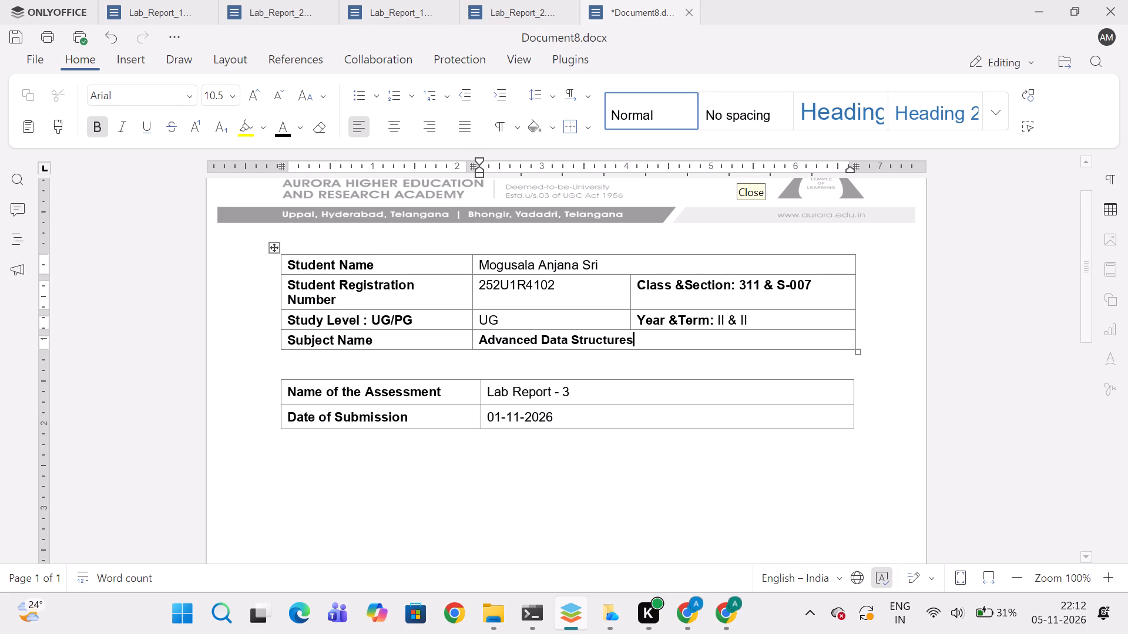
Set the date of submission in the assessment table to 05-11-2026.
{"action": "scroll", "coordinate": [702, 334], "scroll_direction": "down", "scroll_amount": 1}
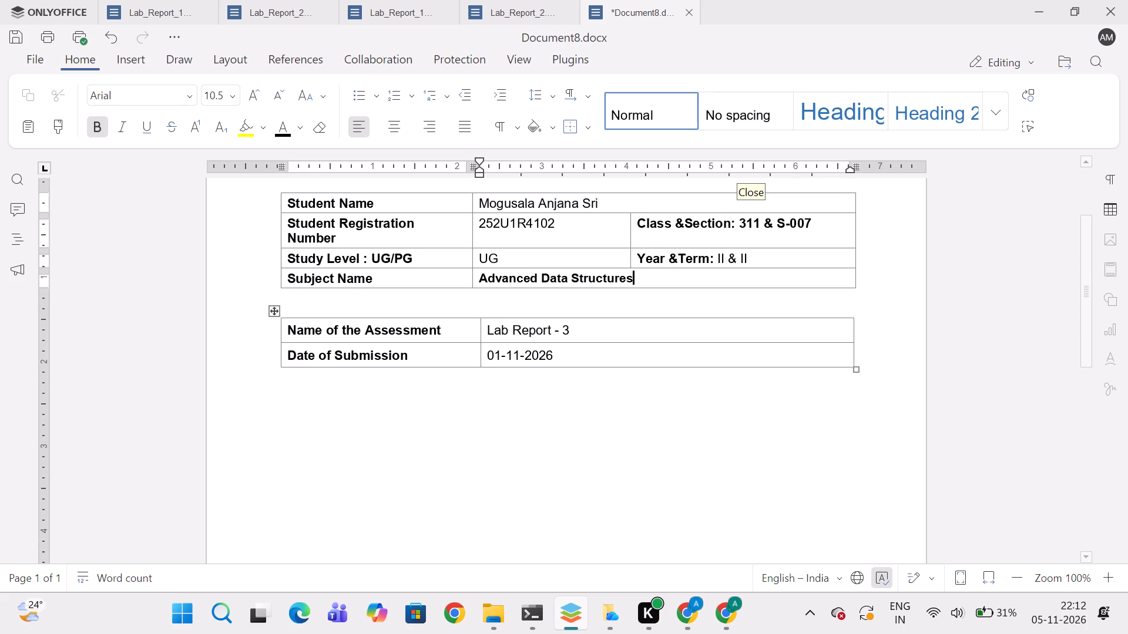
{"action": "scroll", "coordinate": [702, 334], "scroll_direction": "down", "scroll_amount": 2}
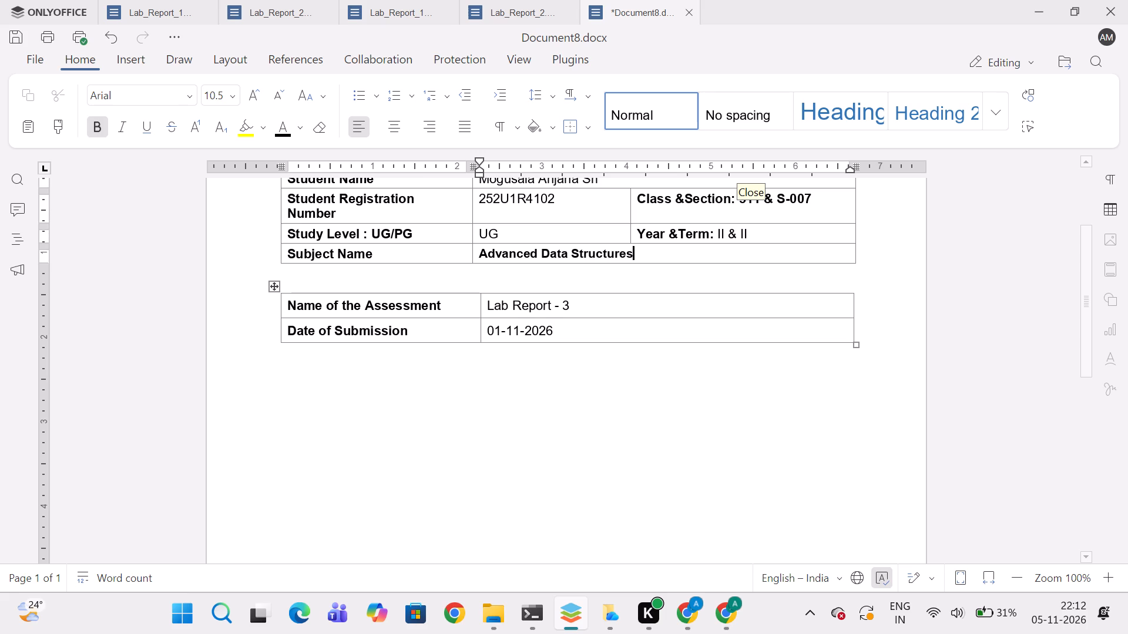
{"action": "left_click", "coordinate": [498, 331]}
{"action": "key", "text": "Right"}
{"action": "key", "text": "BackSpace"}
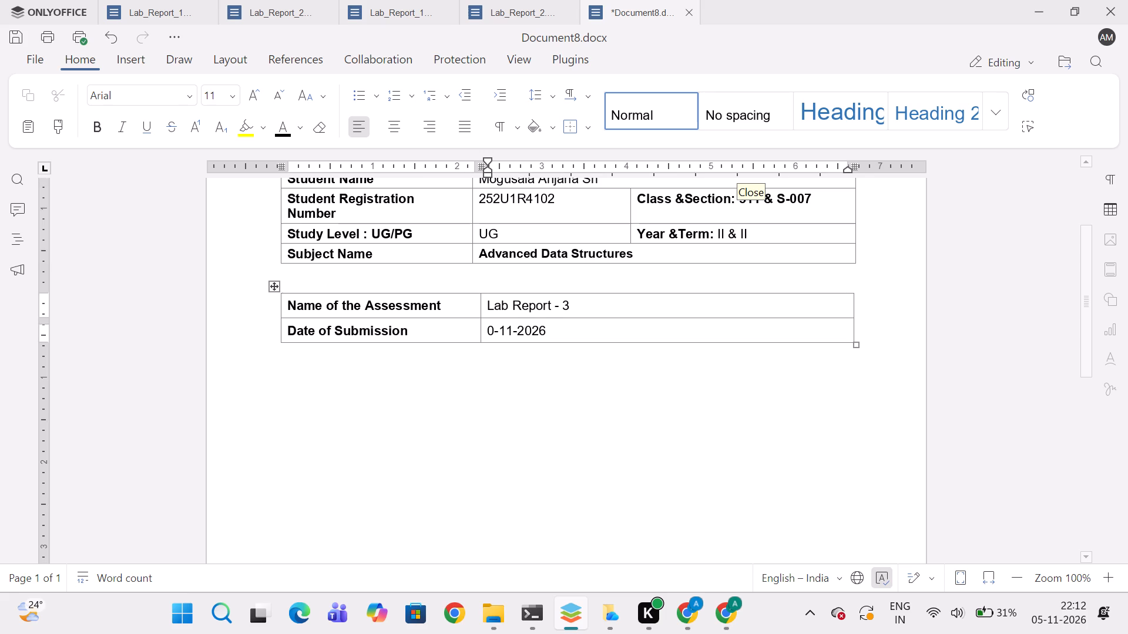
{"action": "key", "text": "5"}
{"action": "left_click", "coordinate": [449, 433]}
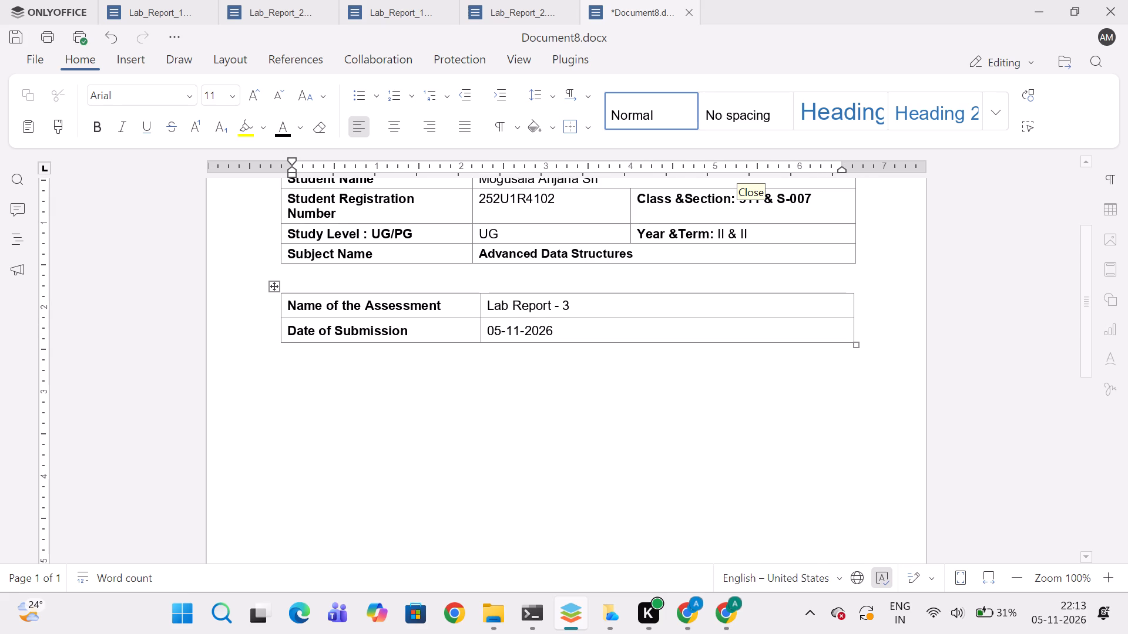
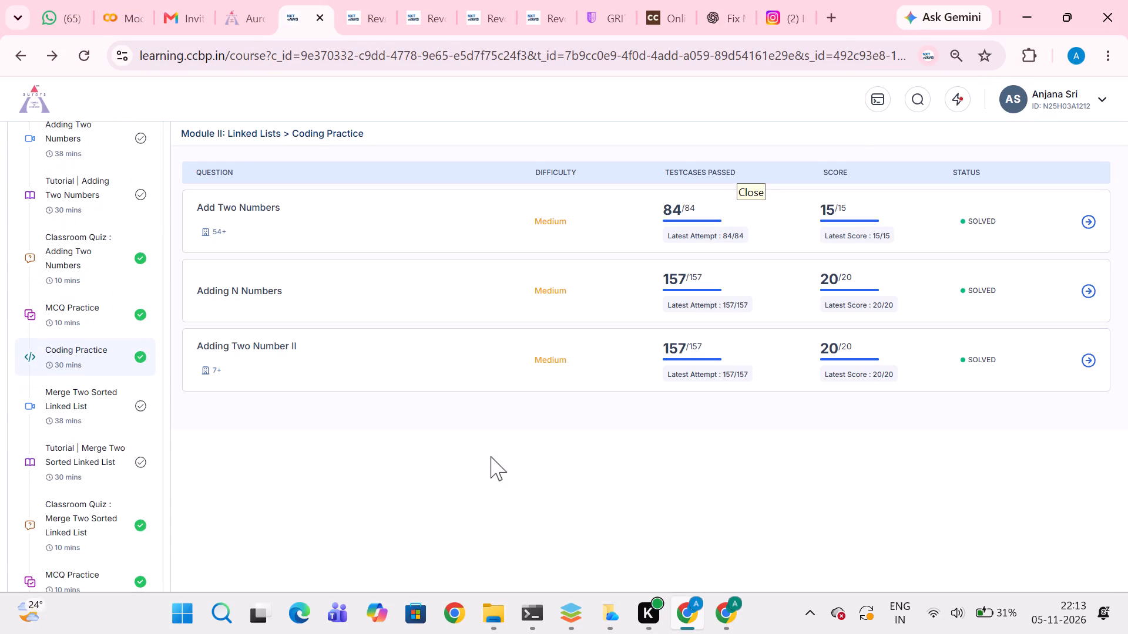
Find the Reversing a Linked List topic in the Module II: Linked Lists course outline and open its Coding Practice.
{"action": "scroll", "coordinate": [142, 319], "scroll_direction": "up", "scroll_amount": 9}
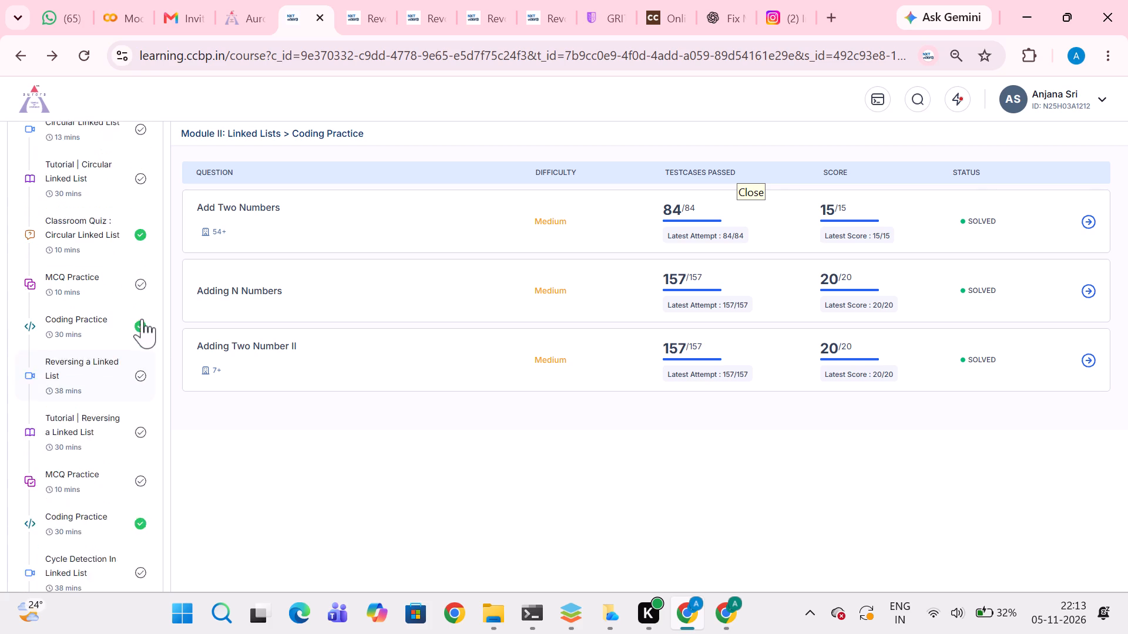
{"action": "scroll", "coordinate": [142, 319], "scroll_direction": "up", "scroll_amount": 5}
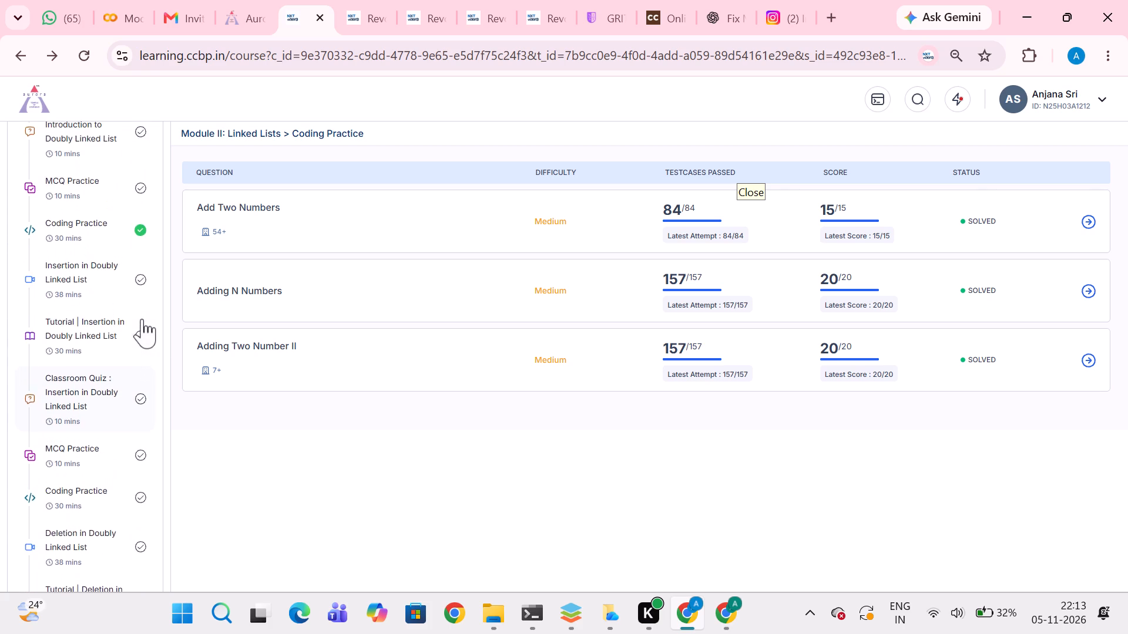
{"action": "scroll", "coordinate": [142, 319], "scroll_direction": "up", "scroll_amount": 3}
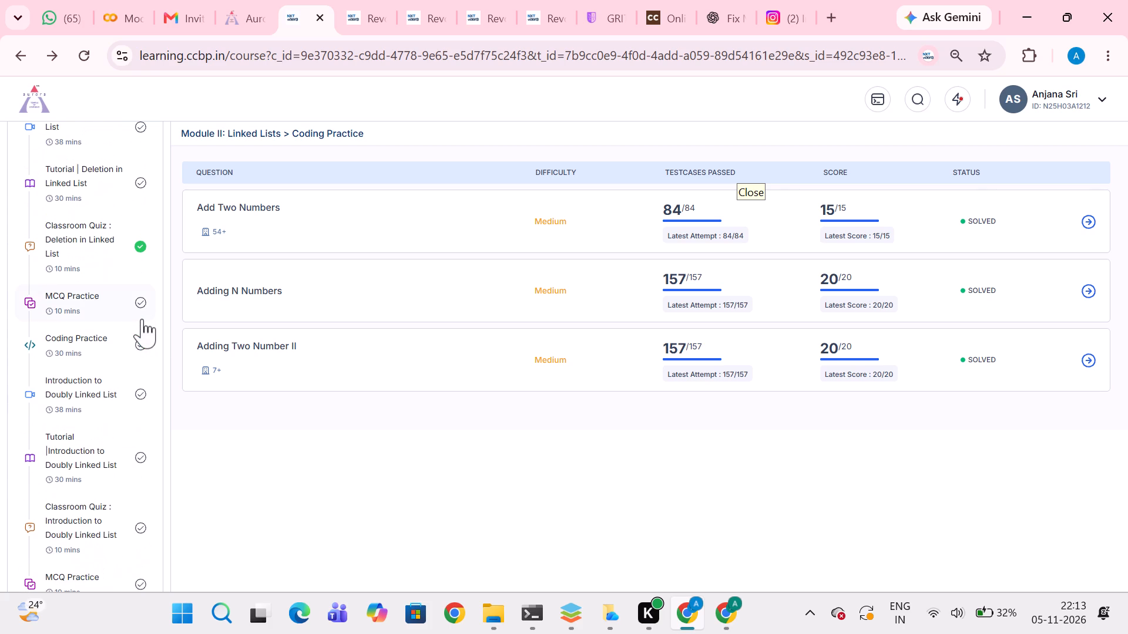
{"action": "scroll", "coordinate": [142, 319], "scroll_direction": "down", "scroll_amount": 4}
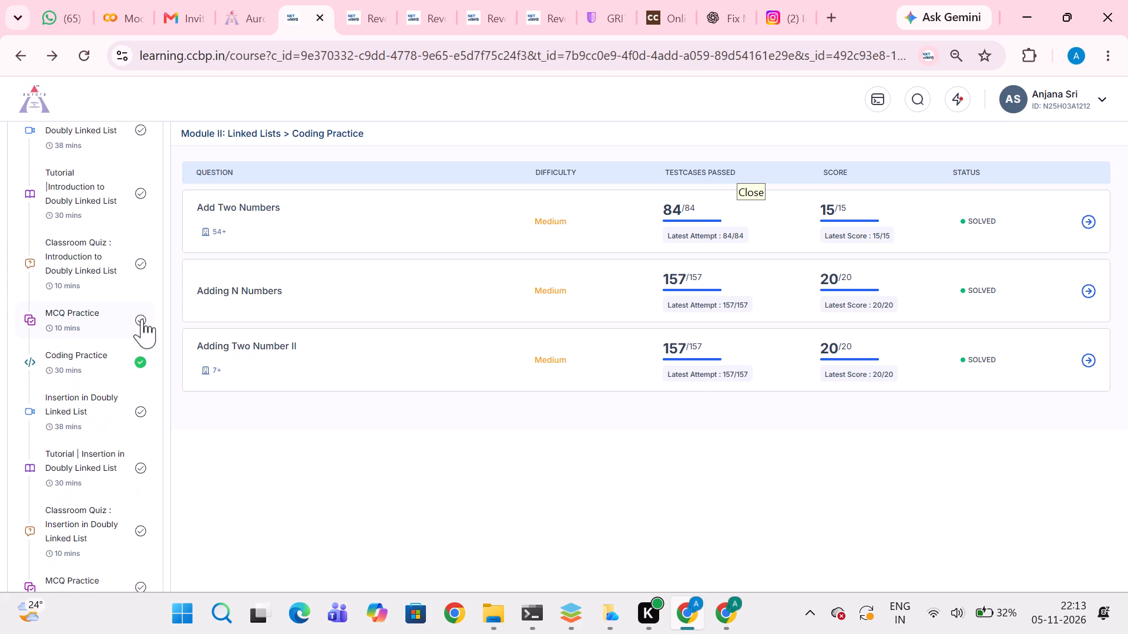
{"action": "scroll", "coordinate": [142, 319], "scroll_direction": "down", "scroll_amount": 4}
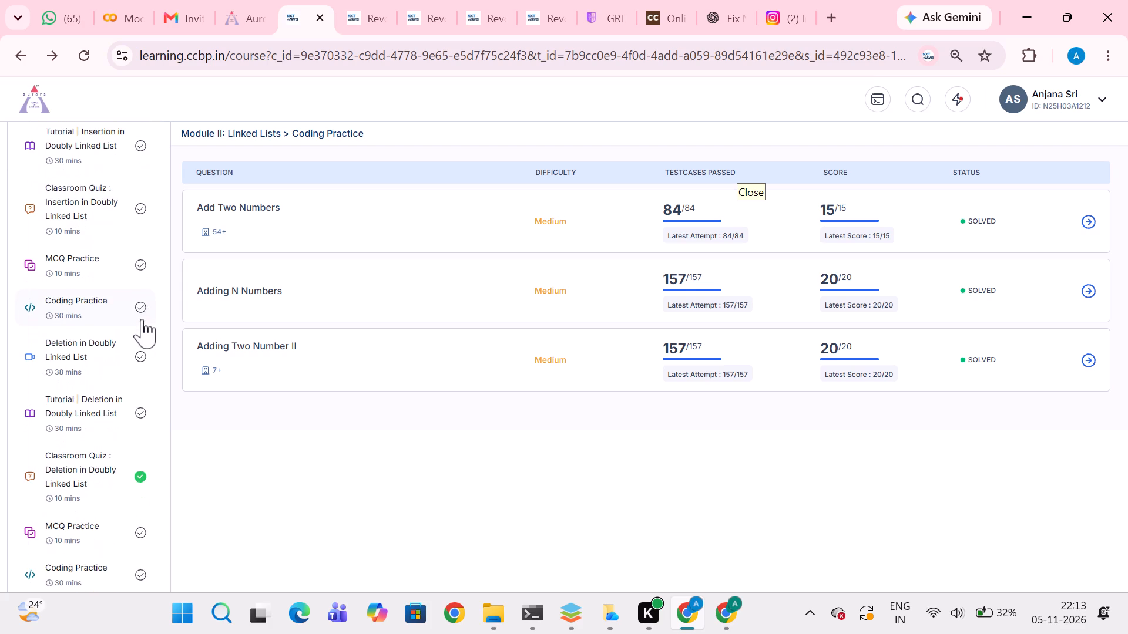
{"action": "scroll", "coordinate": [142, 319], "scroll_direction": "down", "scroll_amount": 3}
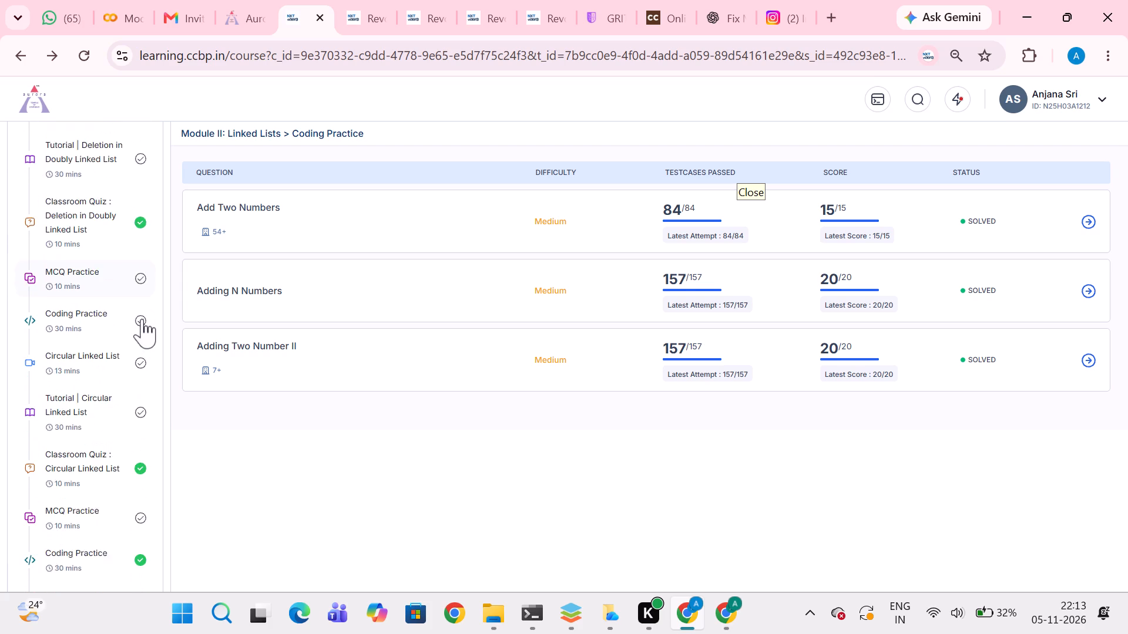
{"action": "scroll", "coordinate": [142, 319], "scroll_direction": "down", "scroll_amount": 4}
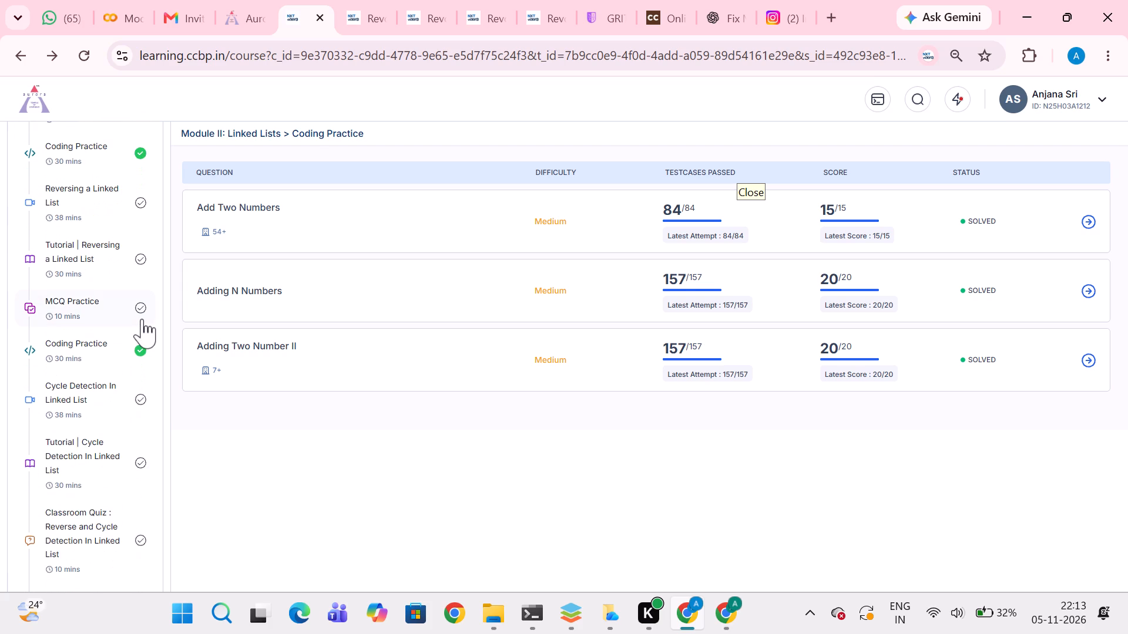
{"action": "scroll", "coordinate": [142, 319], "scroll_direction": "down", "scroll_amount": 1}
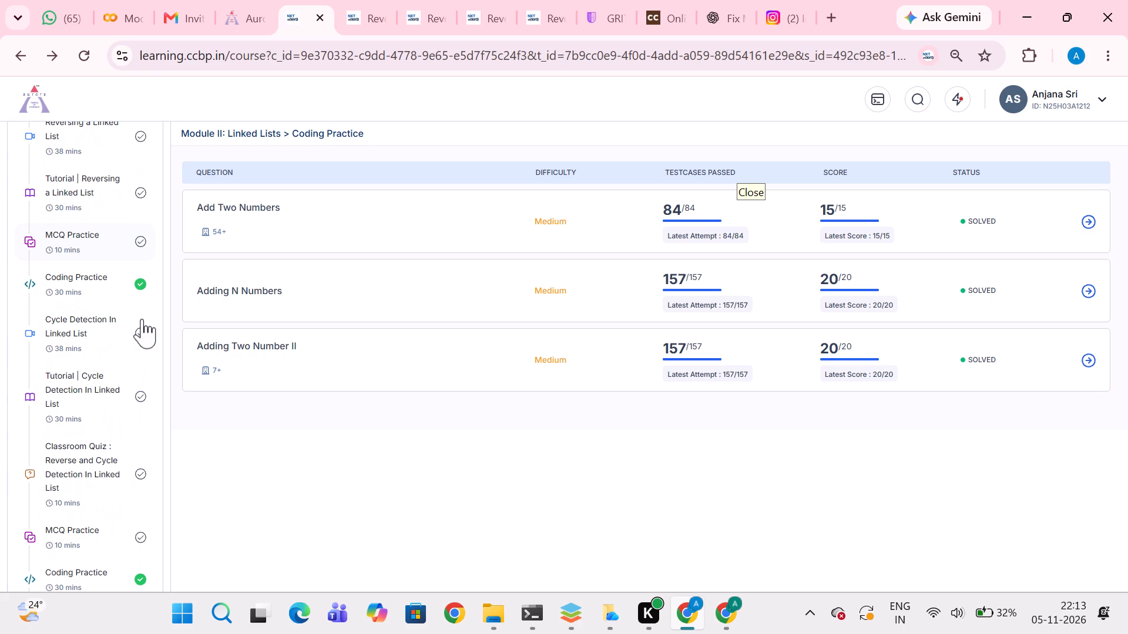
{"action": "left_click", "coordinate": [105, 287]}
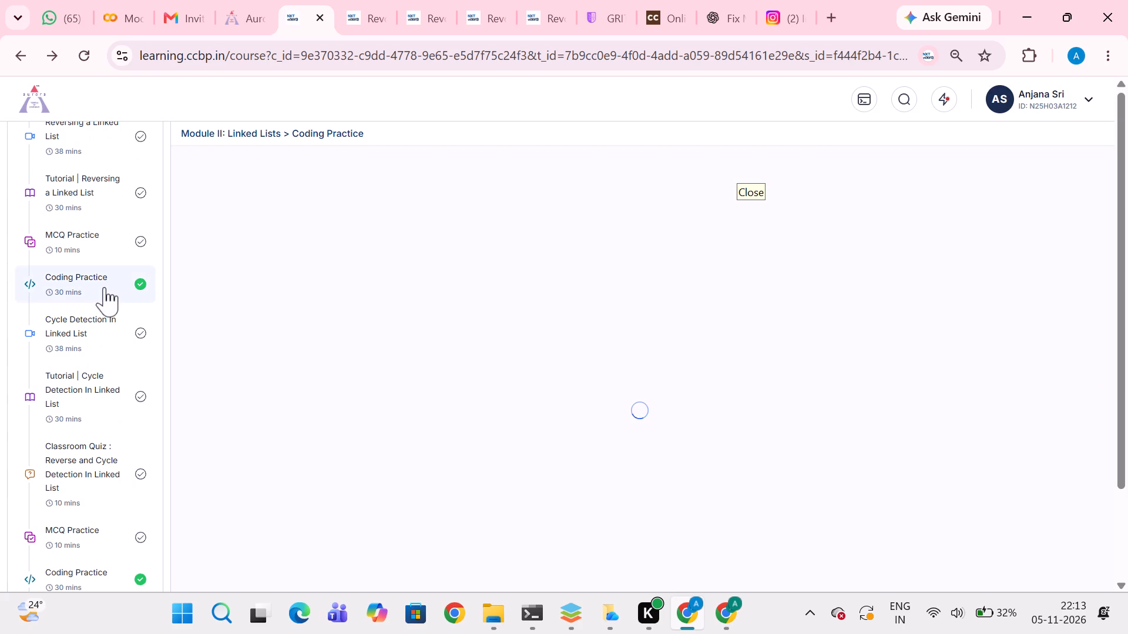
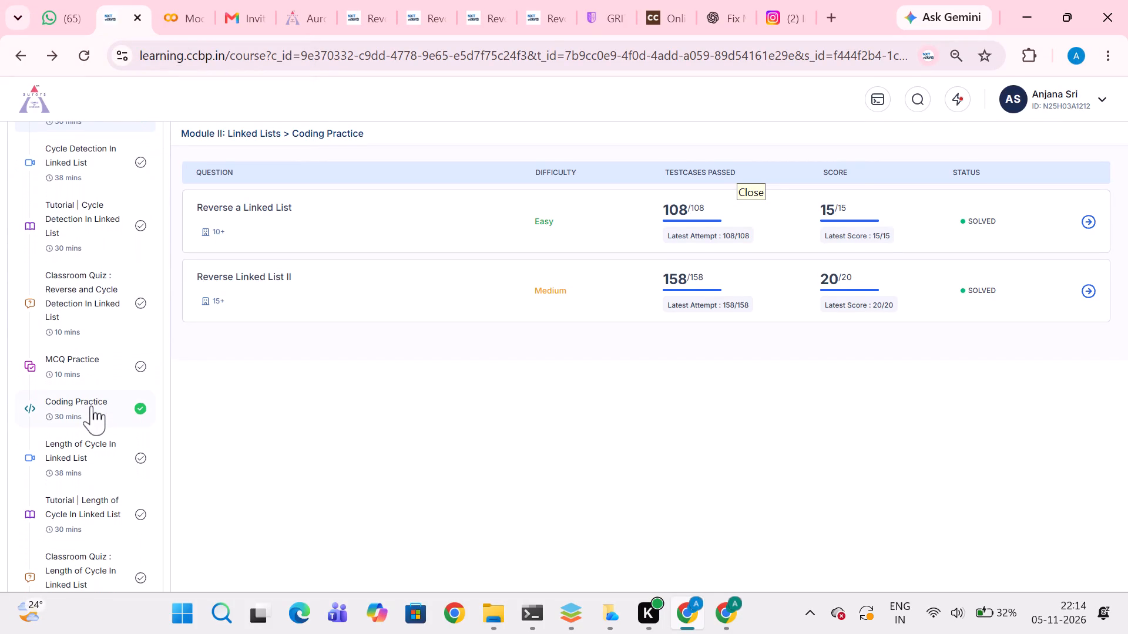
Look through the remaining Module II: Linked Lists lessons in the course outline for coding practice topics, down to the module's end.
{"action": "scroll", "coordinate": [92, 406], "scroll_direction": "down", "scroll_amount": 2}
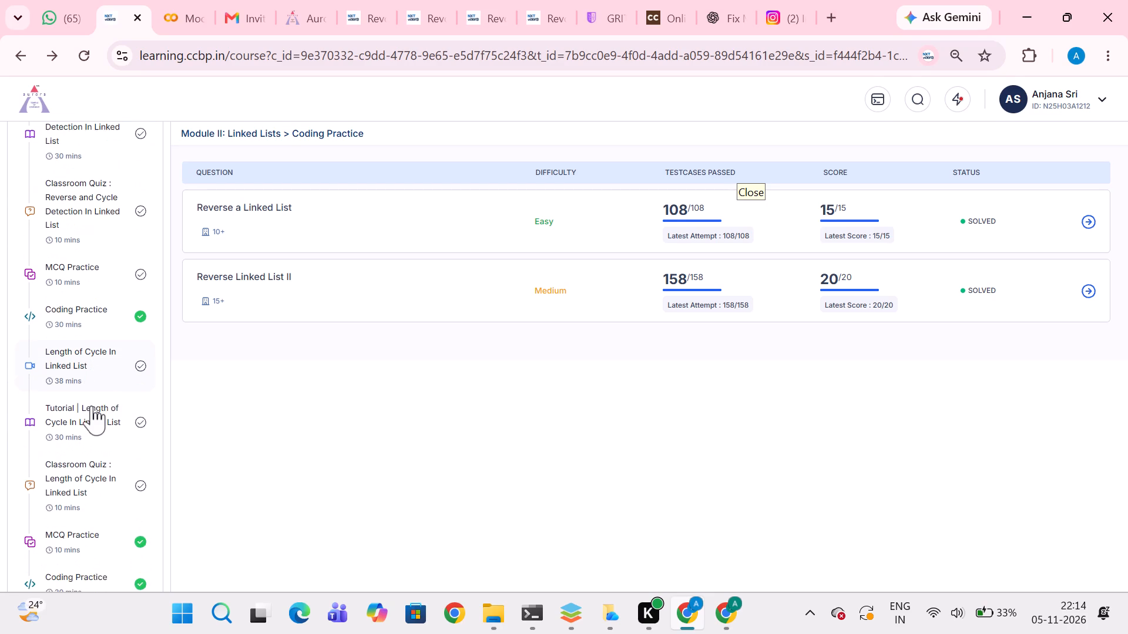
{"action": "scroll", "coordinate": [92, 406], "scroll_direction": "down", "scroll_amount": 5}
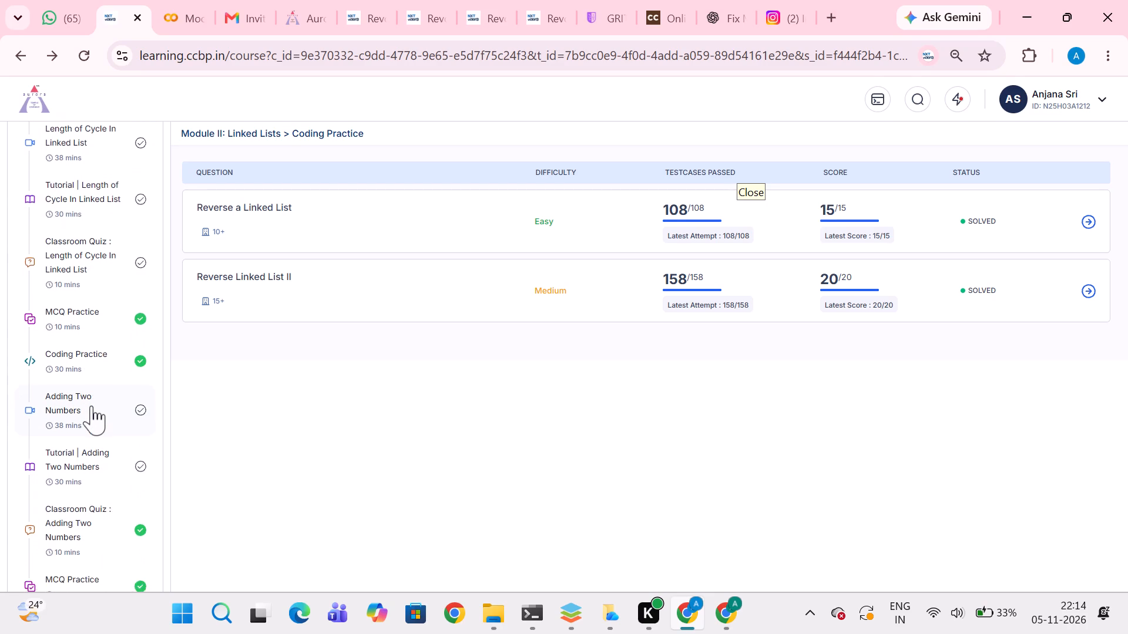
{"action": "scroll", "coordinate": [92, 406], "scroll_direction": "down", "scroll_amount": 3}
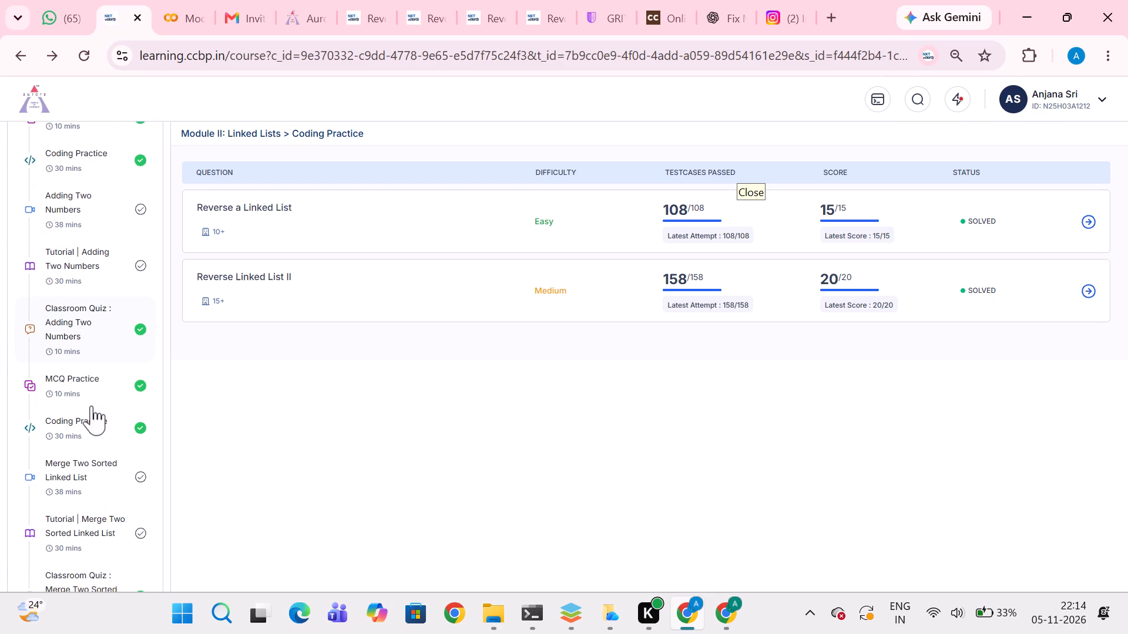
{"action": "scroll", "coordinate": [92, 406], "scroll_direction": "down", "scroll_amount": 4}
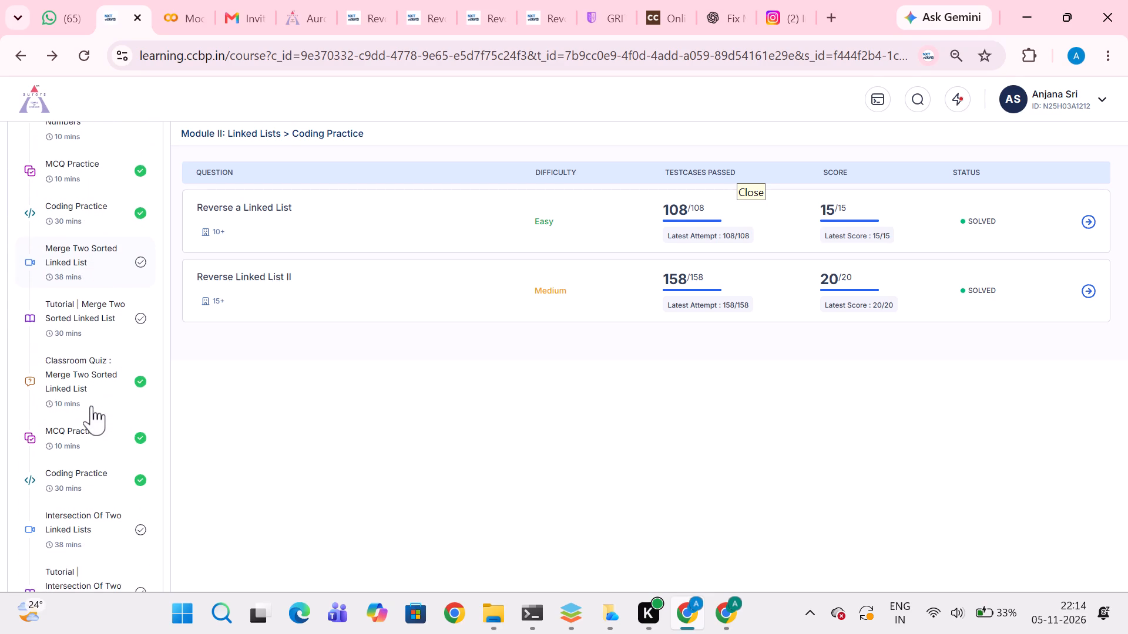
{"action": "scroll", "coordinate": [92, 406], "scroll_direction": "down", "scroll_amount": 3}
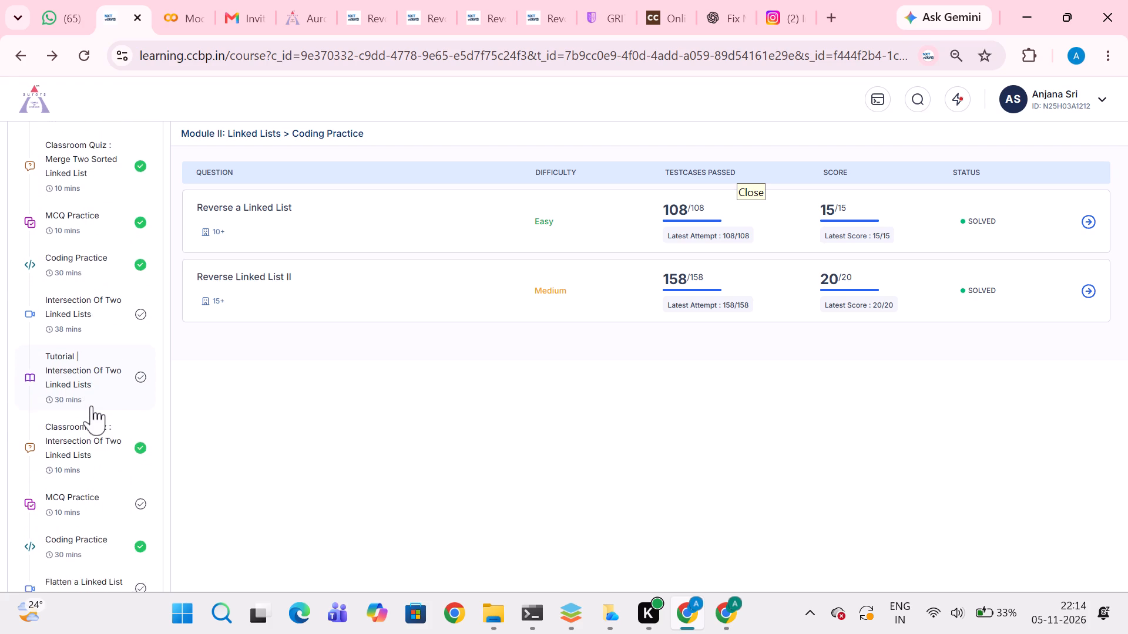
{"action": "scroll", "coordinate": [92, 406], "scroll_direction": "down", "scroll_amount": 3}
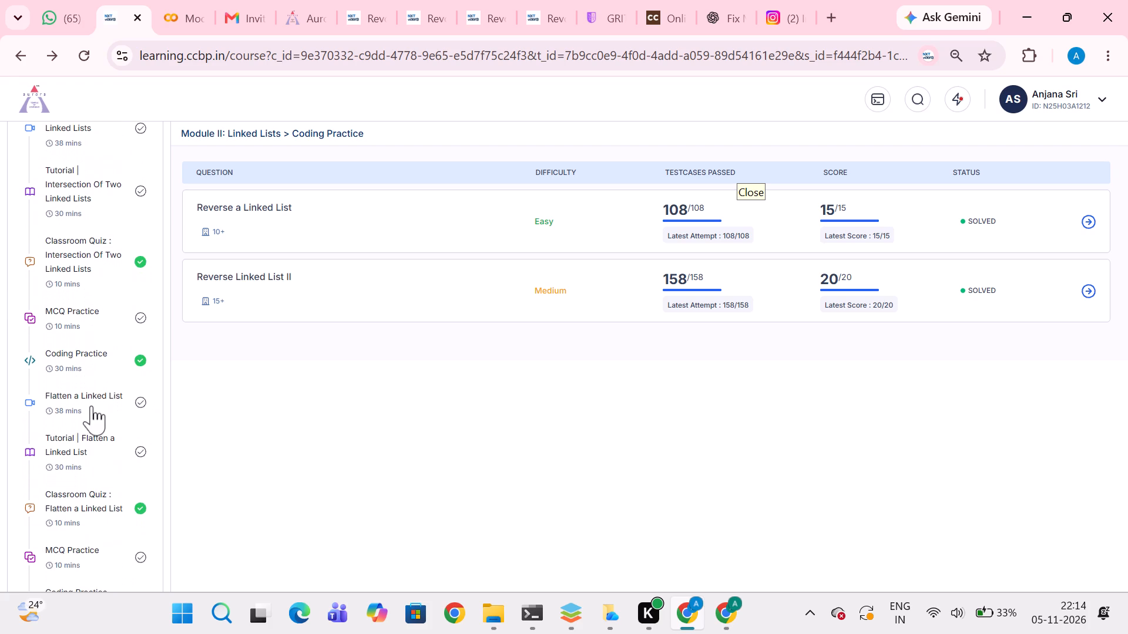
{"action": "scroll", "coordinate": [92, 406], "scroll_direction": "down", "scroll_amount": 4}
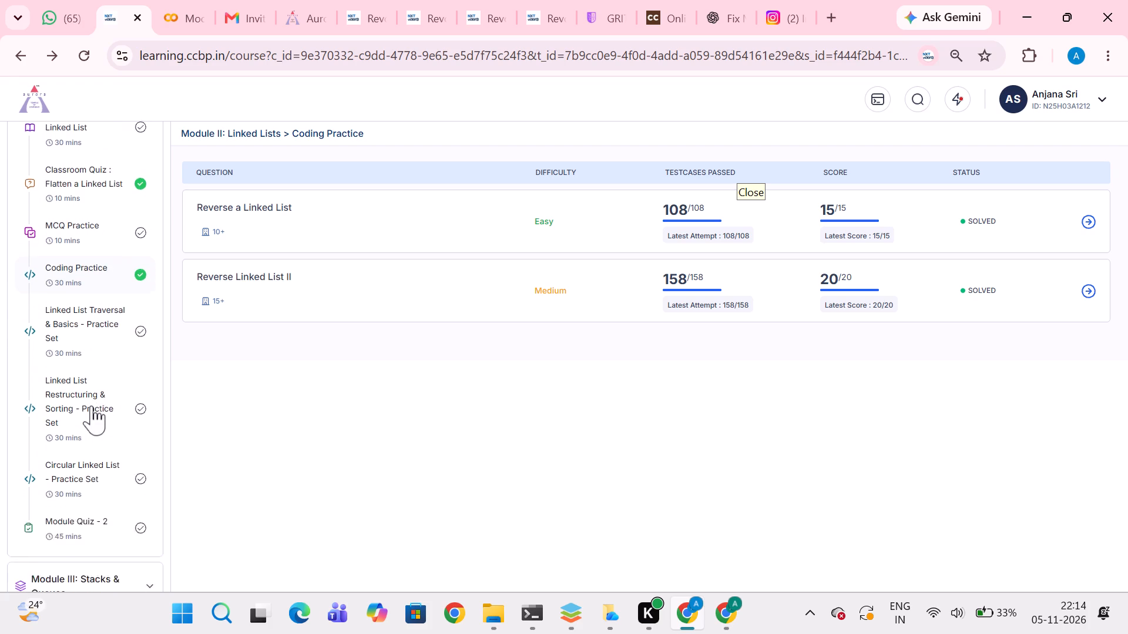
Look through the Module II: Linked Lists course contents to review its coding practice sets.
{"action": "scroll", "coordinate": [92, 406], "scroll_direction": "down", "scroll_amount": 1}
{"action": "scroll", "coordinate": [92, 406], "scroll_direction": "up", "scroll_amount": 8}
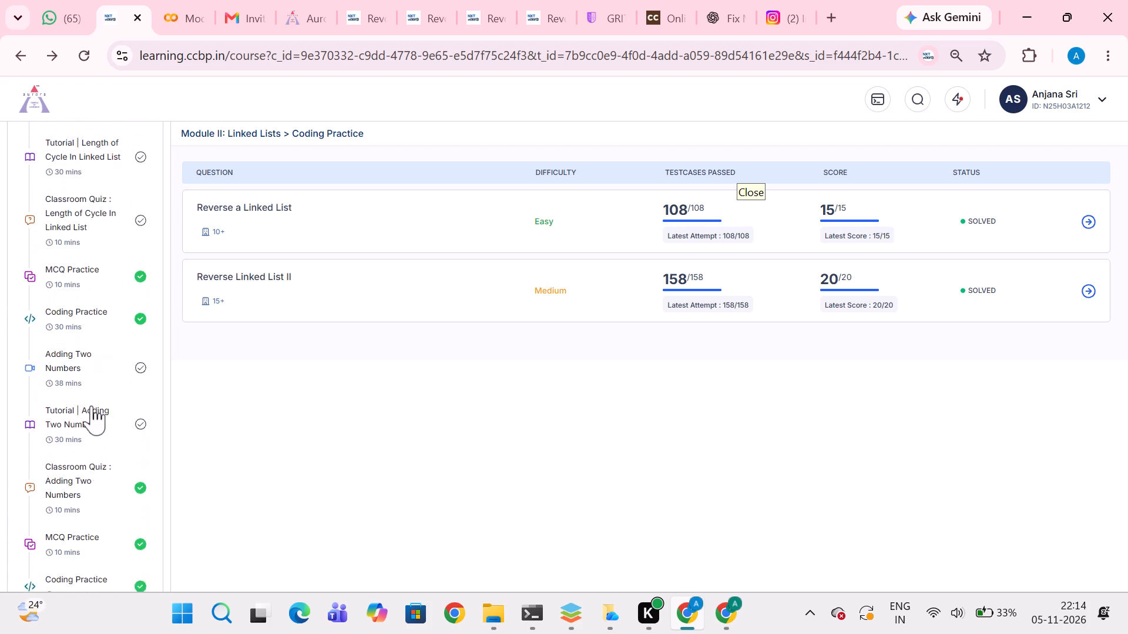
{"action": "scroll", "coordinate": [92, 406], "scroll_direction": "up", "scroll_amount": 5}
{"action": "scroll", "coordinate": [92, 406], "scroll_direction": "down", "scroll_amount": 2}
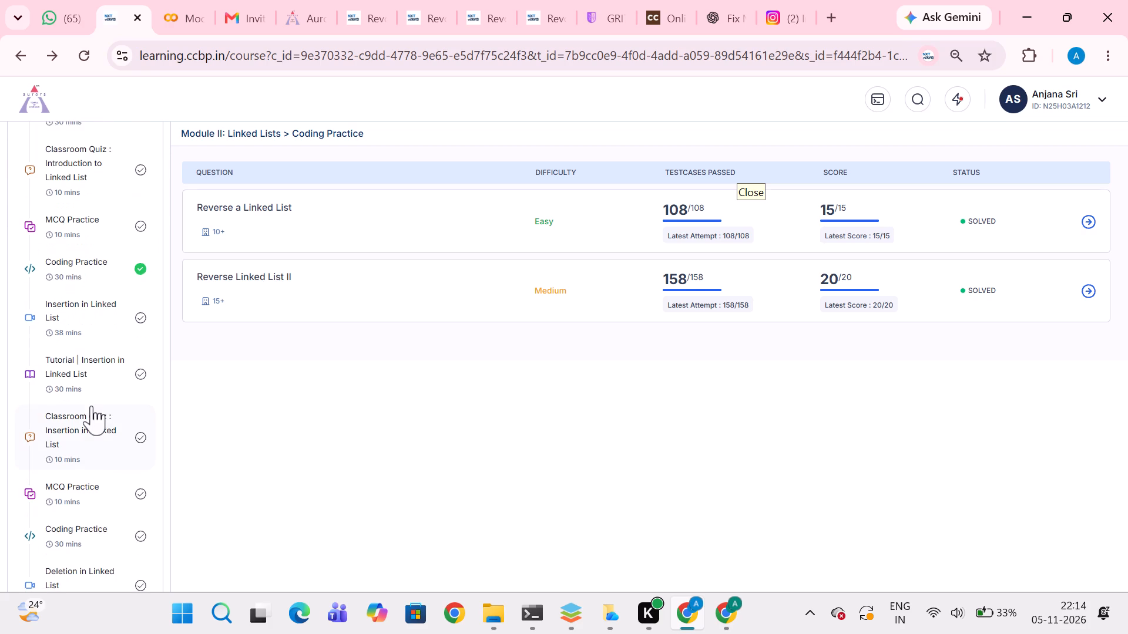
{"action": "scroll", "coordinate": [92, 406], "scroll_direction": "down", "scroll_amount": 3}
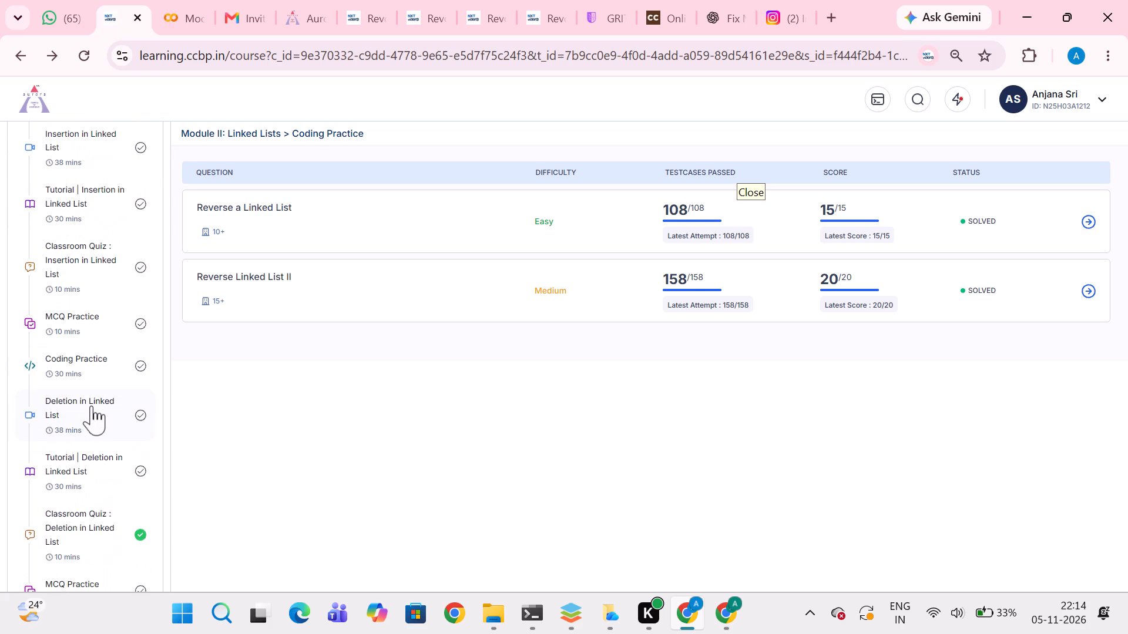
{"action": "scroll", "coordinate": [92, 406], "scroll_direction": "down", "scroll_amount": 2}
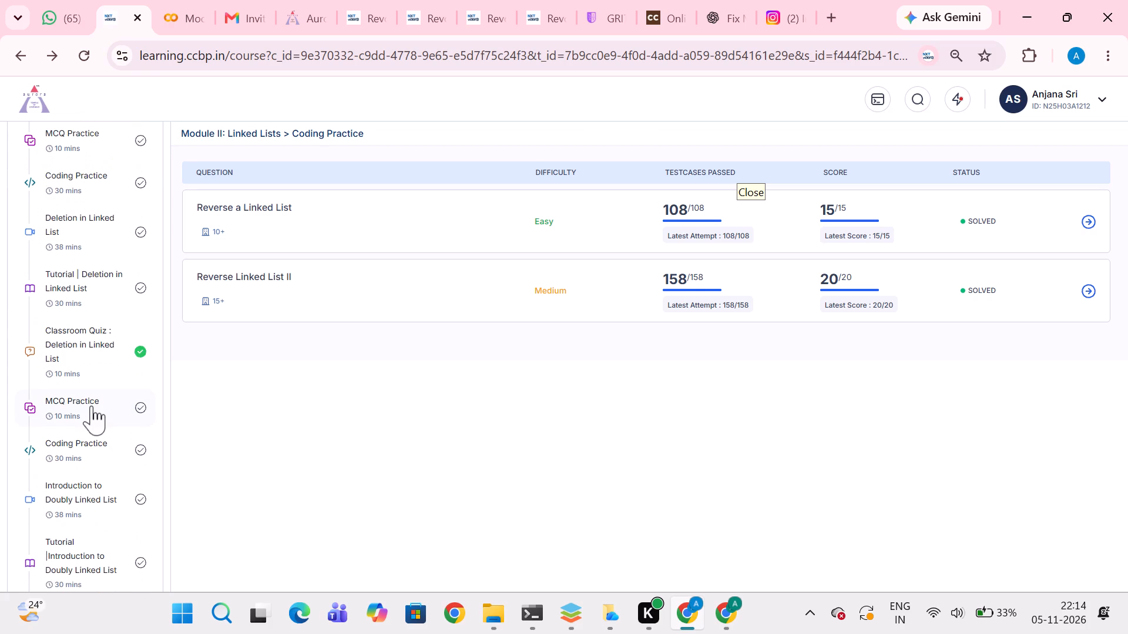
{"action": "scroll", "coordinate": [92, 406], "scroll_direction": "down", "scroll_amount": 4}
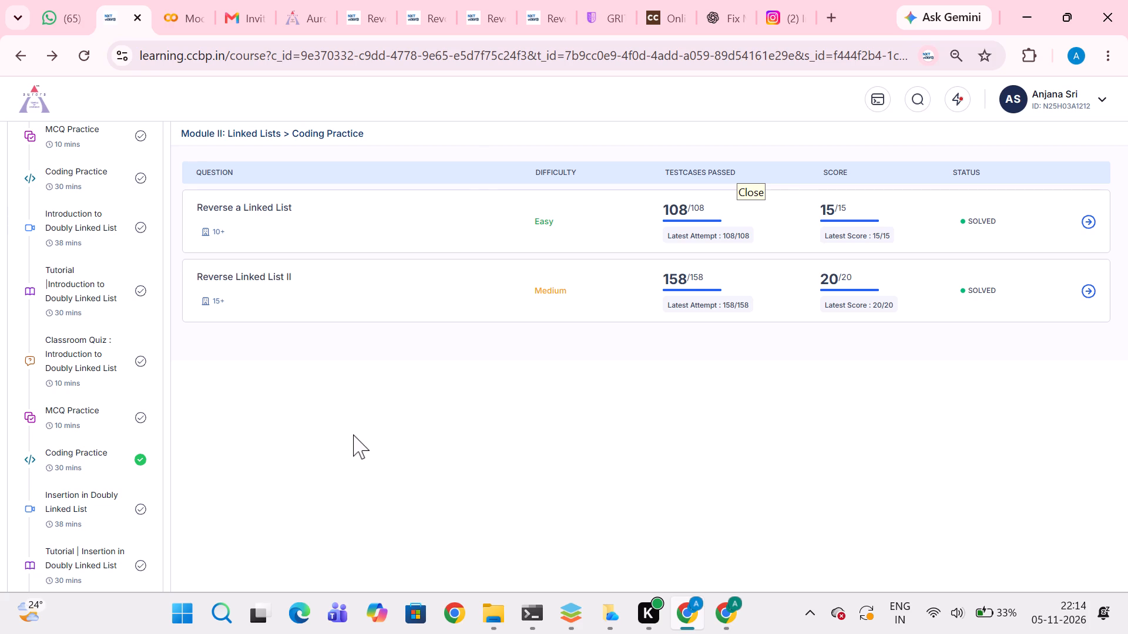
Open the Reverse a Linked List problem and capture a screenshot of its description together with the reverseLL solution code.
{"action": "left_click", "coordinate": [465, 215]}
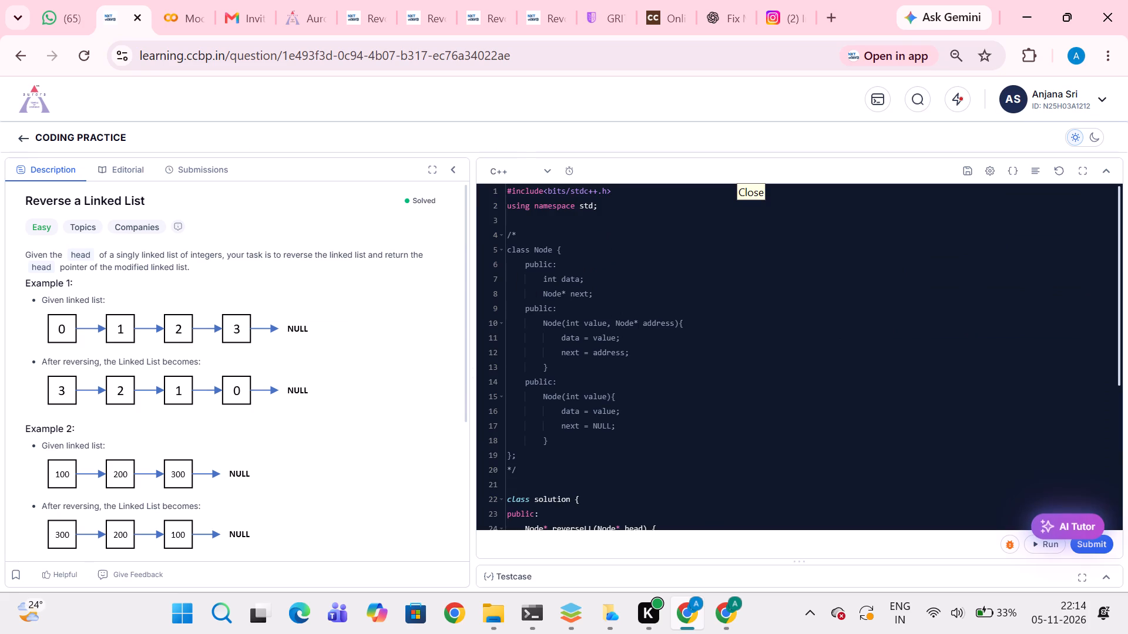
{"action": "scroll", "coordinate": [642, 414], "scroll_direction": "down", "scroll_amount": 5}
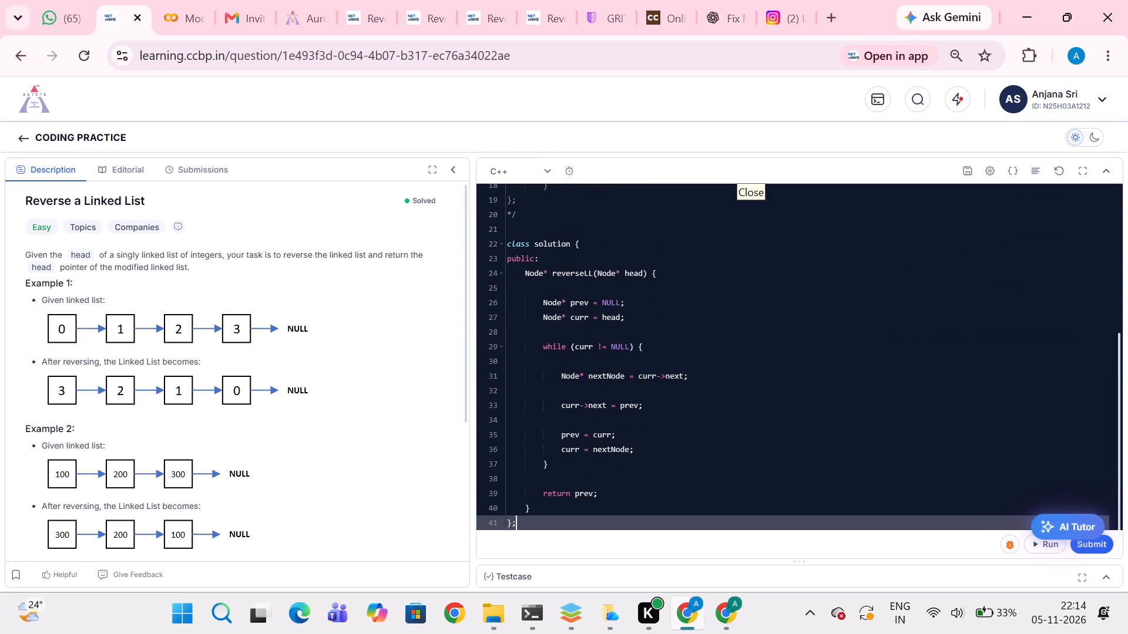
{"action": "key", "text": "Print"}
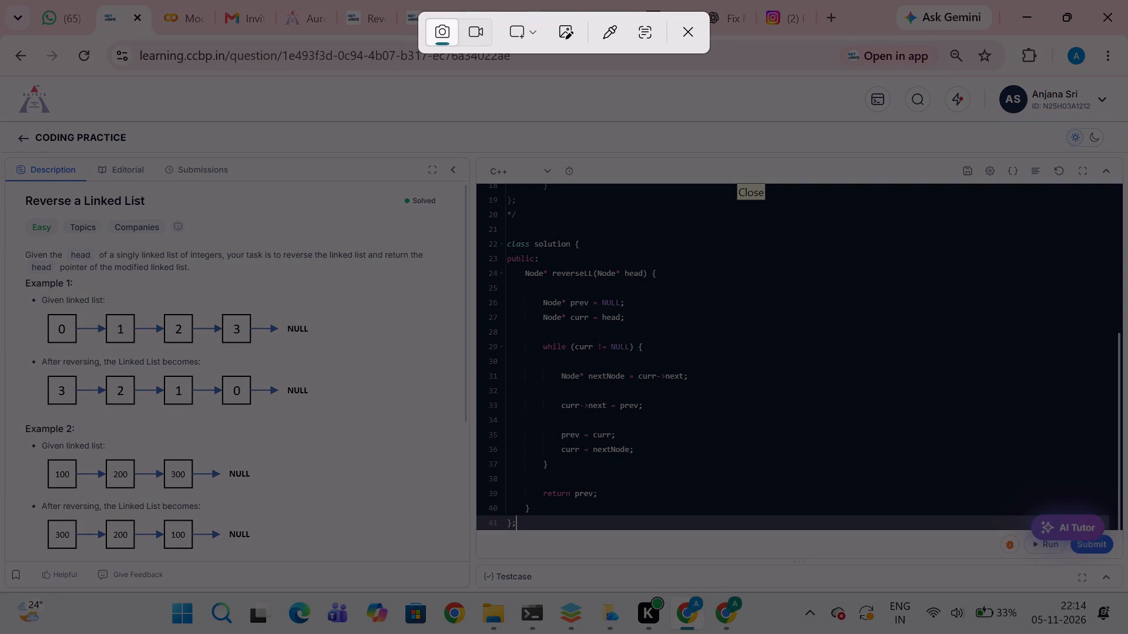
{"action": "left_click_drag", "start_coordinate": [0, 79], "coordinate": [1029, 568]}
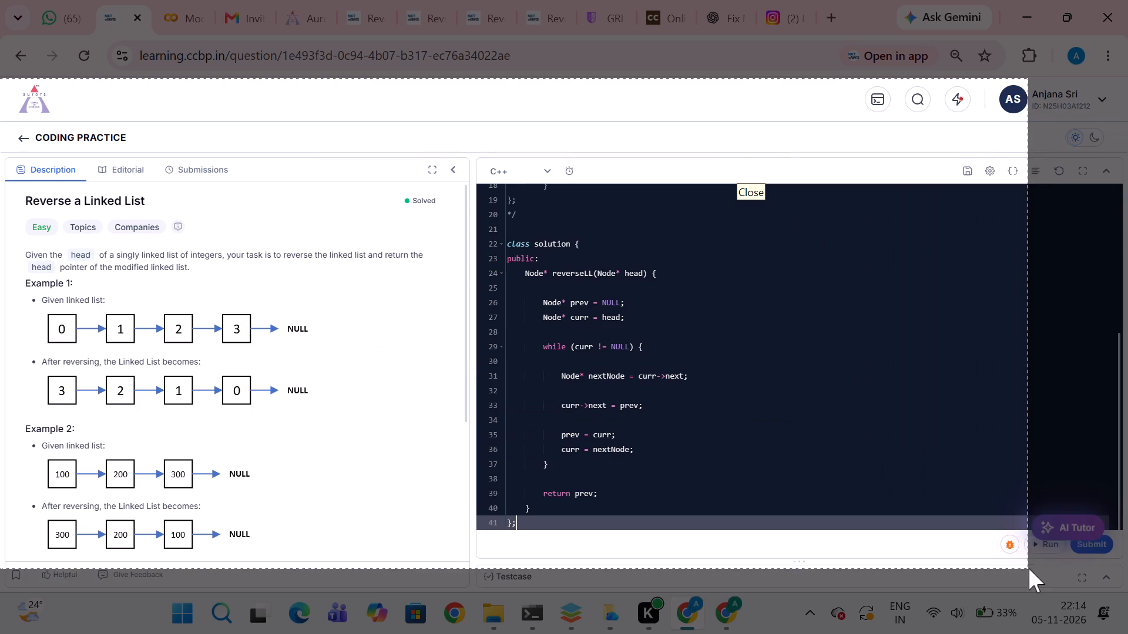
{"action": "left_click_drag", "start_coordinate": [1029, 568], "coordinate": [1127, 585]}
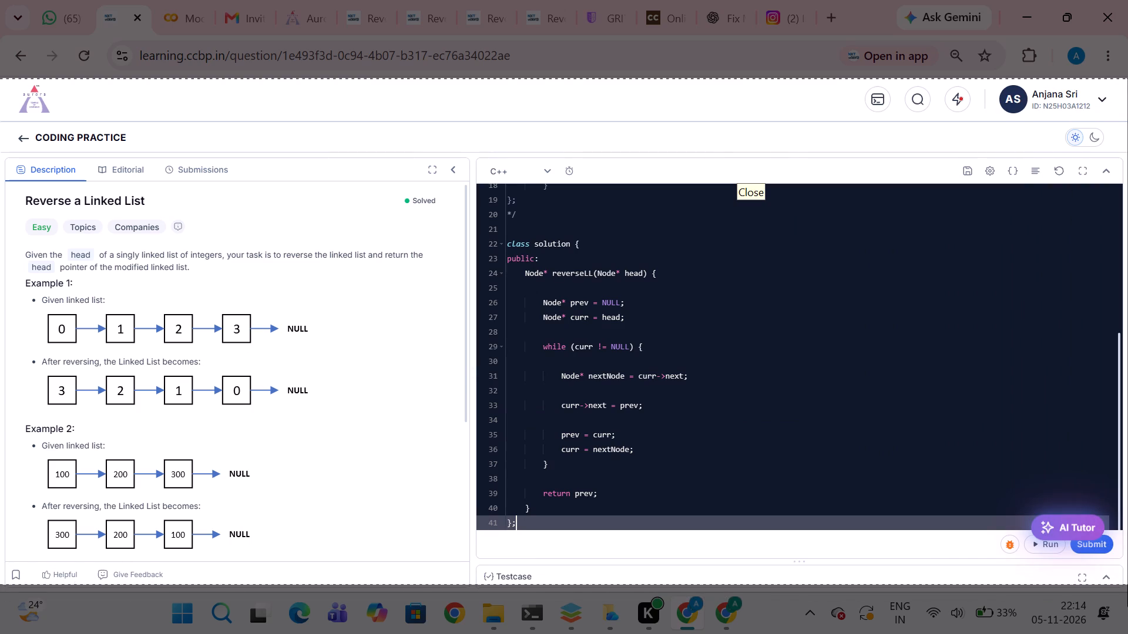
{"action": "left_click_drag", "start_coordinate": [1127, 585], "coordinate": [1127, 589]}
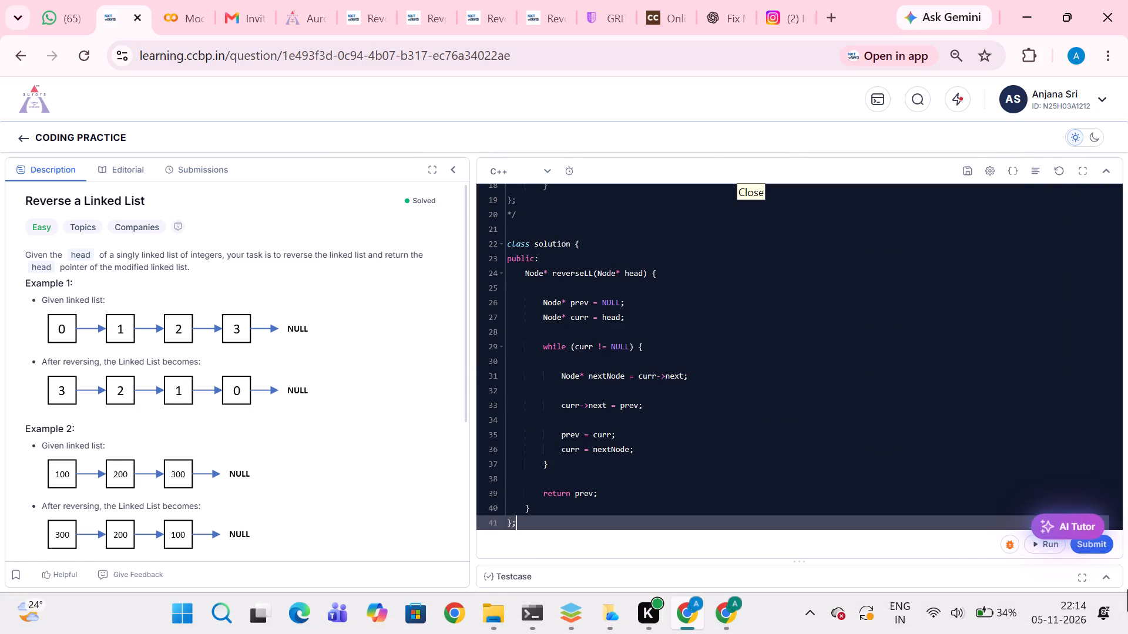
Switch to ONLYOFFICE and paste the captured problem screenshot below the assessment table in the Lab Report 3 document.
{"action": "left_click", "coordinate": [579, 606]}
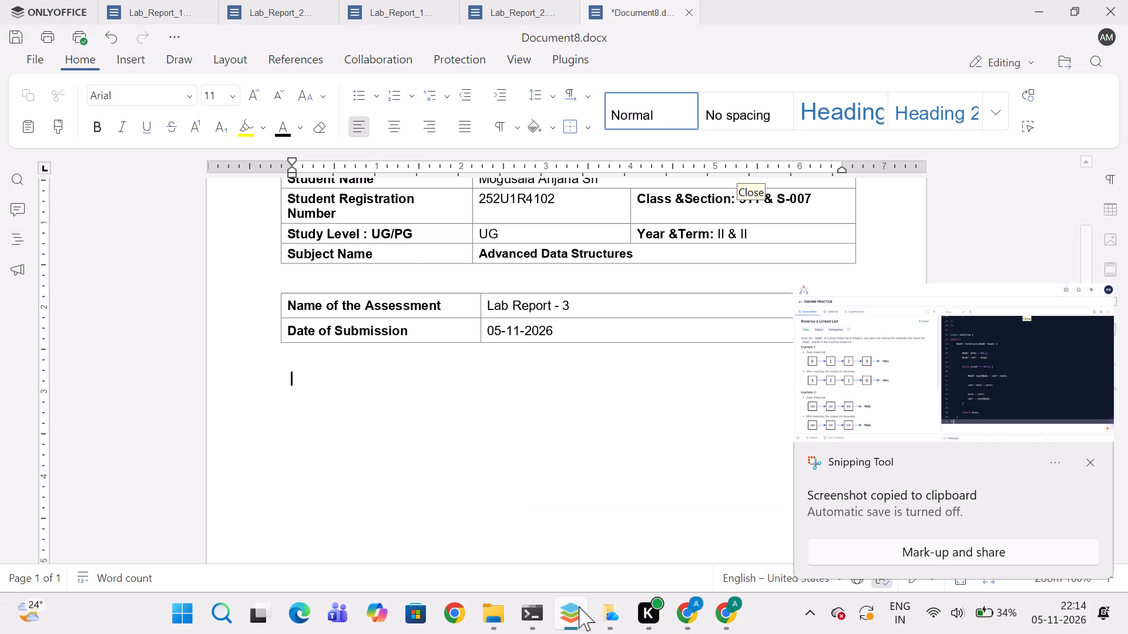
{"action": "key", "text": "ctrl+v"}
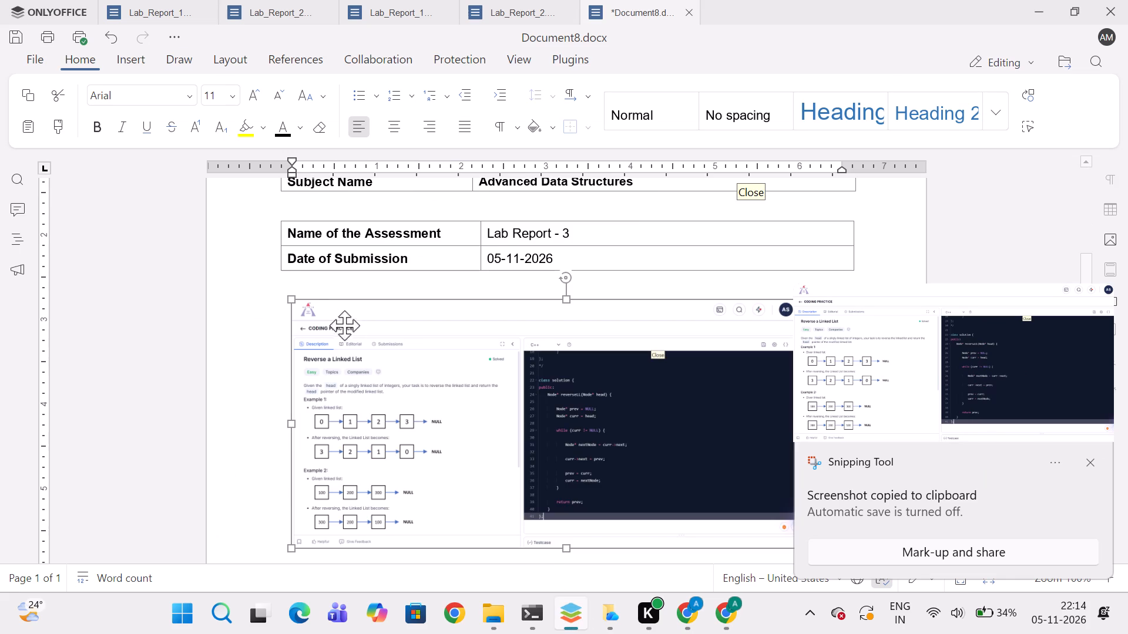
Add the bold heading "Question 1:" on its own line between the assessment table and the problem screenshot.
{"action": "left_click", "coordinate": [306, 288]}
{"action": "key", "text": "Return"}
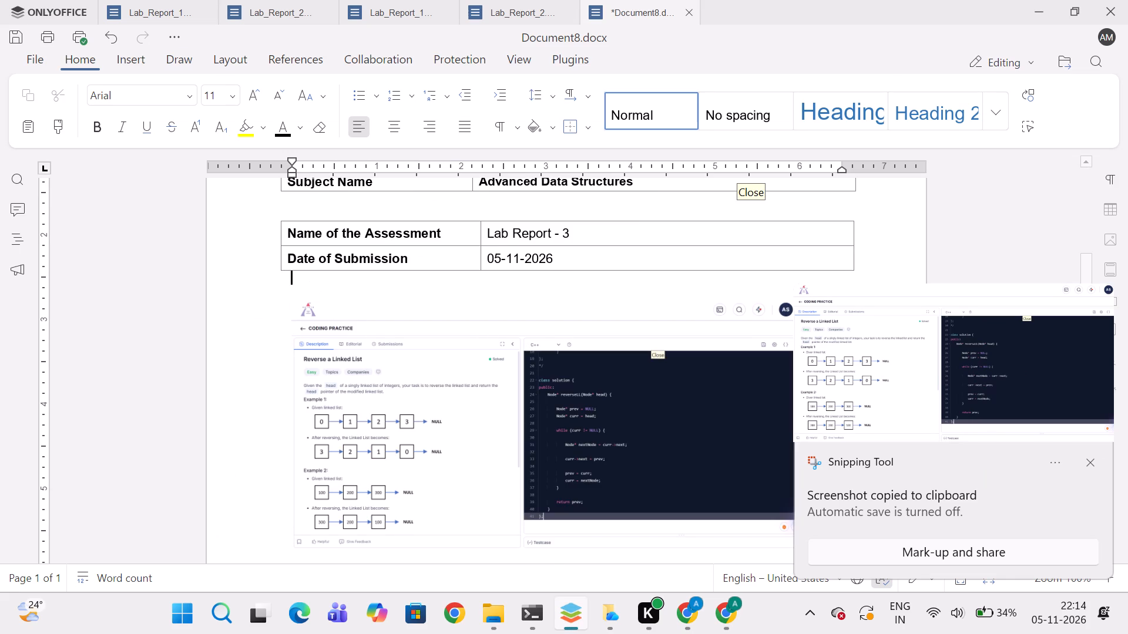
{"action": "left_click", "coordinate": [106, 120]}
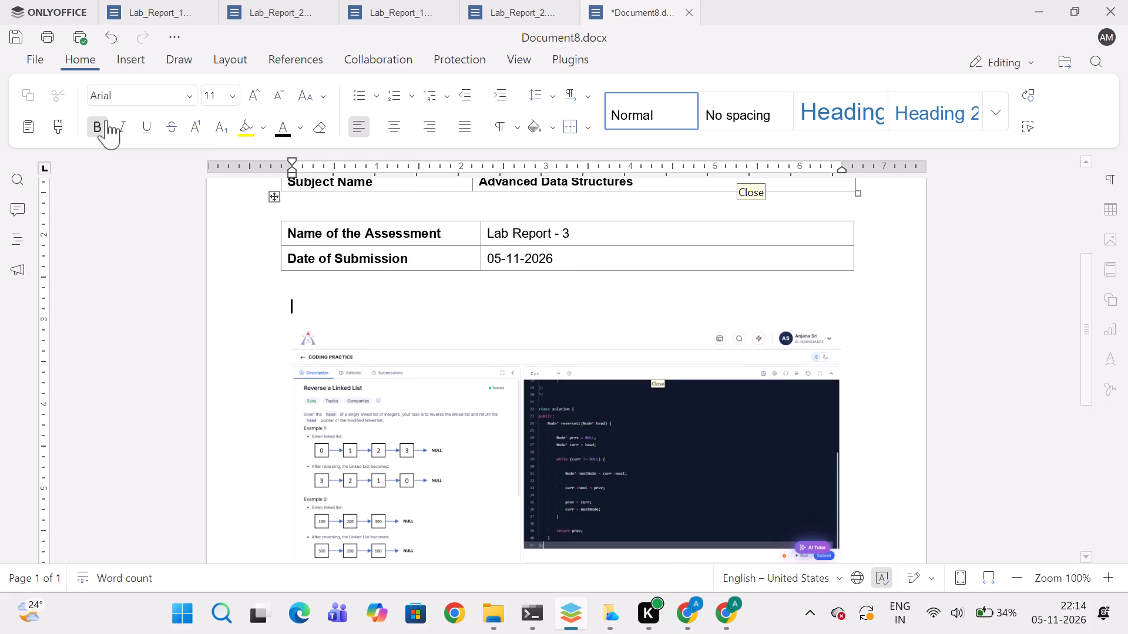
{"action": "key", "text": "shift+q"}
{"action": "type", "text": "uestion"}
{"action": "key", "text": "space"}
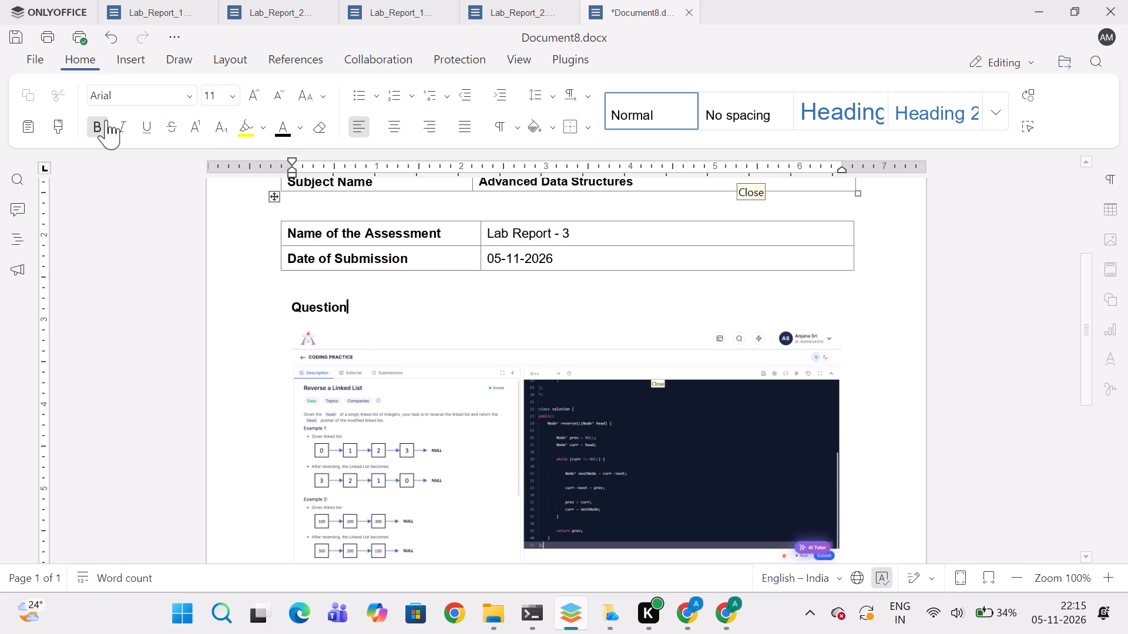
{"action": "key", "text": "shift+exclam"}
{"action": "key", "text": "BackSpace"}
{"action": "type", "text": "1:"}
Add an empty line below the Reverse a Linked List problem screenshot.
{"action": "scroll", "coordinate": [106, 120], "scroll_direction": "down", "scroll_amount": 3}
{"action": "scroll", "coordinate": [481, 507], "scroll_direction": "down", "scroll_amount": 3}
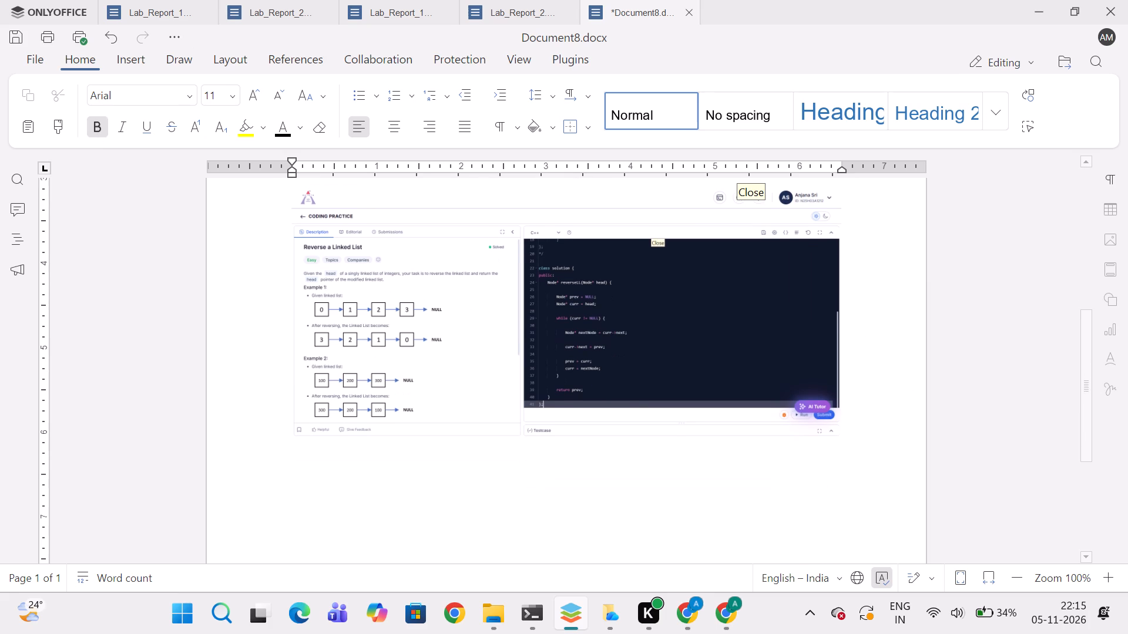
{"action": "left_click", "coordinate": [445, 494]}
{"action": "key", "text": "Right"}
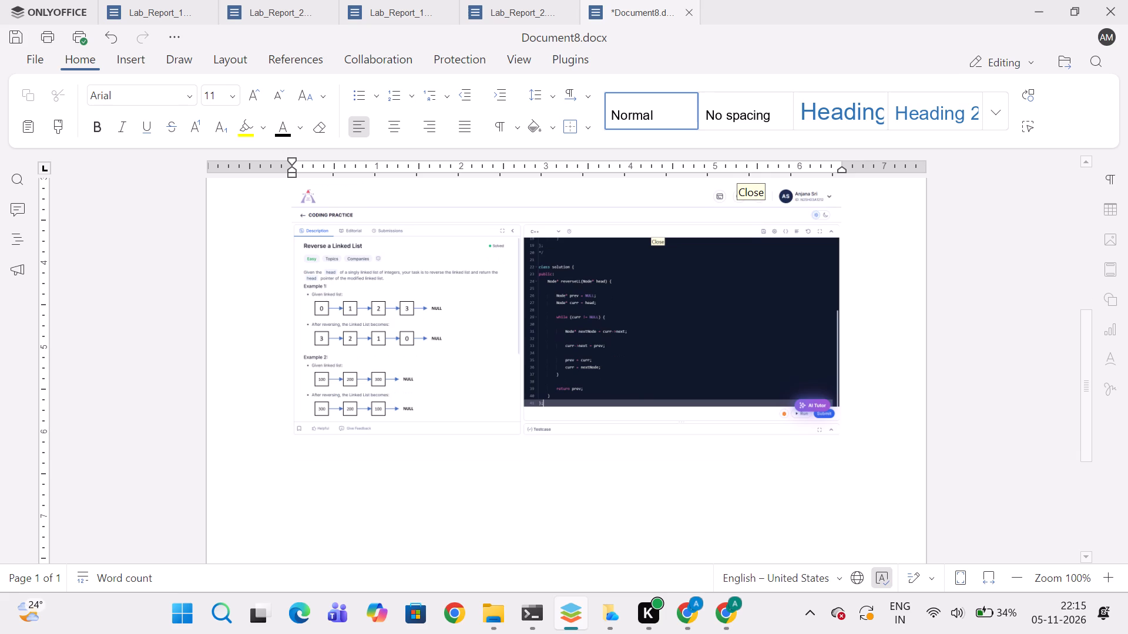
{"action": "key", "text": "Return"}
Switch to Chrome, run the Reverse a Linked List solution and submit it.
{"action": "key", "text": "alt+Tab"}
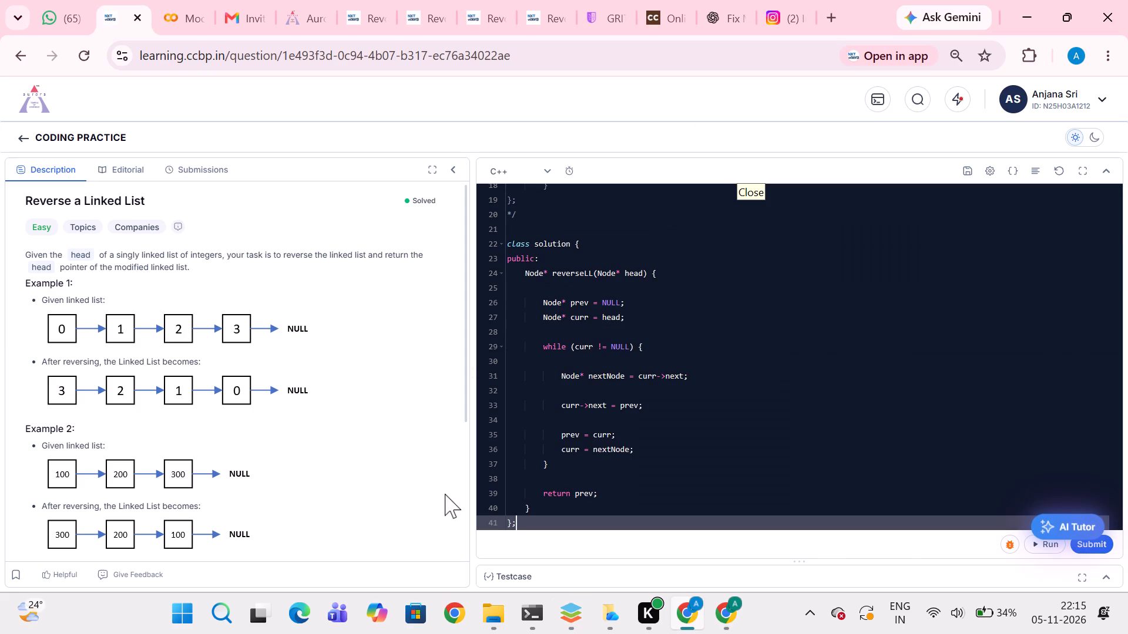
{"action": "key", "text": "ctrl+apostrophe"}
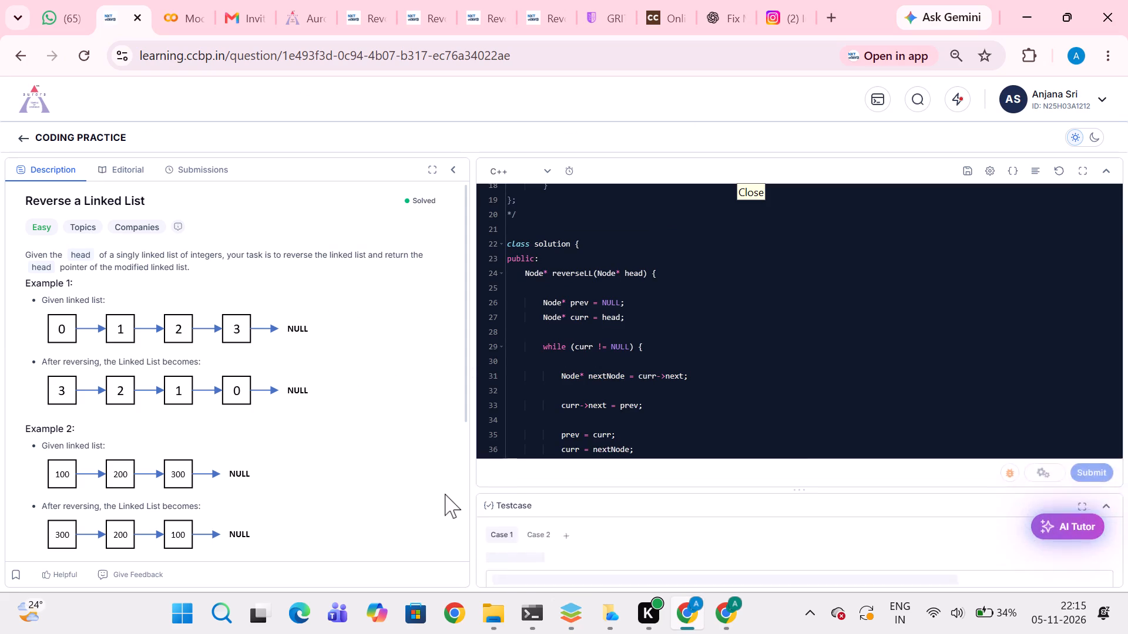
{"action": "key", "text": "ctrl+Return"}
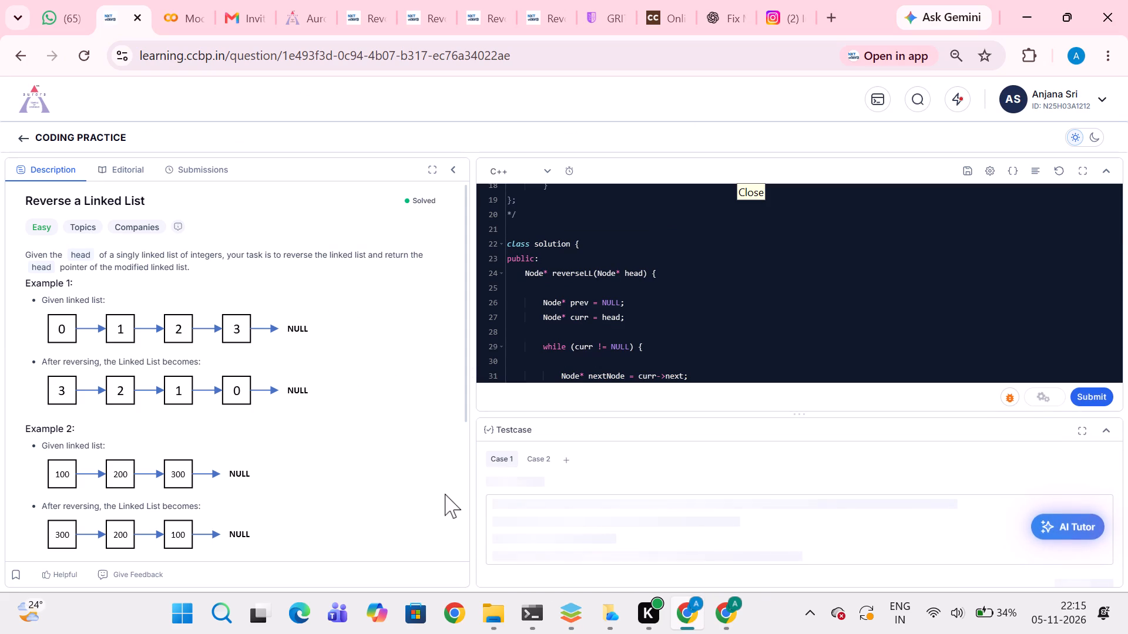
{"action": "key", "text": "ctrl+Return"}
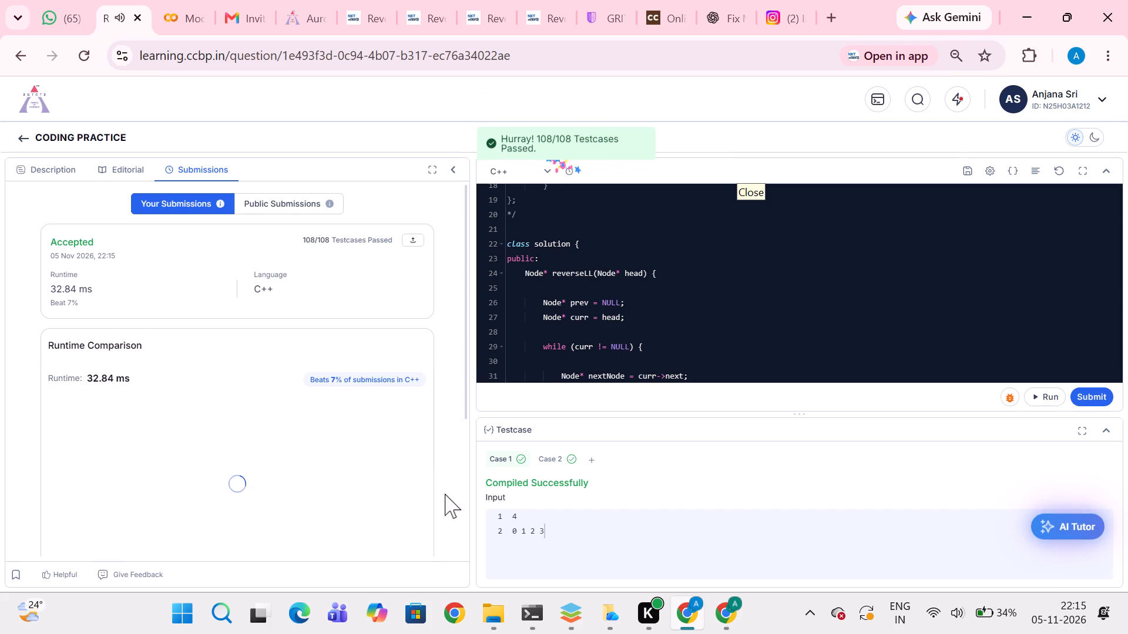
Capture a screenshot of the coding page area showing the submission result, the code and the test cases.
{"action": "key", "text": "Print"}
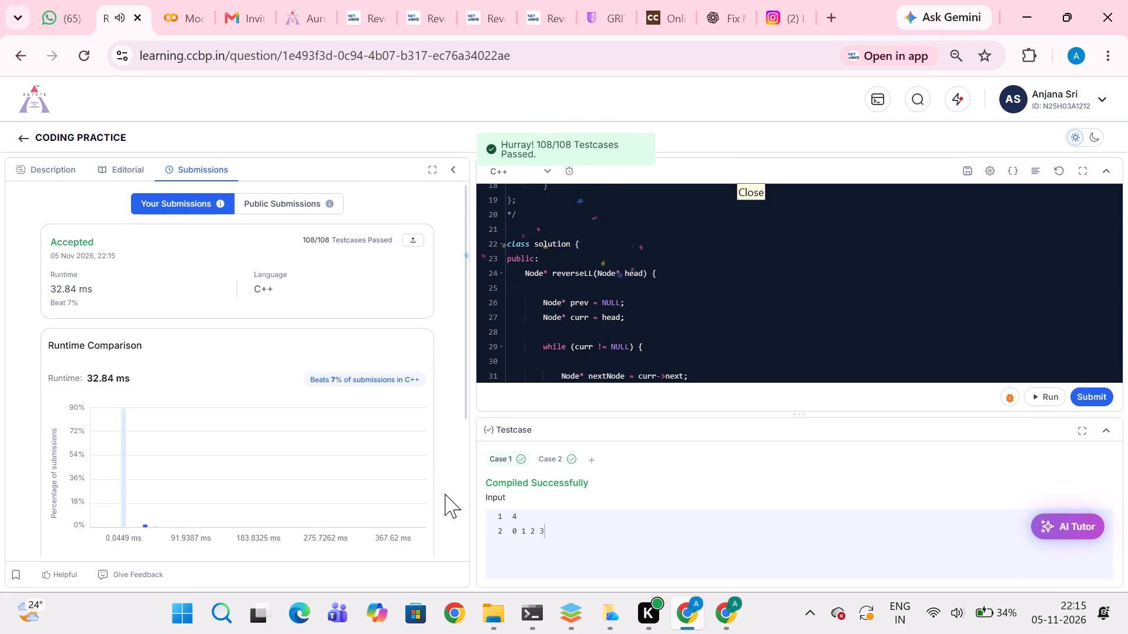
{"action": "left_click_drag", "start_coordinate": [0, 79], "coordinate": [1104, 585]}
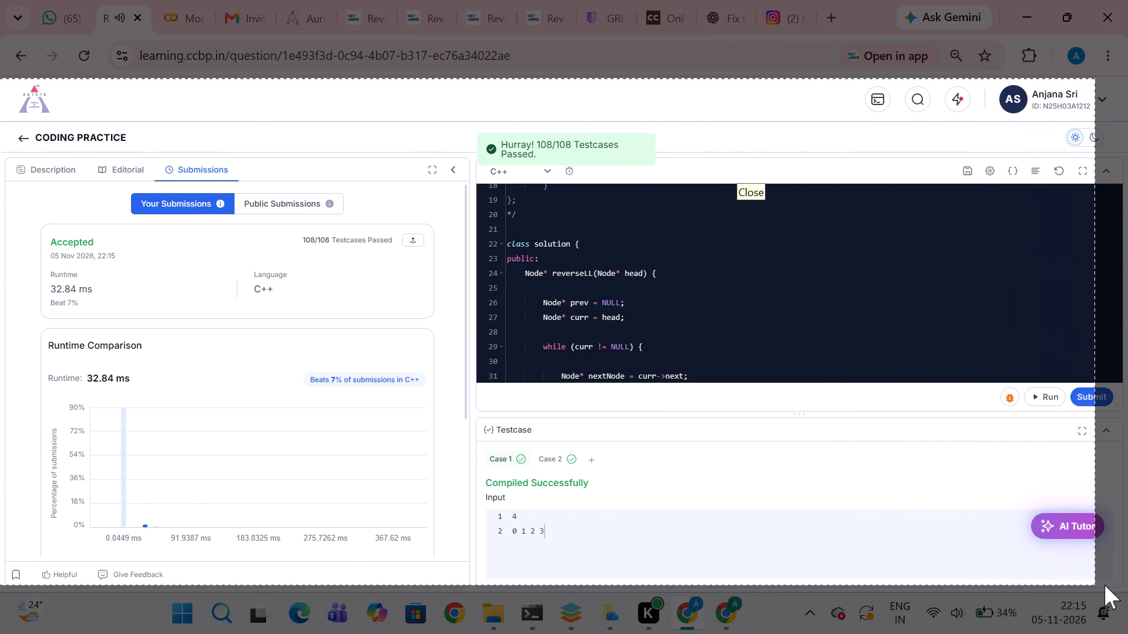
{"action": "left_click_drag", "start_coordinate": [1104, 585], "coordinate": [1127, 583]}
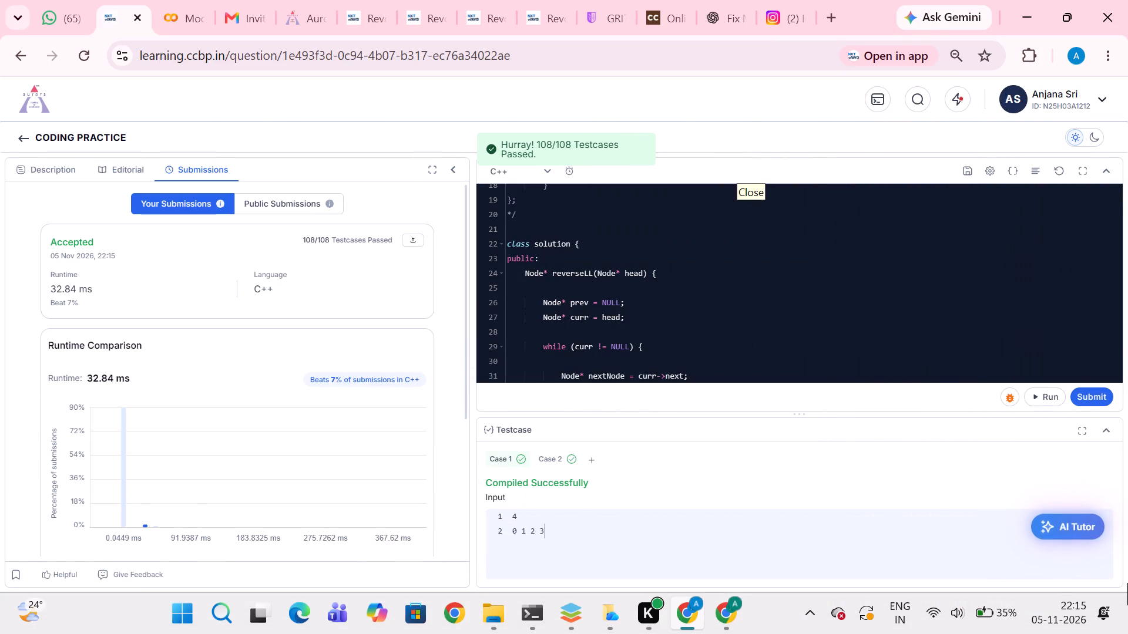
Switch to ONLYOFFICE and paste the submission result screenshot on the empty line below the problem screenshot.
{"action": "key", "text": "alt+Tab"}
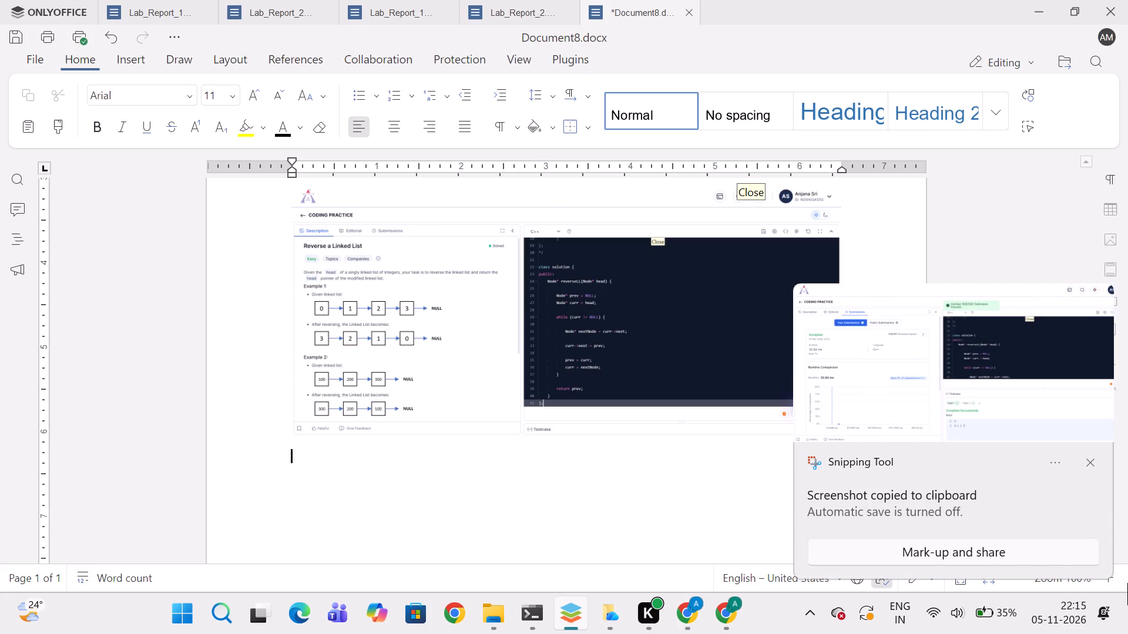
{"action": "key", "text": "ctrl+v"}
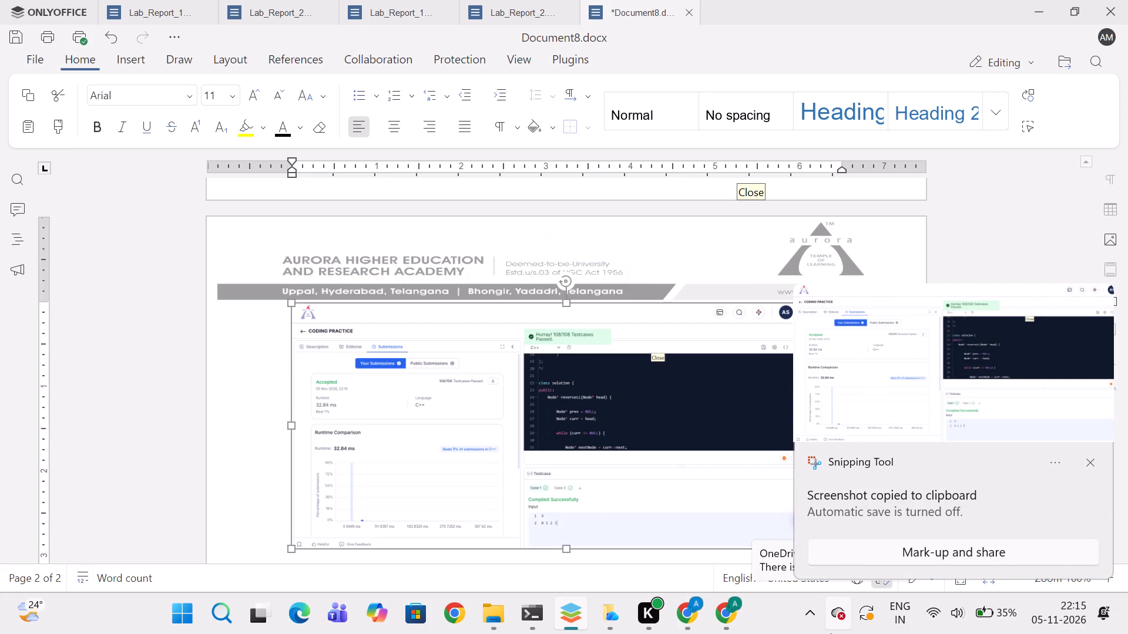
Add the bold heading "Question 2:" below the submission result screenshot, followed by an empty line.
{"action": "scroll", "coordinate": [831, 633], "scroll_direction": "down", "scroll_amount": 3}
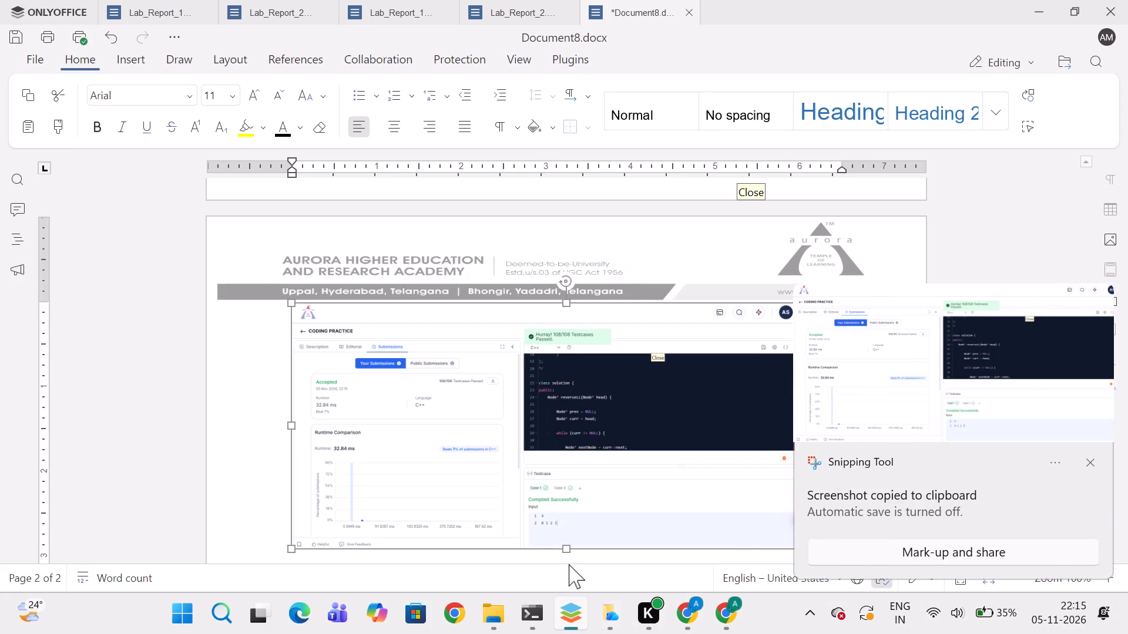
{"action": "left_click", "coordinate": [261, 495]}
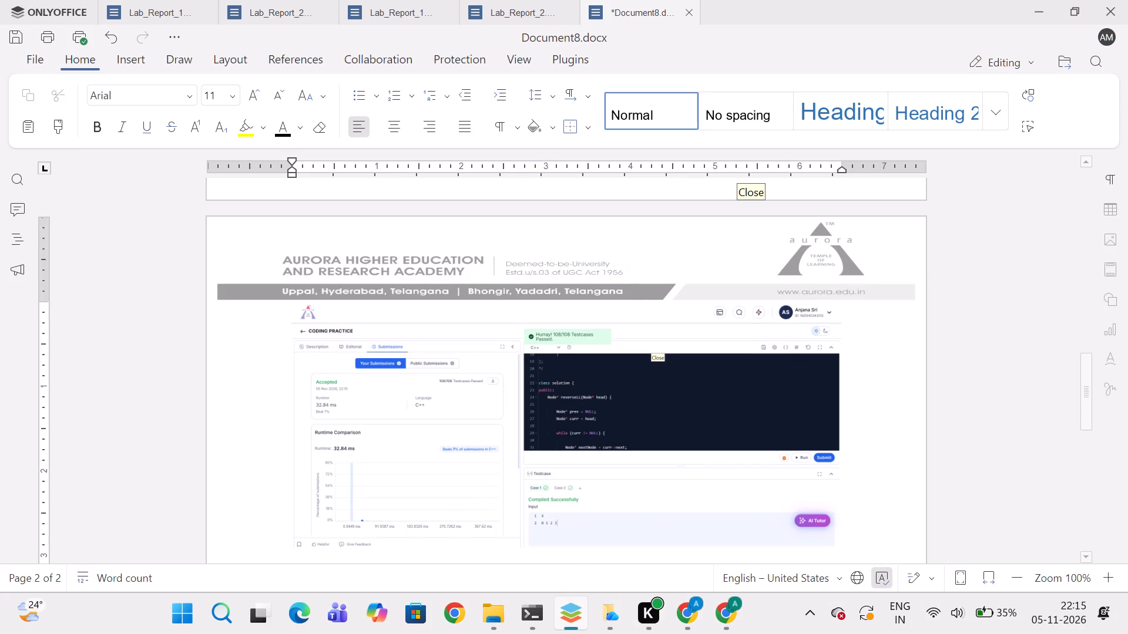
{"action": "key", "text": "Right"}
{"action": "key", "text": "Return"}
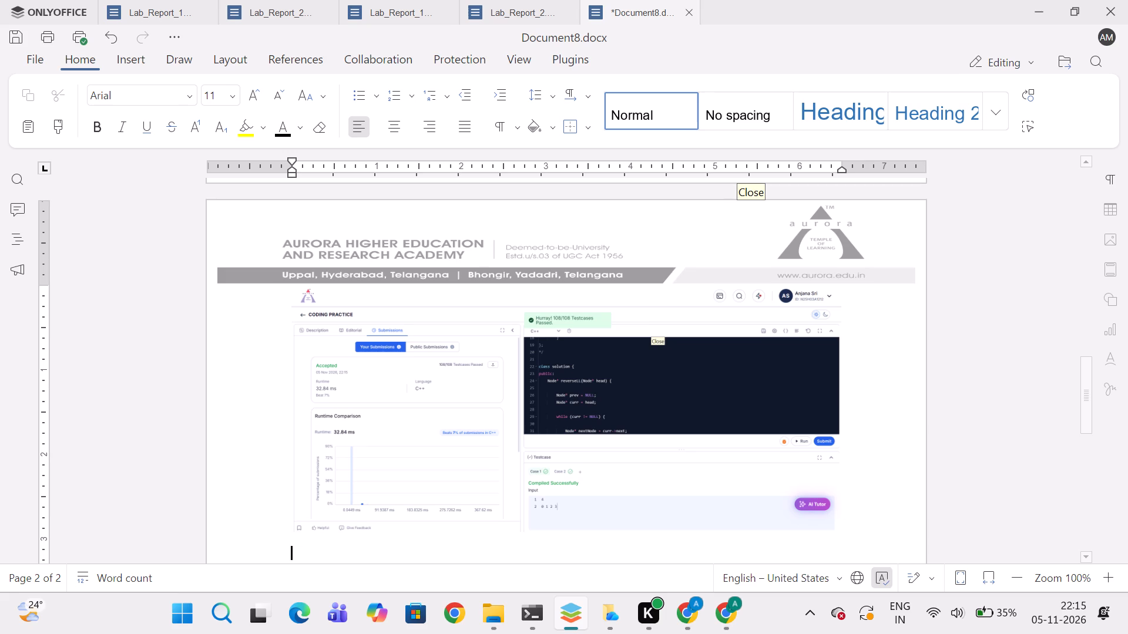
{"action": "key", "text": "shift+q"}
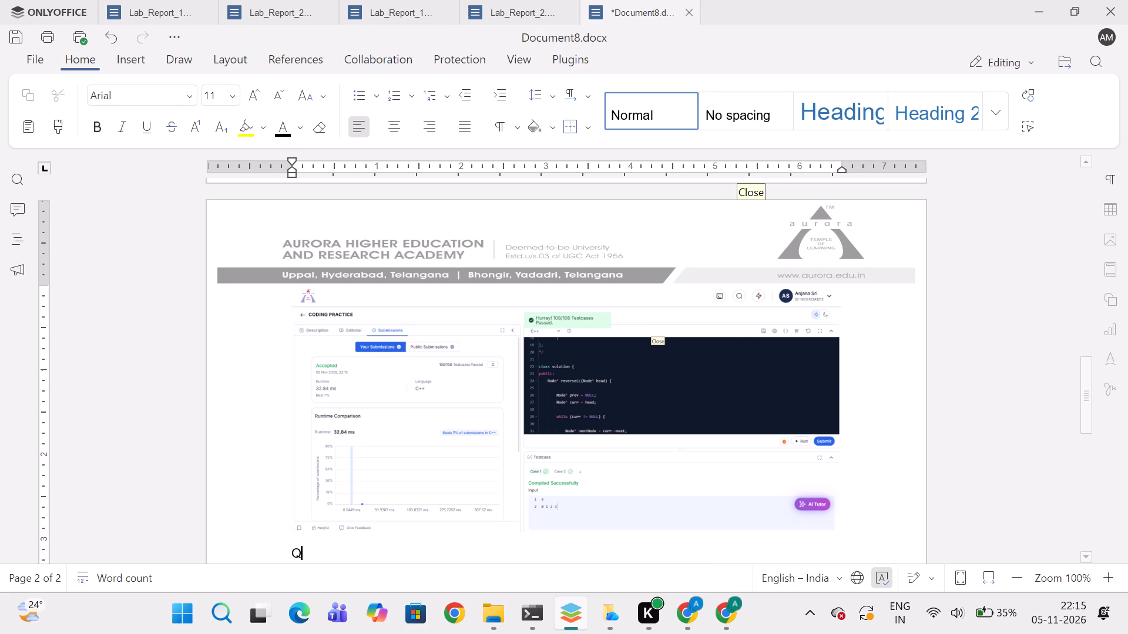
{"action": "key", "text": "BackSpace"}
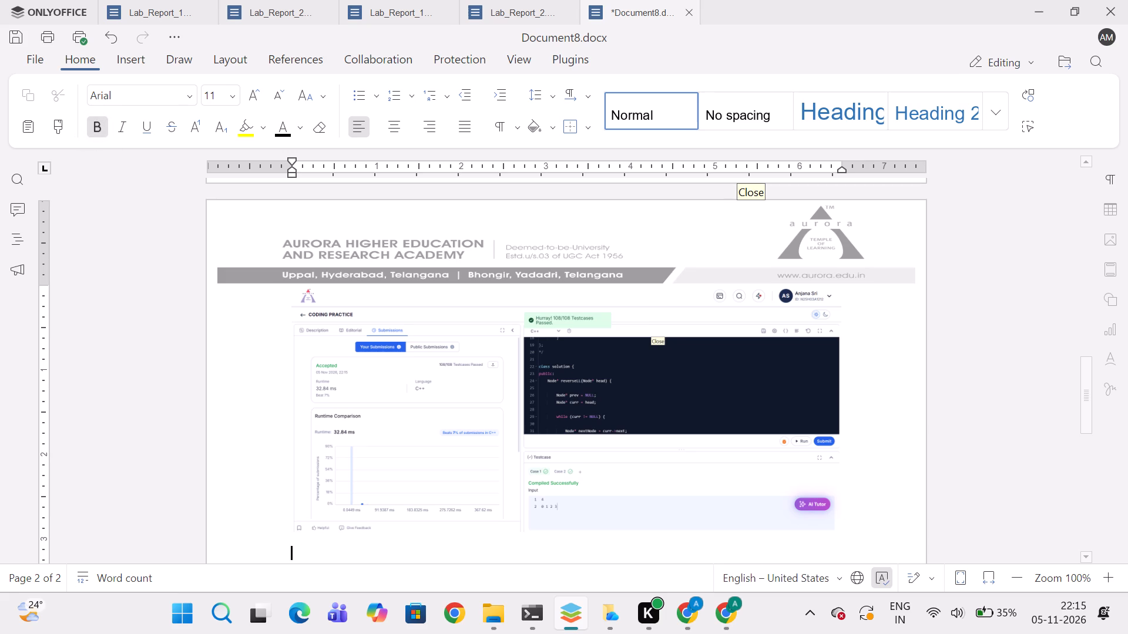
{"action": "type", "text": "Question"}
{"action": "key", "text": "space"}
{"action": "type", "text": "2:"}
{"action": "key", "text": "Return"}
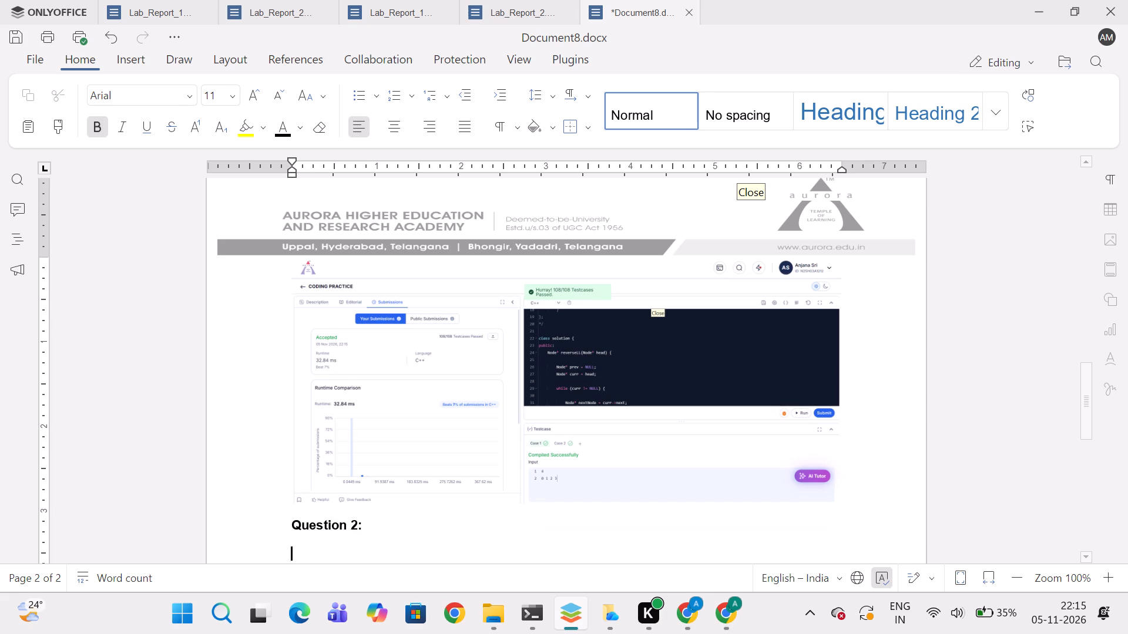
Switch to Chrome and open the Reverse Linked List II problem from the coding practice question list.
{"action": "key", "text": "alt+Tab"}
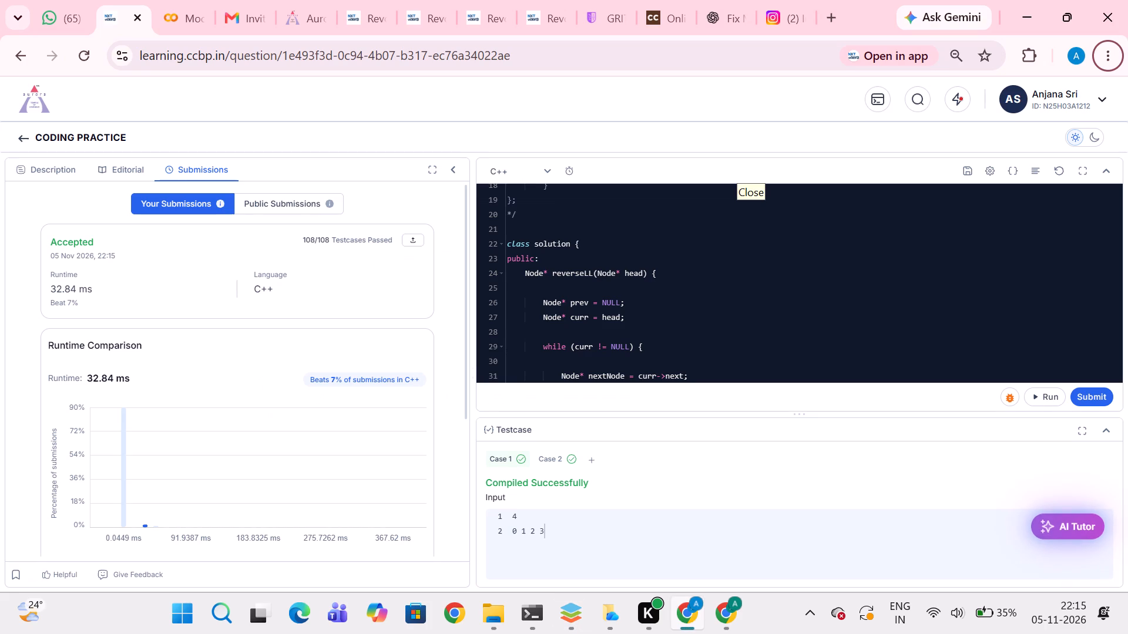
{"action": "scroll", "coordinate": [61, 367], "scroll_direction": "right", "scroll_amount": 13}
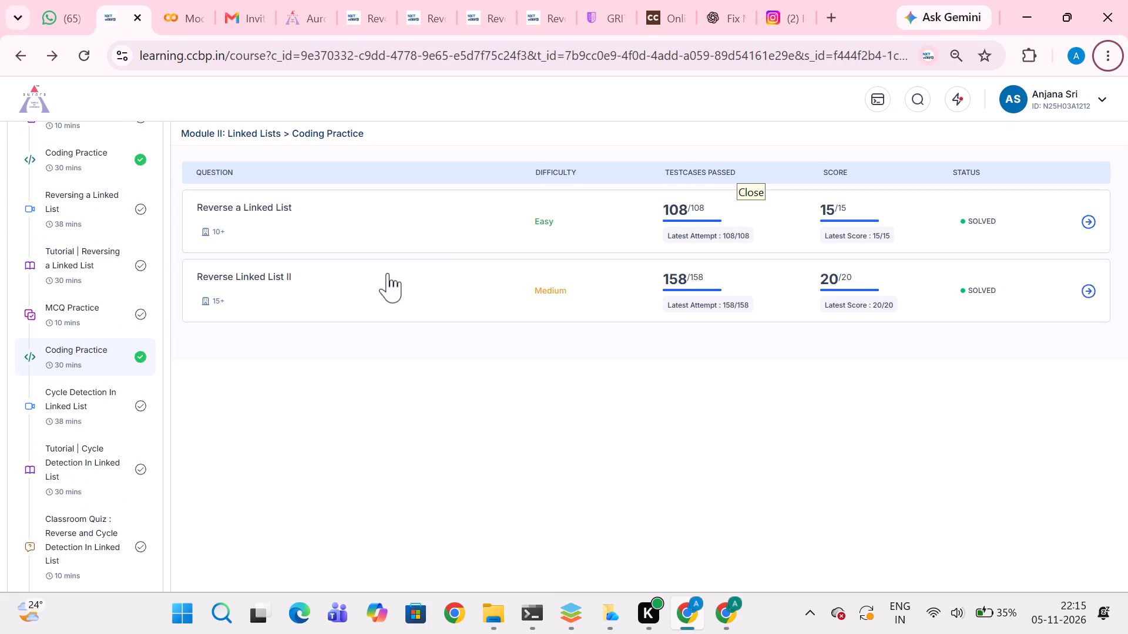
{"action": "left_click", "coordinate": [388, 273]}
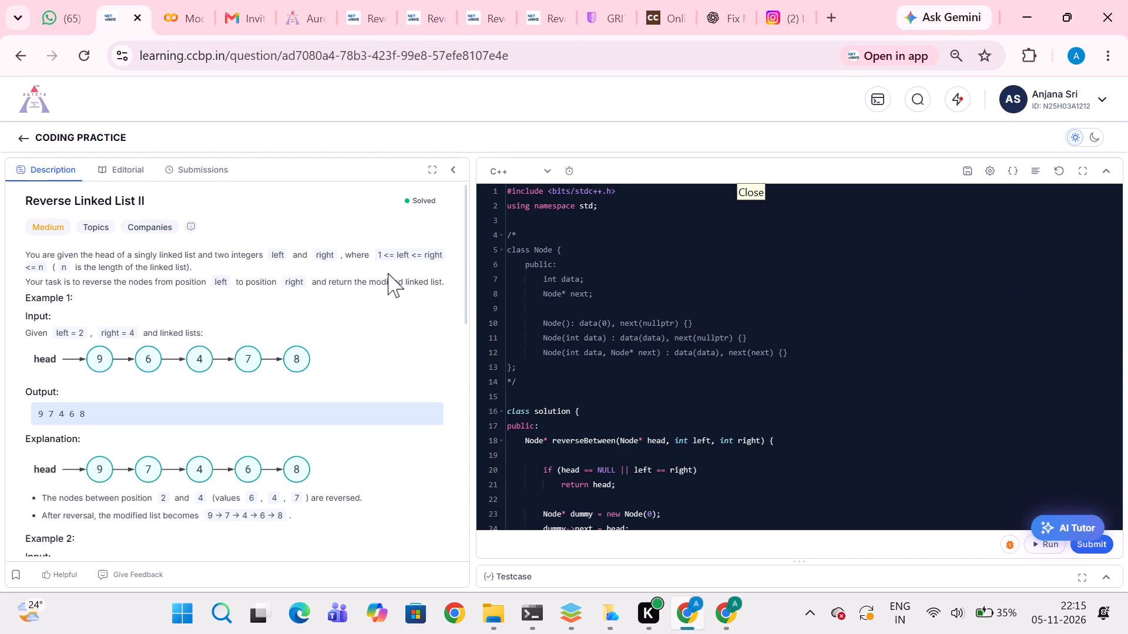
Delete the comments "Reverse the required portion" and "Move to the node before left" from the solution code, together with the blank lines above them.
{"action": "scroll", "coordinate": [763, 392], "scroll_direction": "down", "scroll_amount": 4}
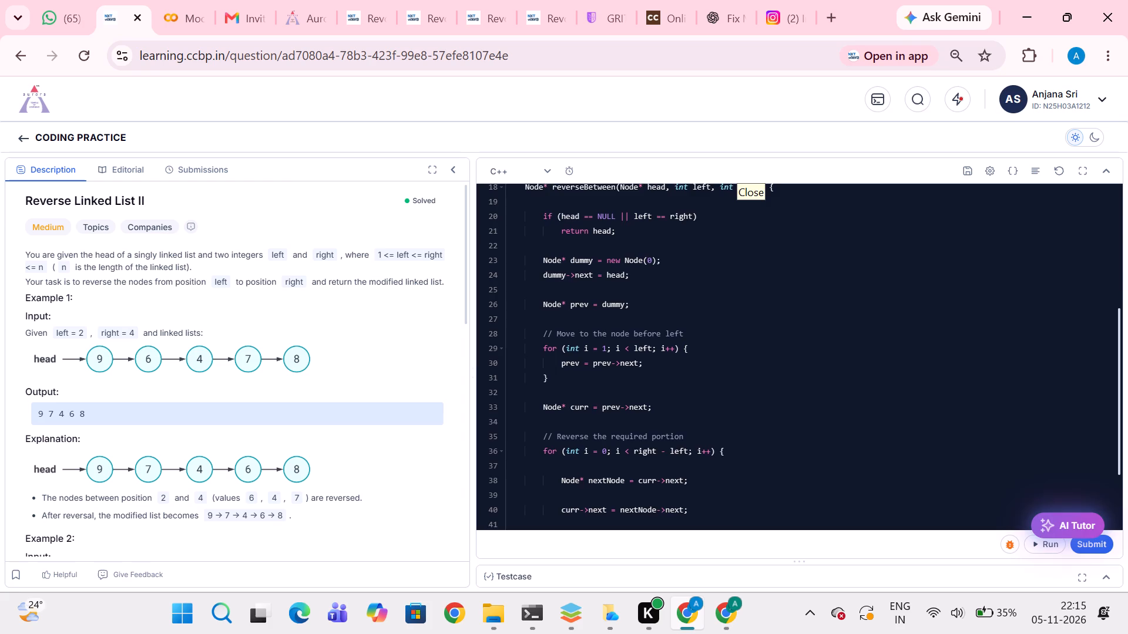
{"action": "scroll", "coordinate": [763, 392], "scroll_direction": "down", "scroll_amount": 3}
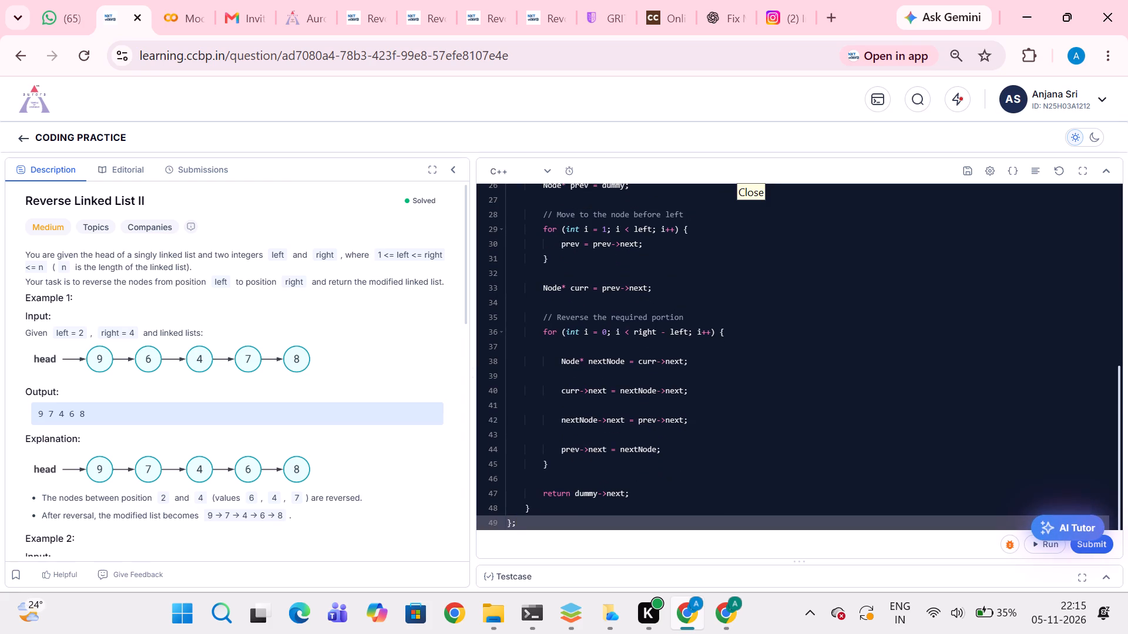
{"action": "left_click_drag", "start_coordinate": [700, 316], "coordinate": [512, 305]}
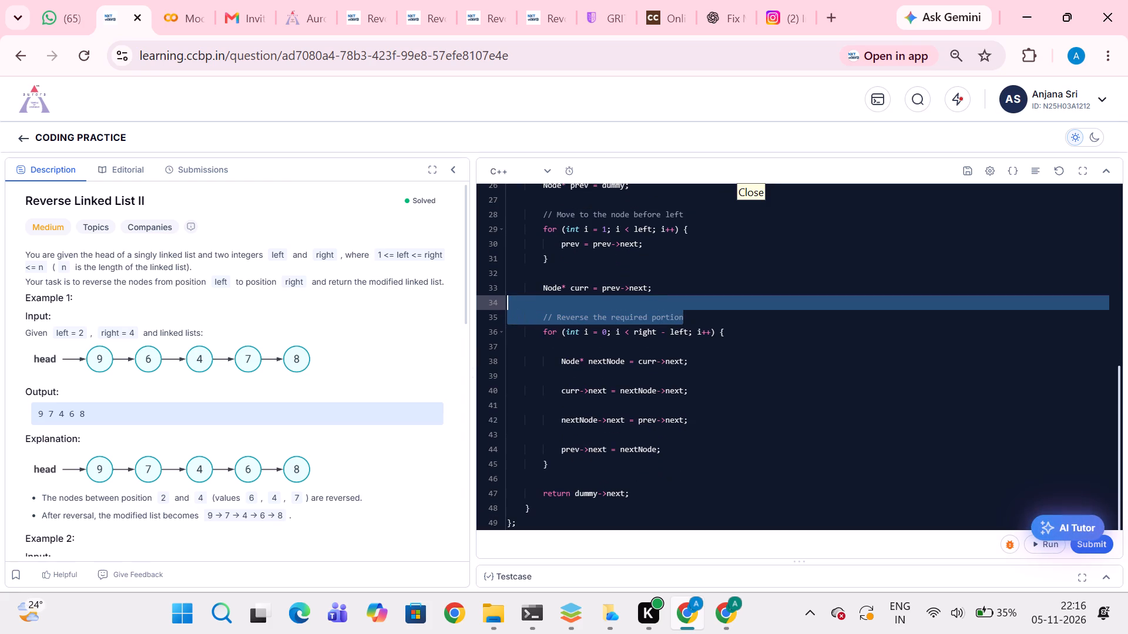
{"action": "key", "text": "BackSpace"}
{"action": "key", "text": "BackSpace"}
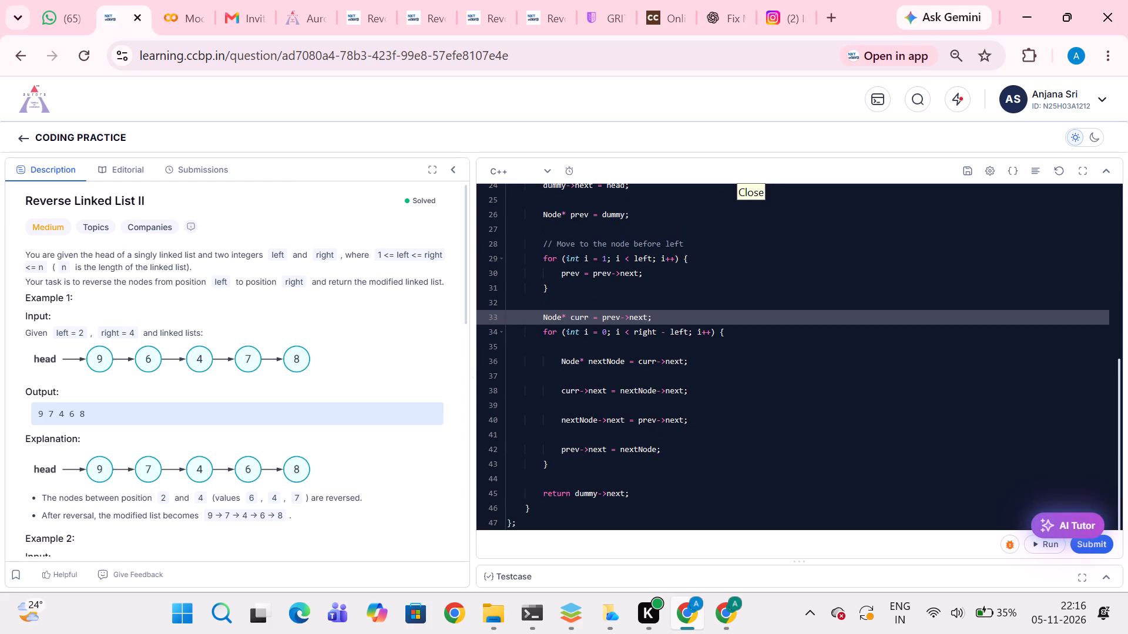
{"action": "left_click_drag", "start_coordinate": [704, 242], "coordinate": [484, 238]}
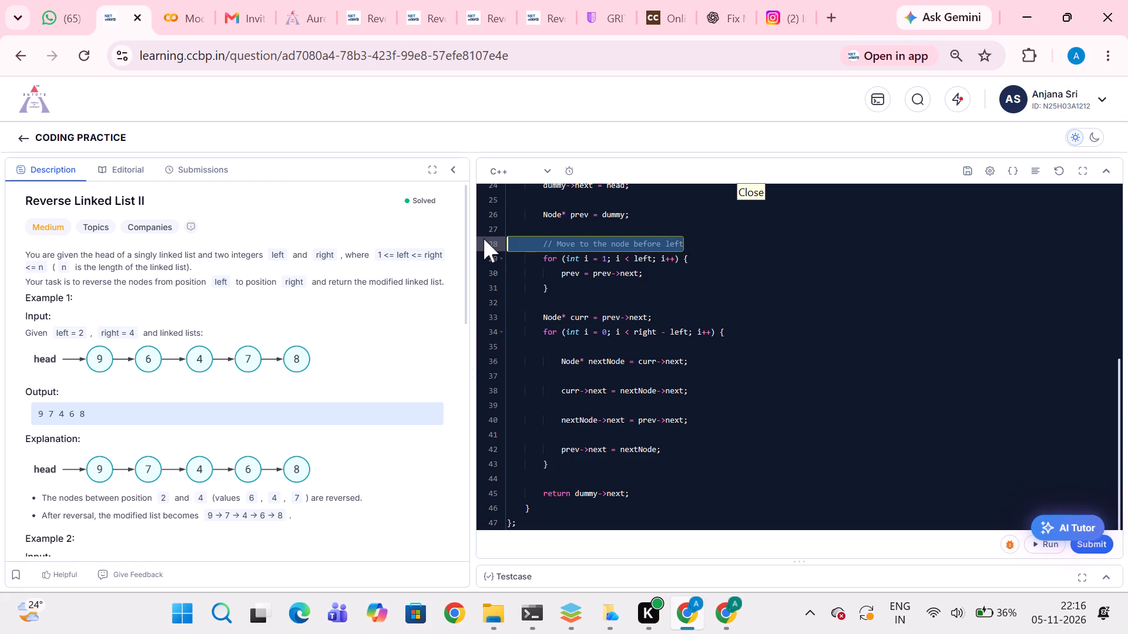
{"action": "left_click_drag", "start_coordinate": [484, 238], "coordinate": [486, 231]}
{"action": "key", "text": "BackSpace"}
{"action": "key", "text": "BackSpace"}
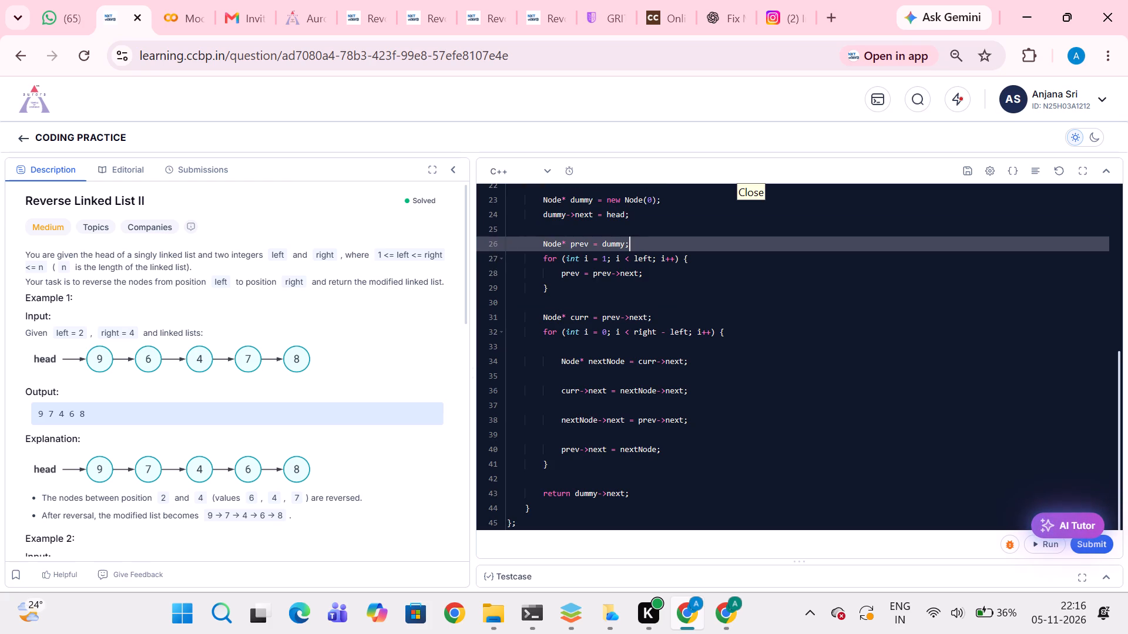
Remove the blank lines directly above the dummy, prev and curr node declarations in the reverseBetween function.
{"action": "scroll", "coordinate": [680, 356], "scroll_direction": "up", "scroll_amount": 2}
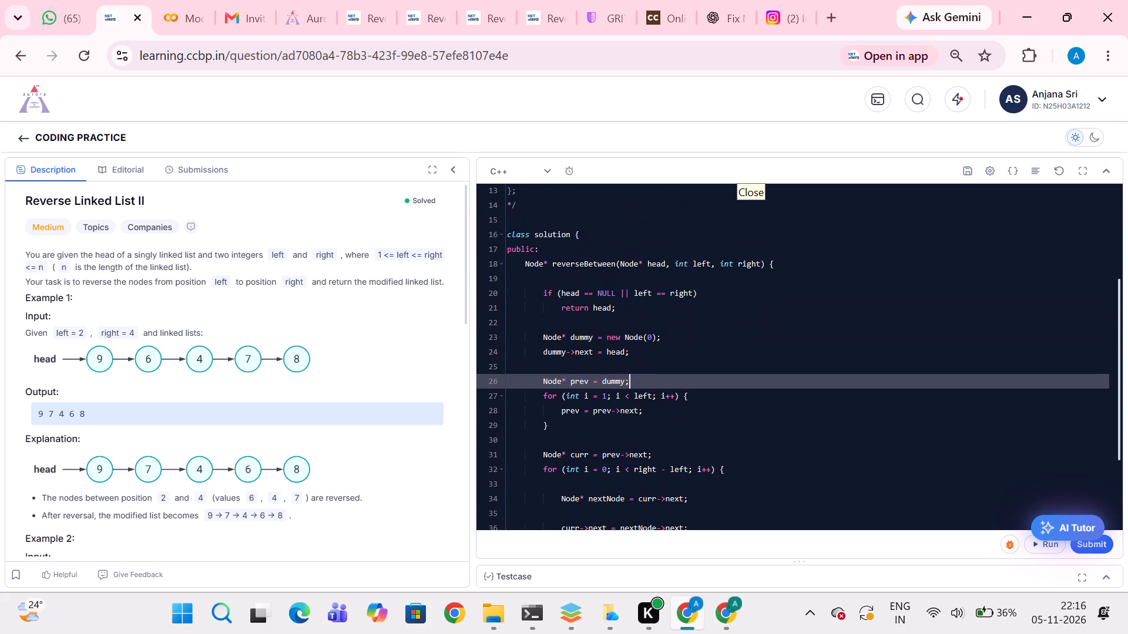
{"action": "left_click", "coordinate": [521, 316]}
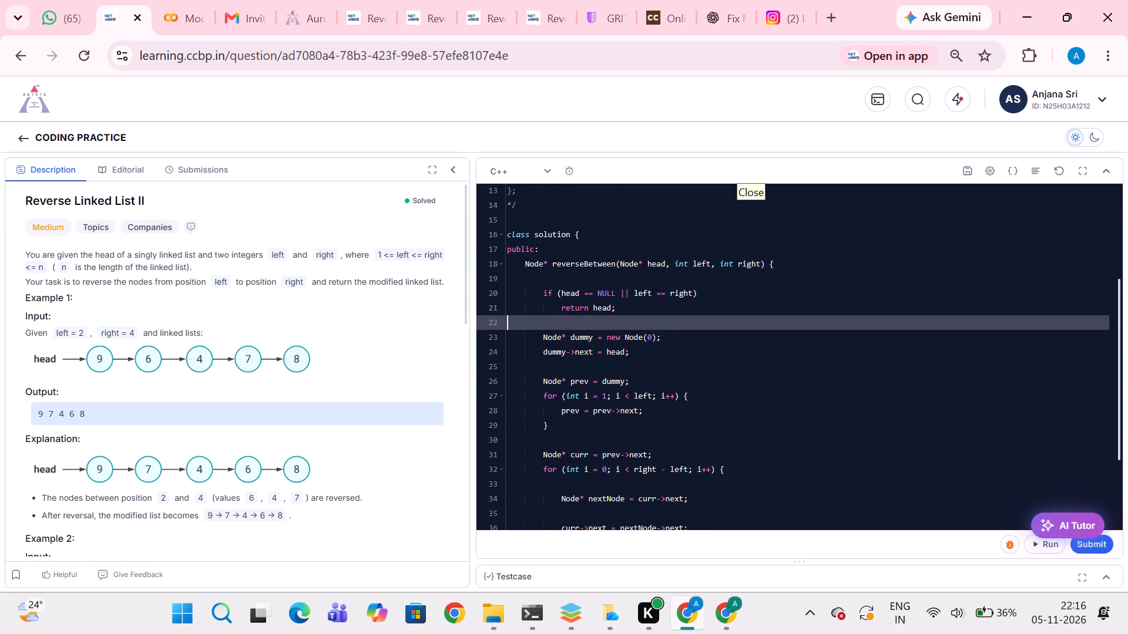
{"action": "key", "text": "BackSpace"}
{"action": "key", "text": "Down"}
{"action": "key", "text": "Down"}
{"action": "key", "text": "Down"}
{"action": "key", "text": "BackSpace"}
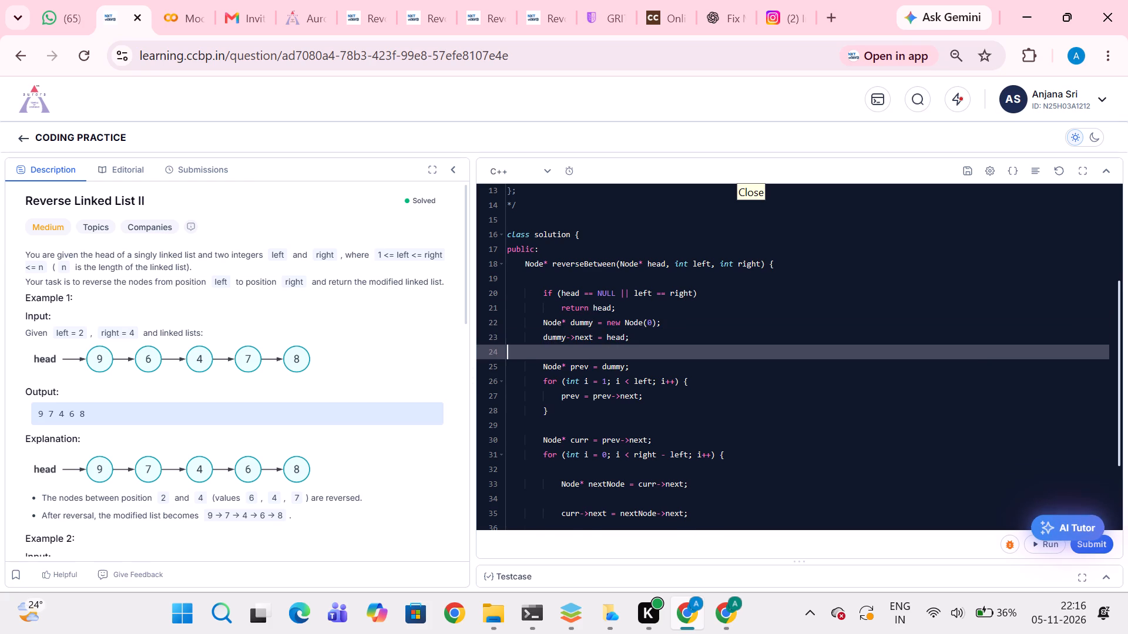
{"action": "key", "text": "Down"}
{"action": "key", "text": "Down"}
{"action": "key", "text": "Down"}
{"action": "key", "text": "Down"}
{"action": "key", "text": "Down"}
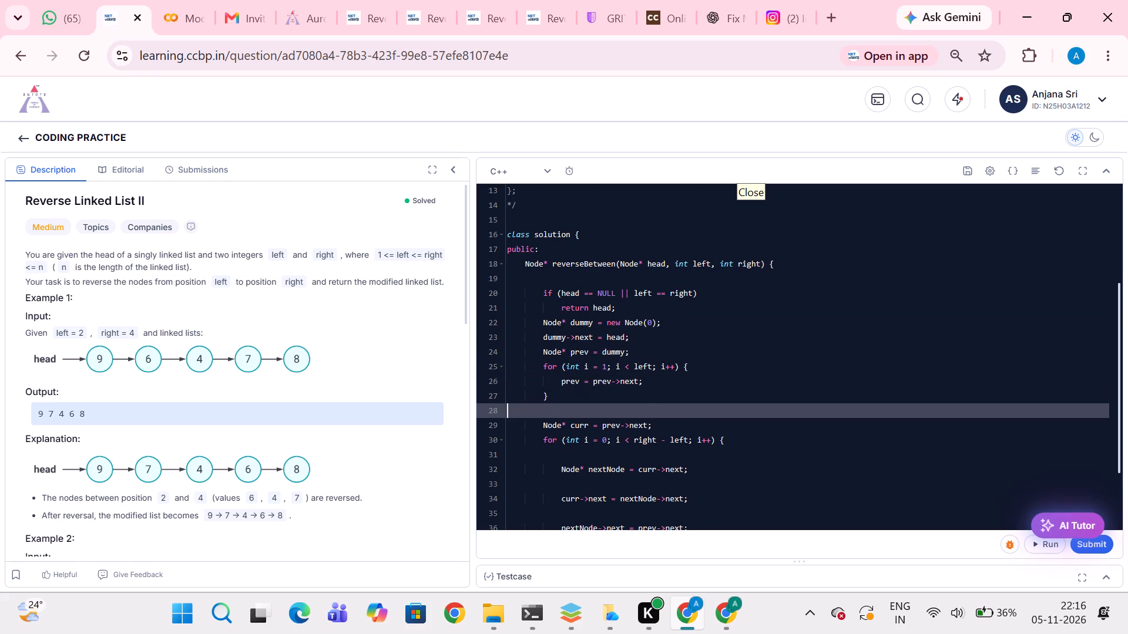
{"action": "key", "text": "BackSpace"}
Remove the blank lines inside the second for loop and the one above the return dummy->next statement.
{"action": "key", "text": "Down"}
{"action": "key", "text": "Down"}
{"action": "key", "text": "Down"}
{"action": "key", "text": "BackSpace"}
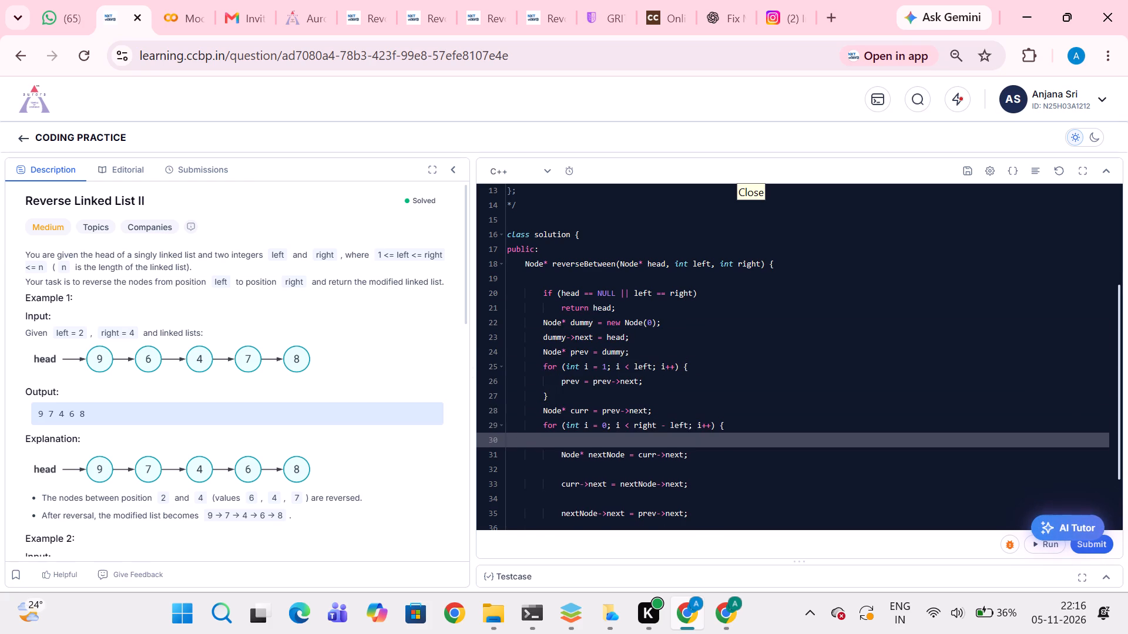
{"action": "key", "text": "Down"}
{"action": "key", "text": "Down"}
{"action": "key", "text": "BackSpace"}
{"action": "key", "text": "Down"}
{"action": "key", "text": "Down"}
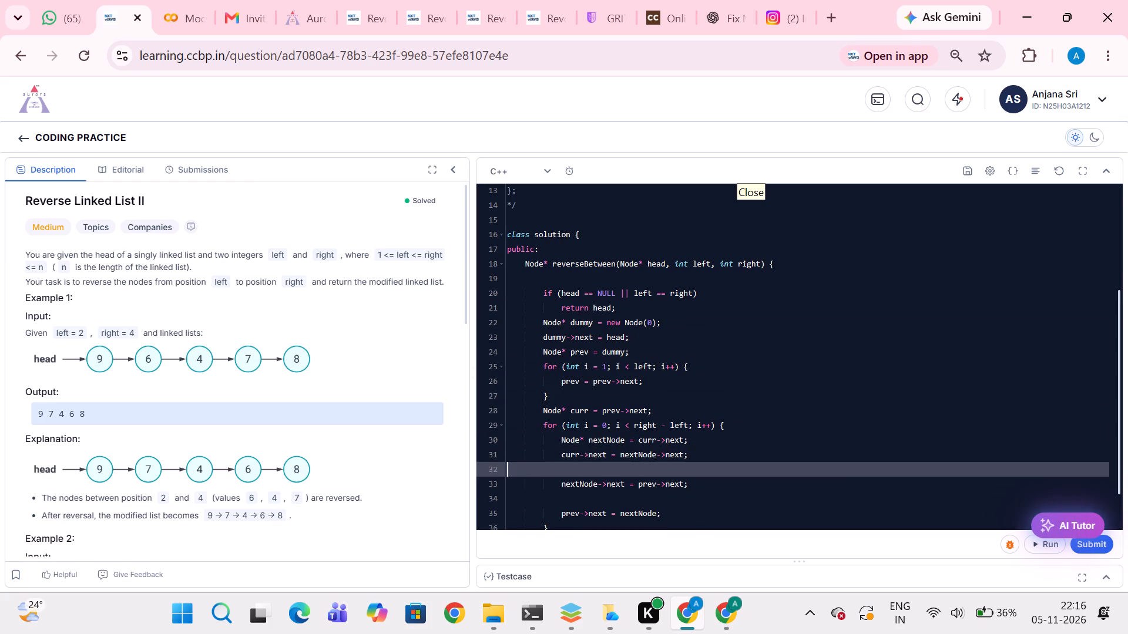
{"action": "key", "text": "BackSpace"}
{"action": "key", "text": "Down"}
{"action": "key", "text": "Down"}
{"action": "key", "text": "BackSpace"}
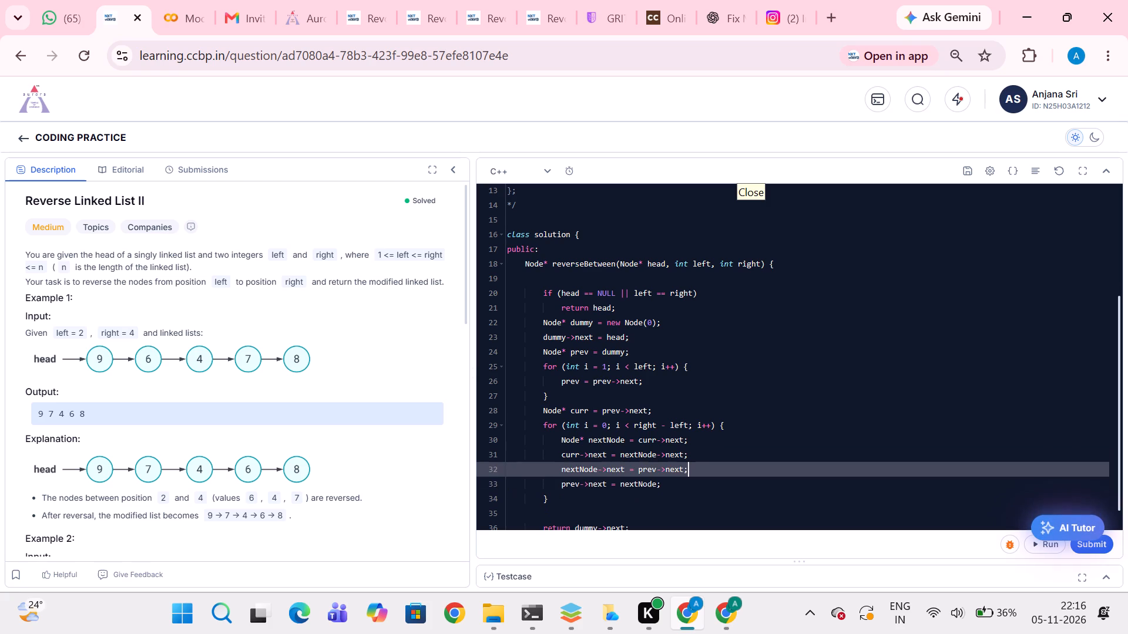
{"action": "key", "text": "Down"}
{"action": "key", "text": "Down"}
{"action": "key", "text": "Down"}
{"action": "key", "text": "BackSpace"}
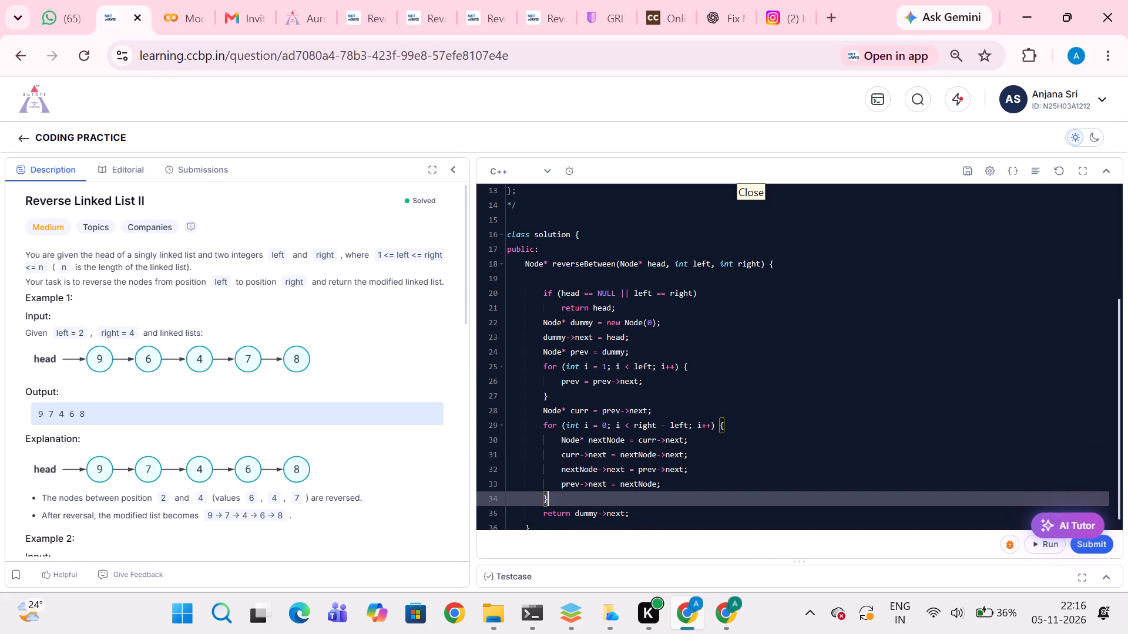
Add an empty line after the closing brace of the solution class at the end of the code.
{"action": "key", "text": "Down"}
{"action": "key", "text": "Down"}
{"action": "key", "text": "Down"}
{"action": "key", "text": "Down"}
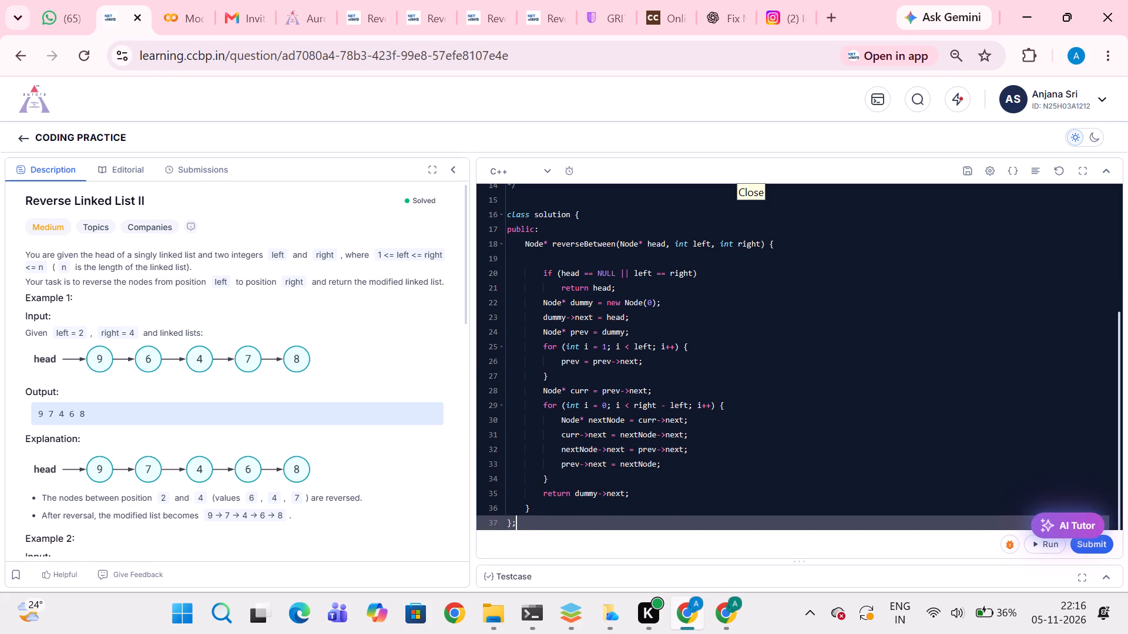
{"action": "scroll", "coordinate": [696, 314], "scroll_direction": "down", "scroll_amount": 1}
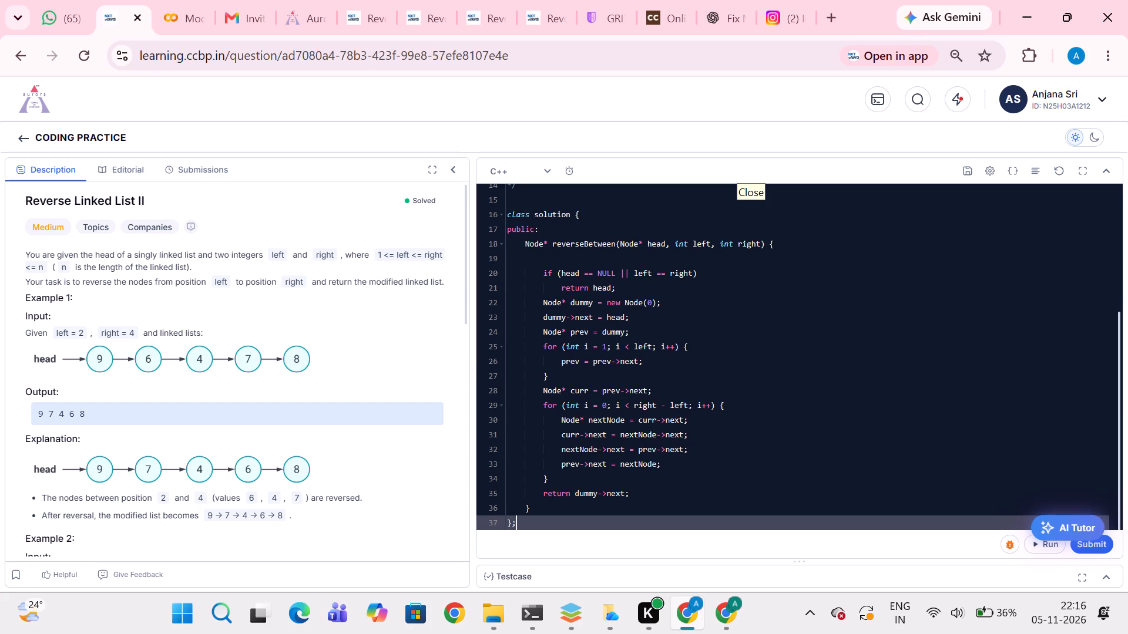
{"action": "key", "text": "Return"}
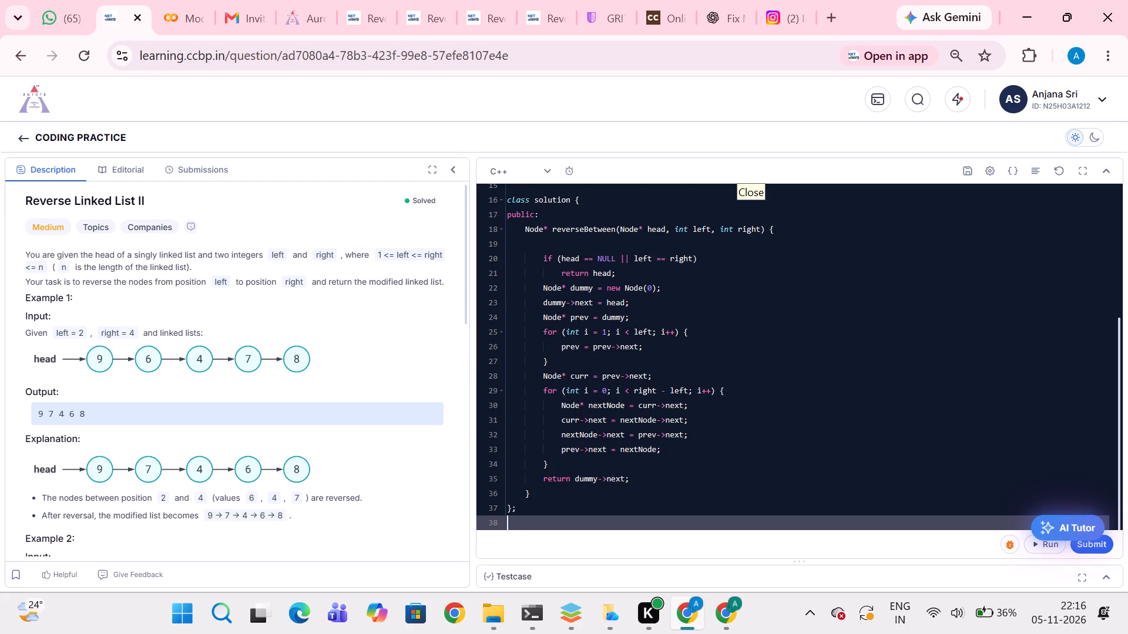
Capture a screenshot of the coding page area showing the Reverse Linked List II description and the solution code.
{"action": "key", "text": "Print"}
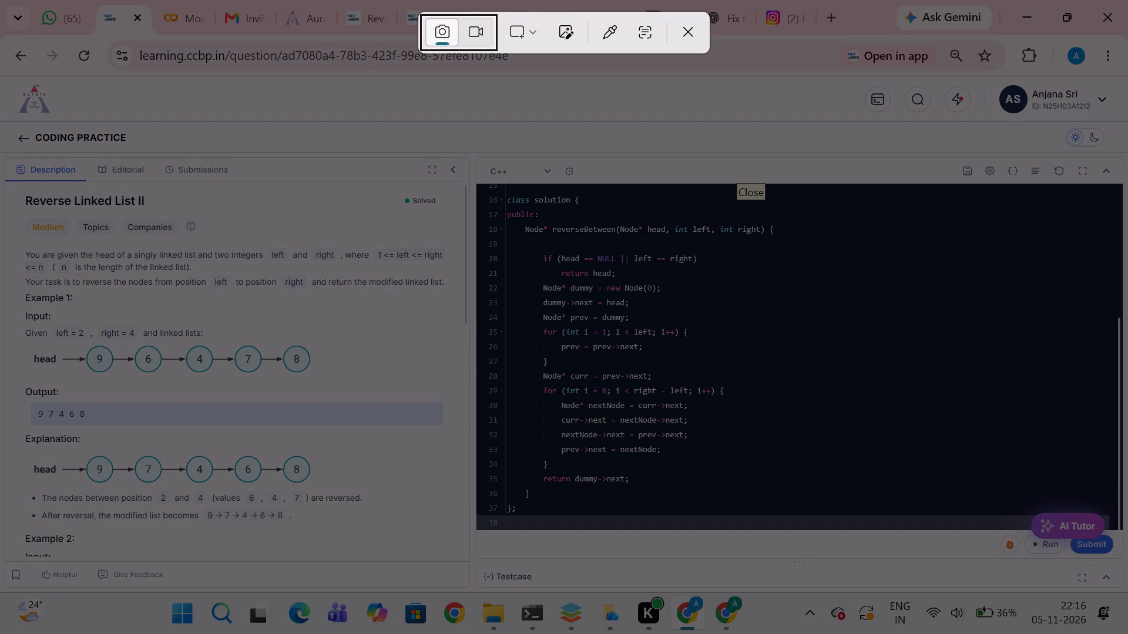
{"action": "left_click_drag", "start_coordinate": [0, 79], "coordinate": [825, 545]}
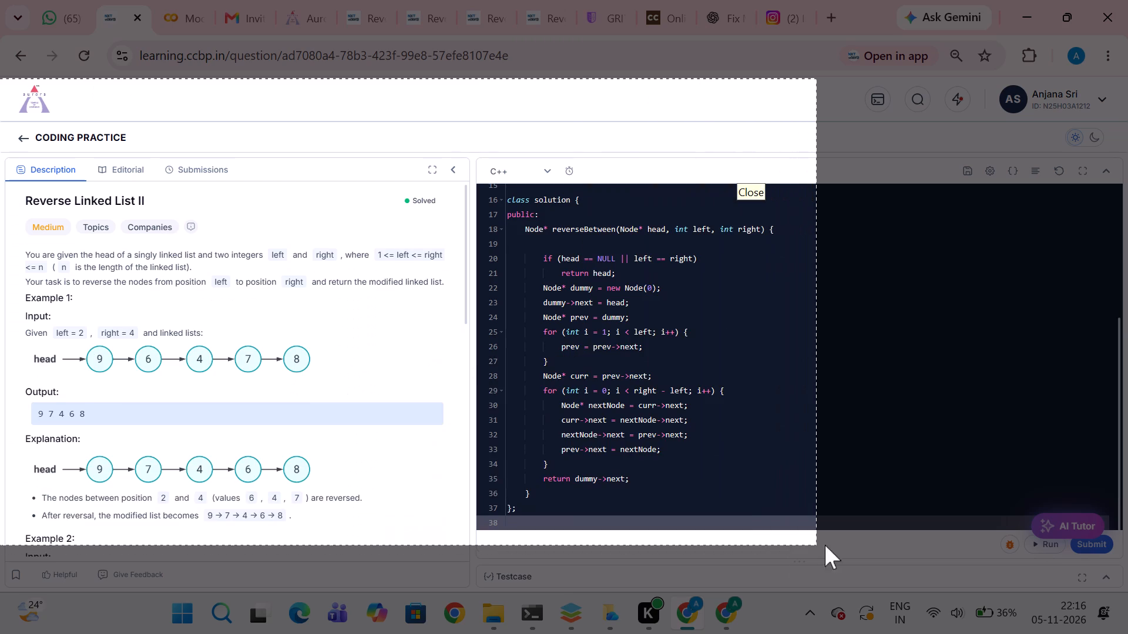
{"action": "left_click_drag", "start_coordinate": [825, 545], "coordinate": [1126, 561]}
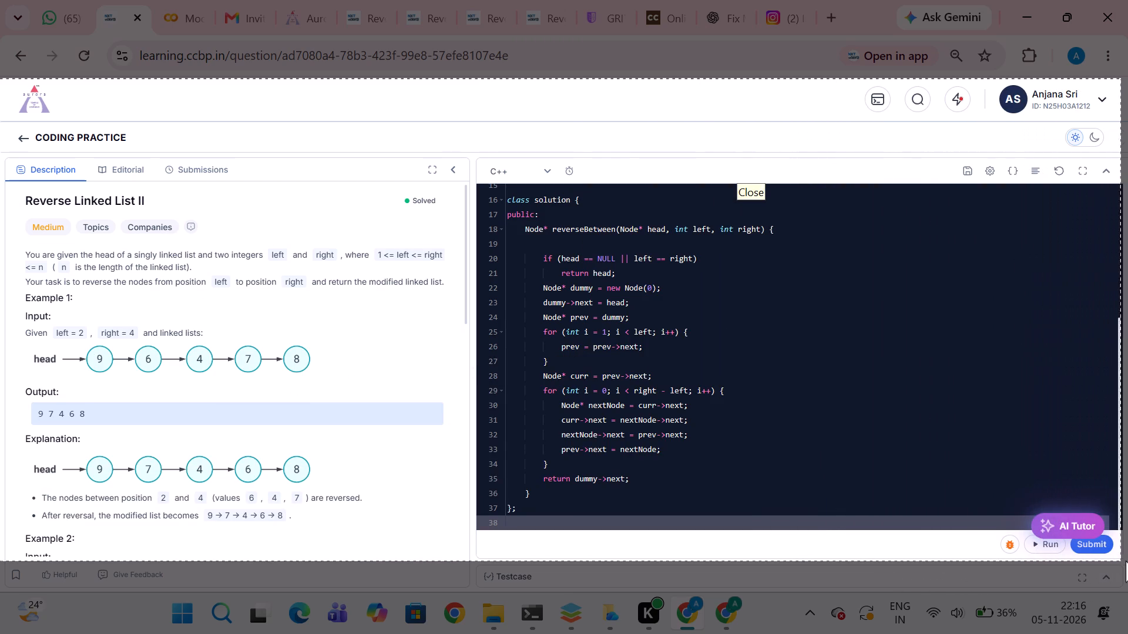
{"action": "left_click_drag", "start_coordinate": [1126, 561], "coordinate": [1127, 564]}
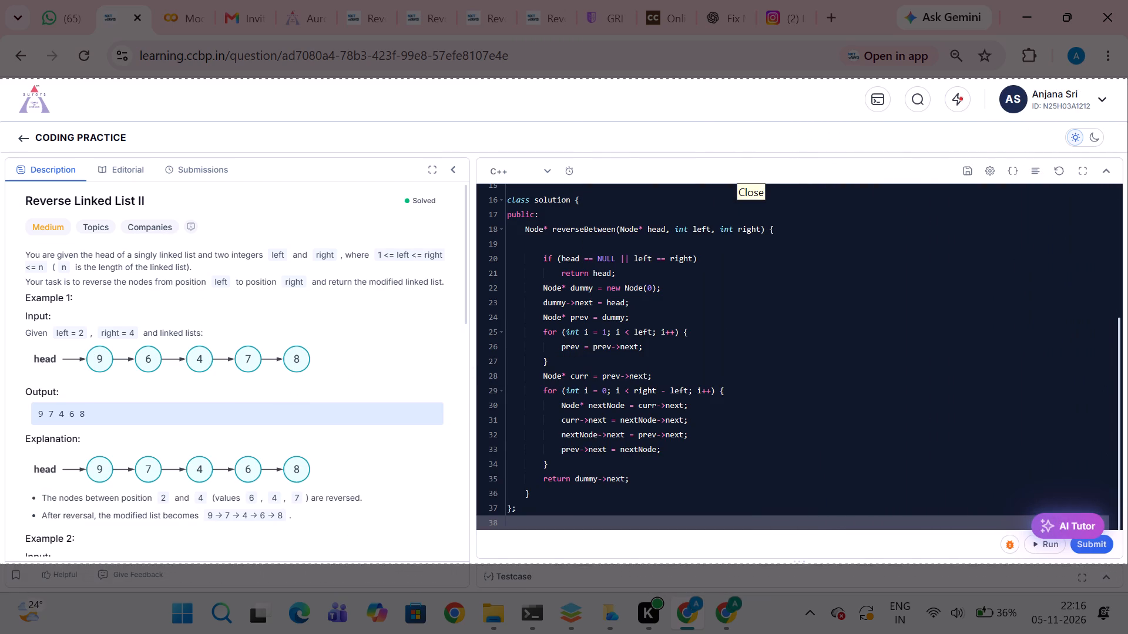
{"action": "left_click_drag", "start_coordinate": [1127, 564], "coordinate": [1127, 562]}
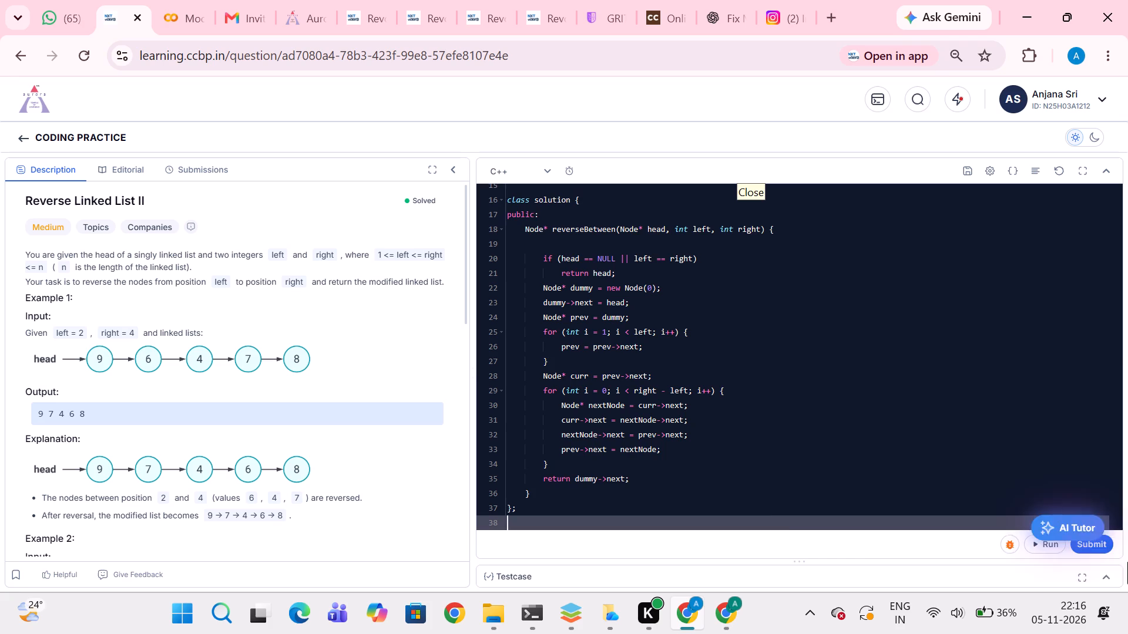
Switch to ONLYOFFICE and paste the problem screenshot on the empty line below the "Question 2:" heading.
{"action": "key", "text": "alt+Tab"}
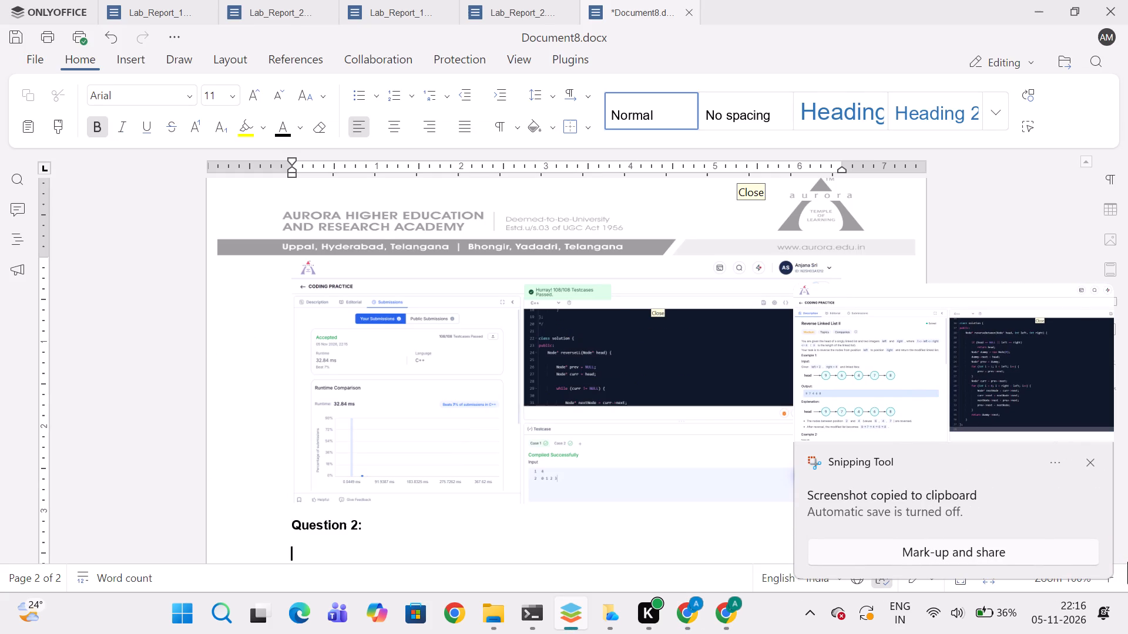
{"action": "key", "text": "ctrl+v"}
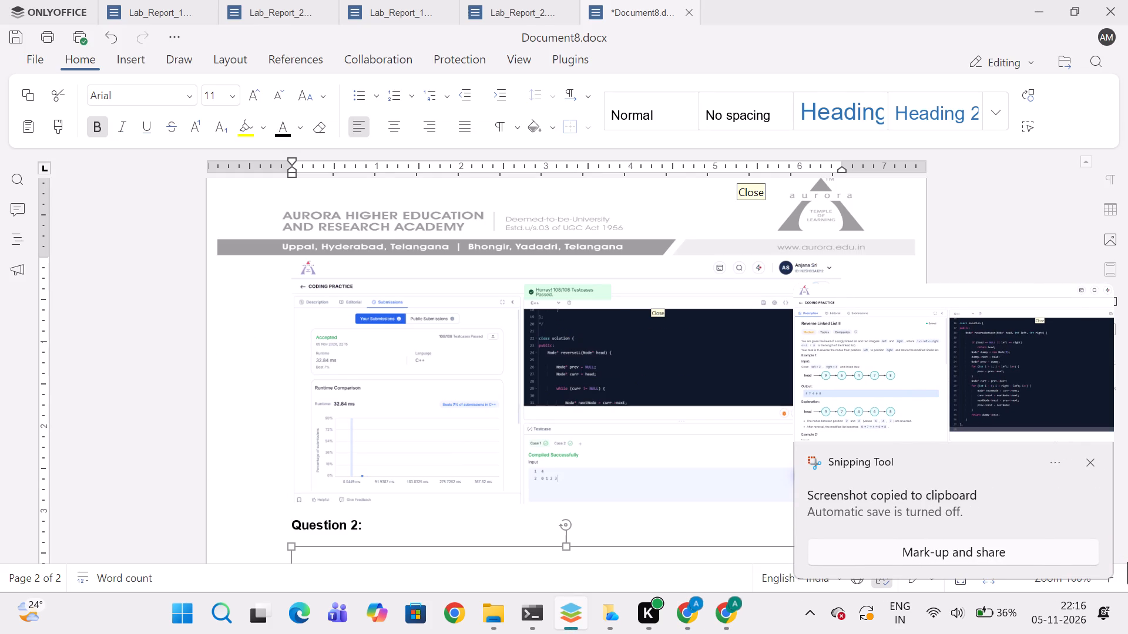
Switch to Chrome, run the Reverse Linked List II solution and submit it.
{"action": "key", "text": "alt+Tab"}
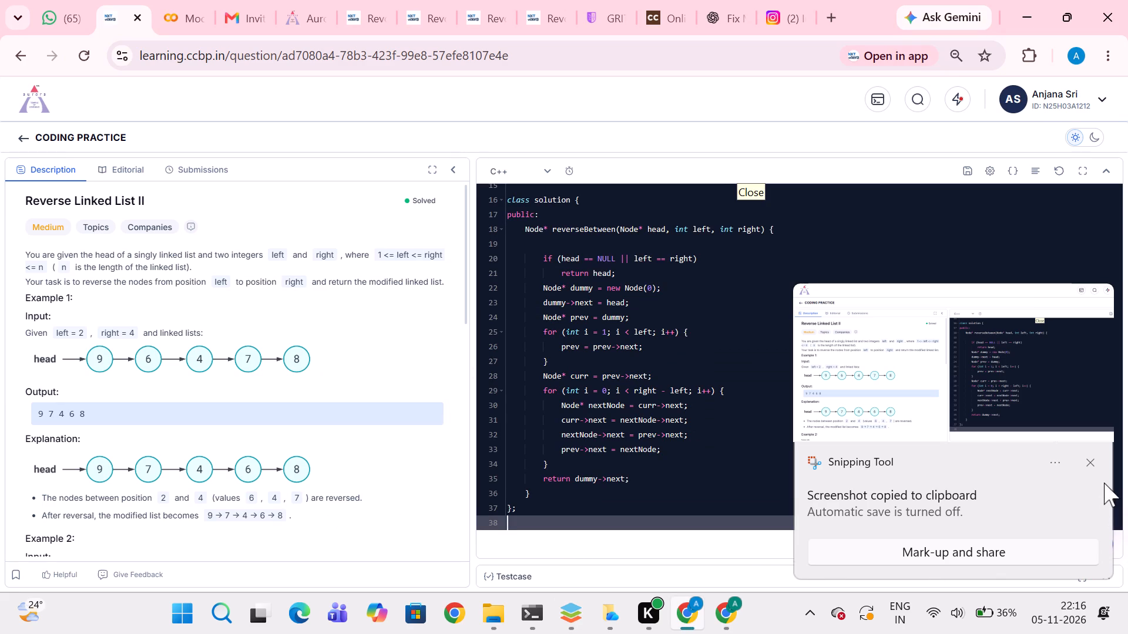
{"action": "key", "text": "ctrl+apostrophe"}
{"action": "key", "text": "ctrl+Return"}
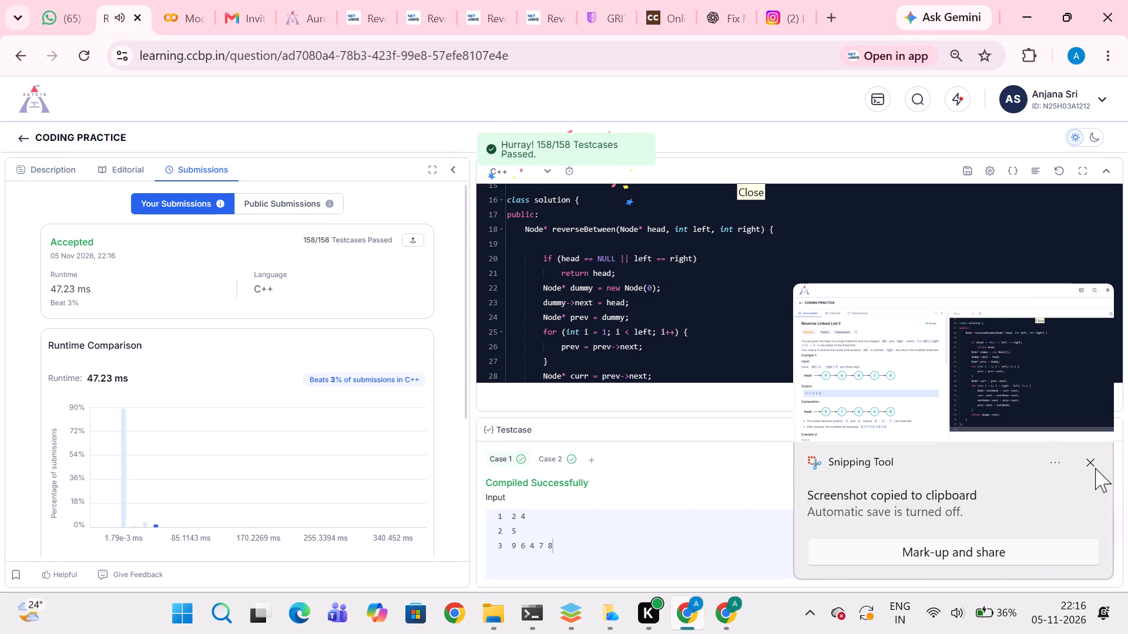
Dismiss the screenshot notification and capture the coding page area showing the submission result, the code and the test cases.
{"action": "left_click", "coordinate": [1095, 468]}
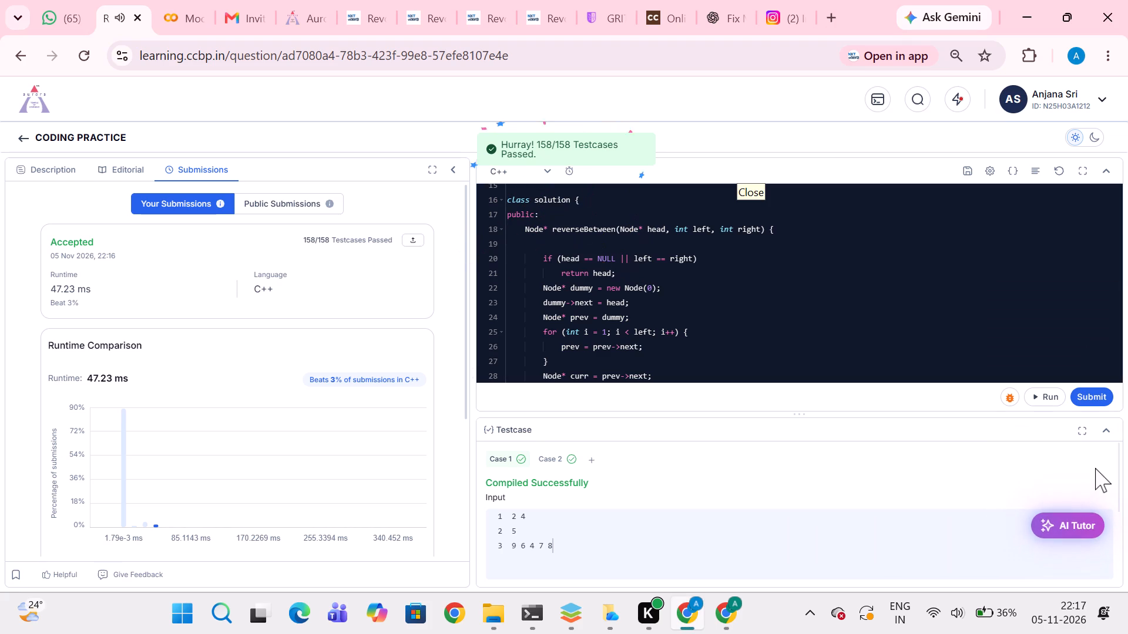
{"action": "key", "text": "Print"}
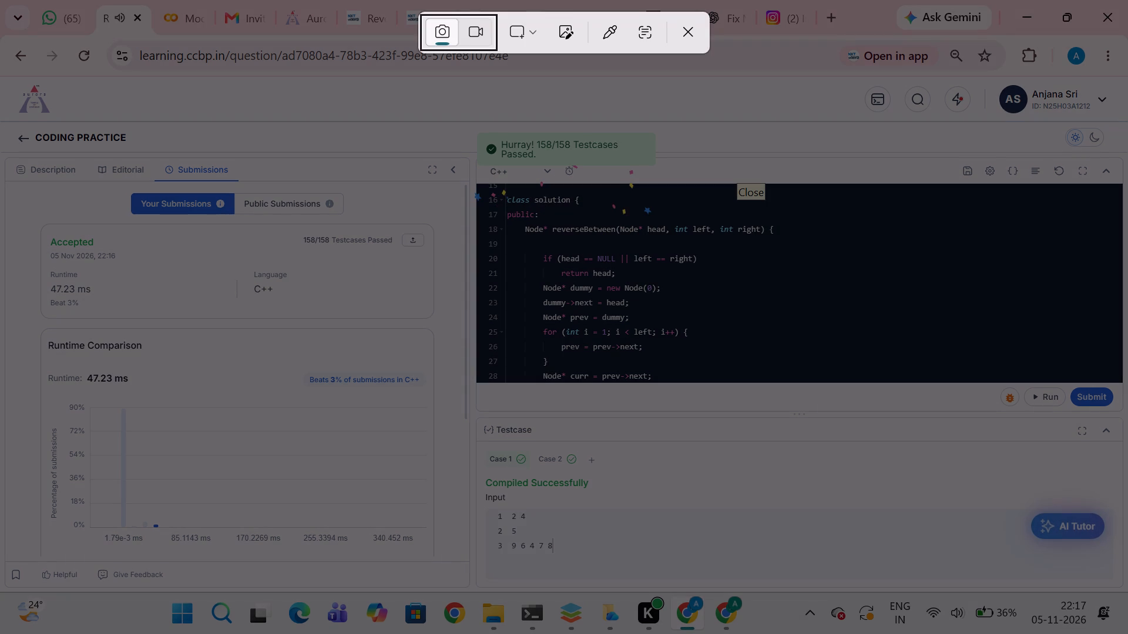
{"action": "left_click_drag", "start_coordinate": [0, 78], "coordinate": [757, 443]}
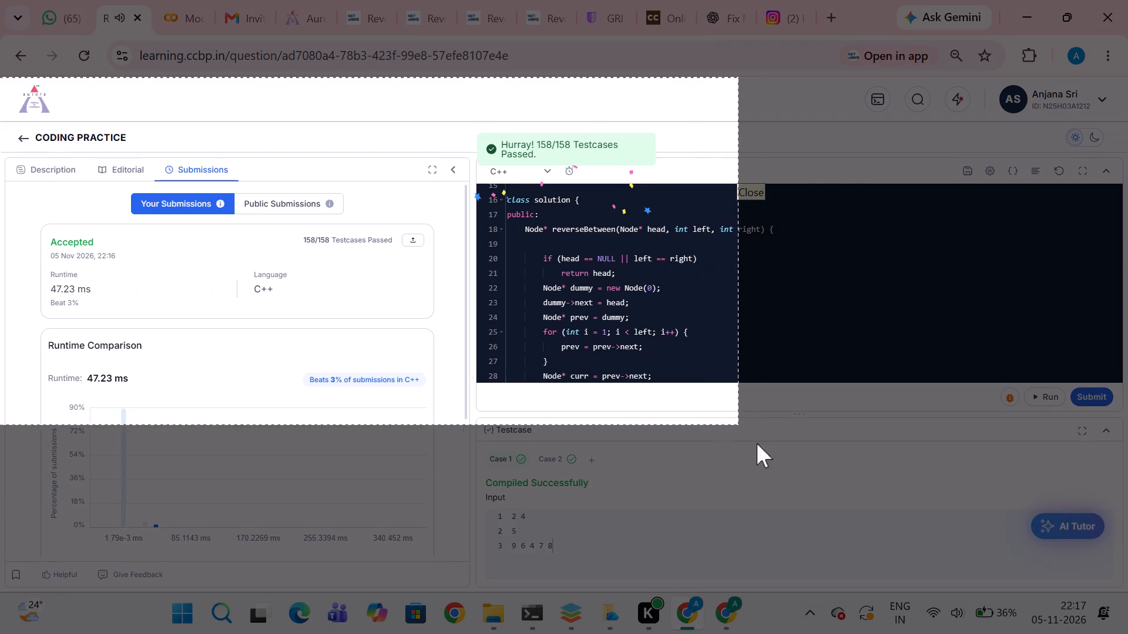
{"action": "left_click_drag", "start_coordinate": [757, 443], "coordinate": [1124, 582]}
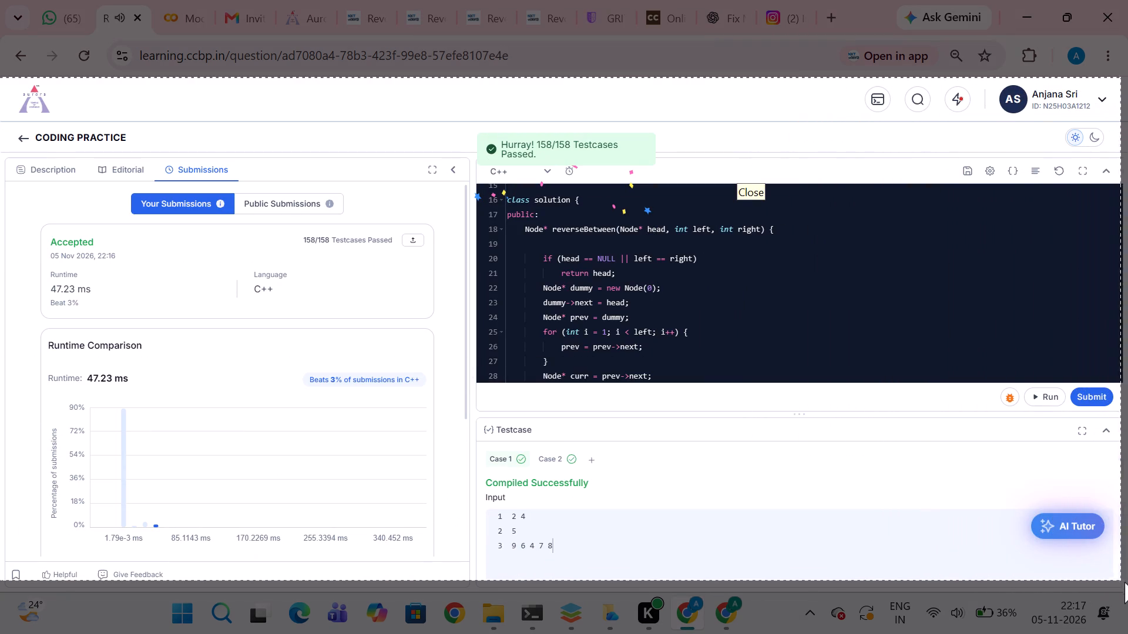
{"action": "left_click_drag", "start_coordinate": [1124, 582], "coordinate": [1127, 589]}
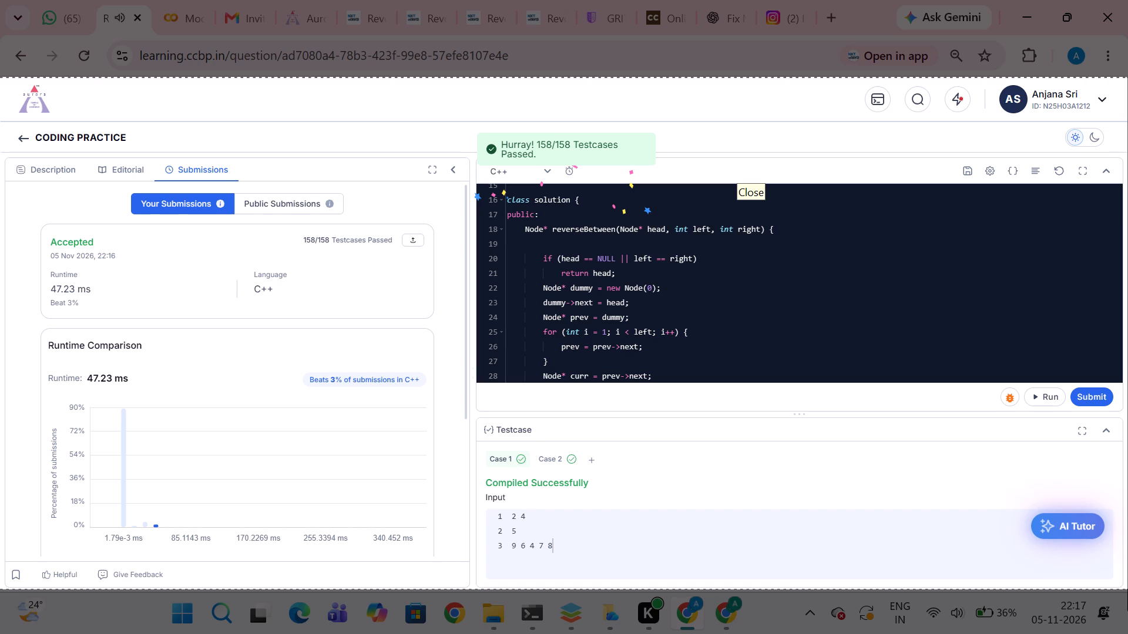
Finish capturing the coding page area with the accepted submission result, the solution code and the test cases.
{"action": "left_click_drag", "start_coordinate": [1127, 589], "coordinate": [1127, 588]}
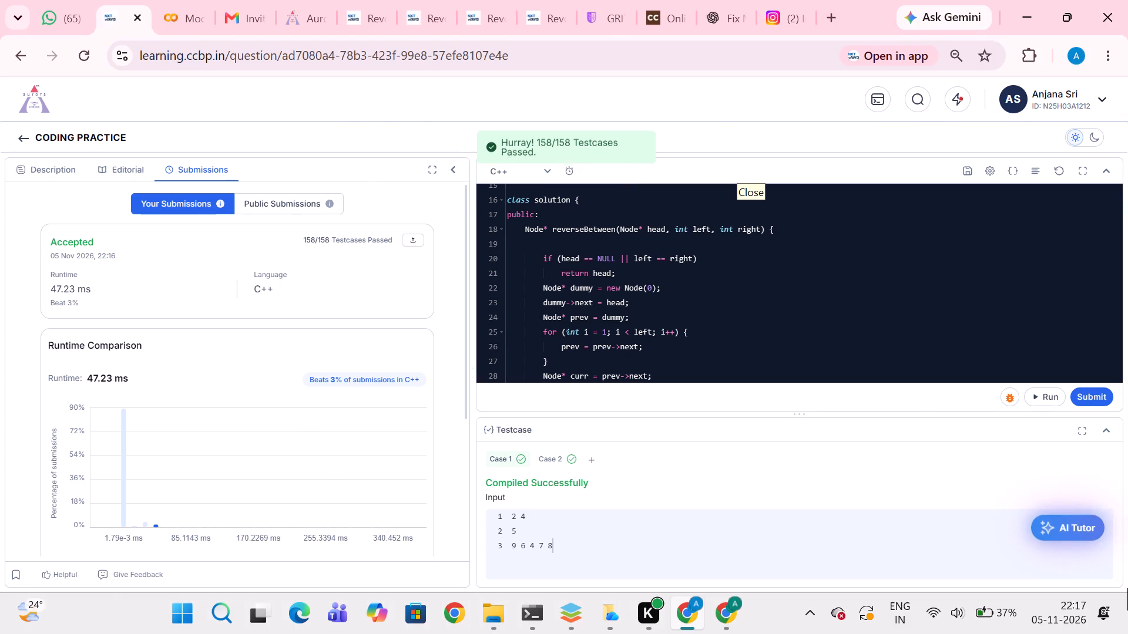
Switch to ONLYOFFICE and paste the submission screenshot on a new line below the Reverse Linked List II problem screenshot.
{"action": "key", "text": "alt+Tab"}
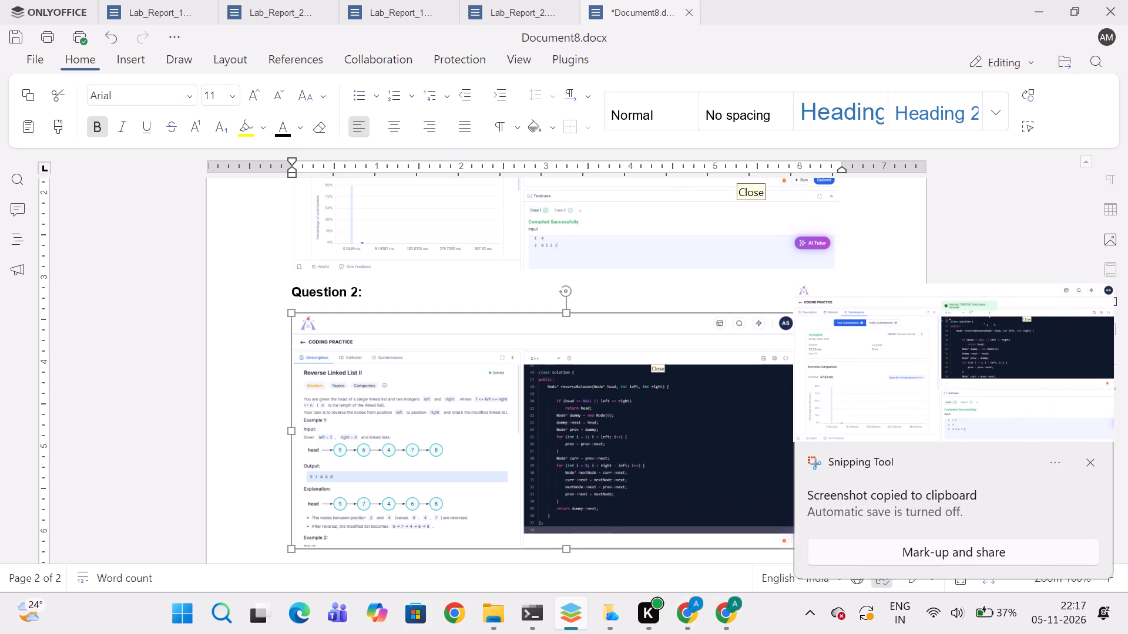
{"action": "left_click", "coordinate": [228, 535]}
{"action": "key", "text": "Right"}
{"action": "key", "text": "Return"}
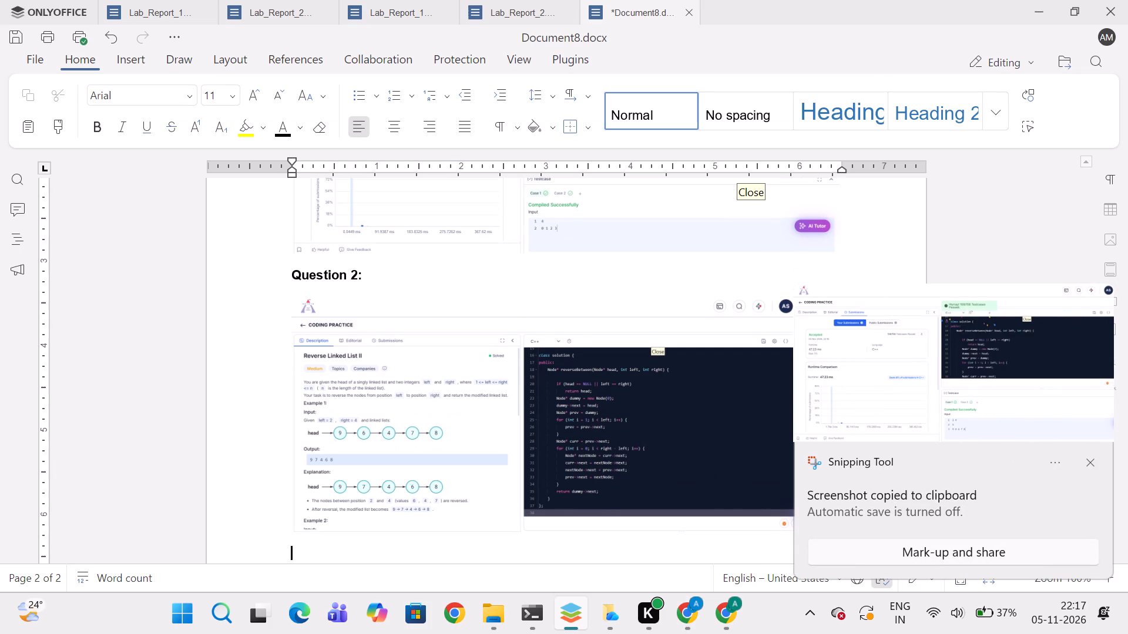
{"action": "key", "text": "ctrl+v"}
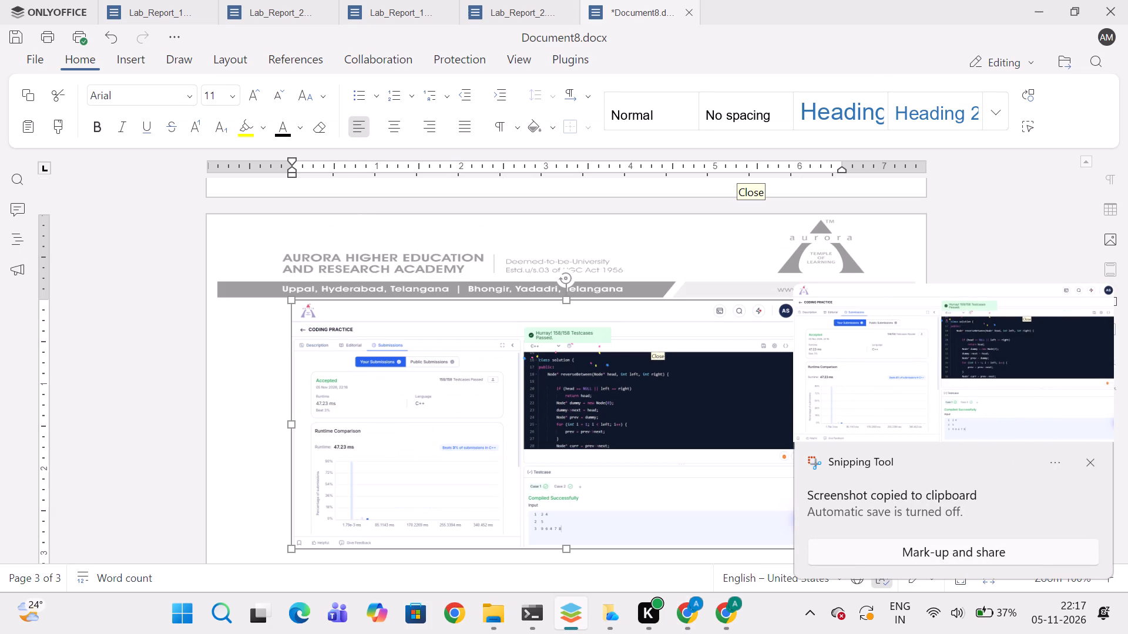
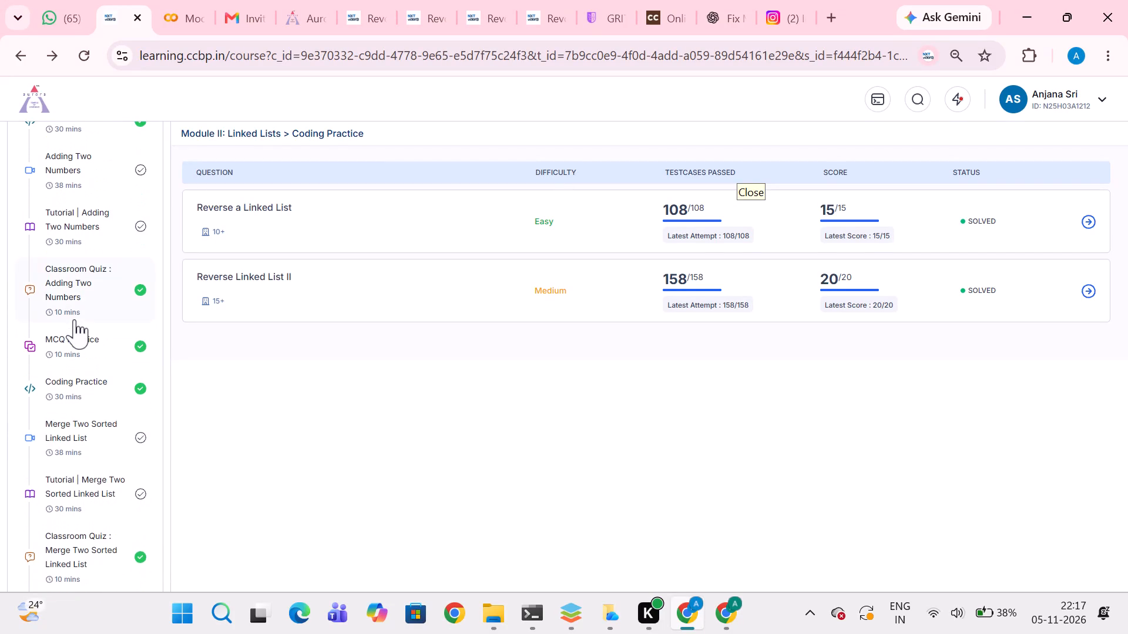
Open the Coding Practice question list of the Merge Two Sorted Linked List topic in the course outline.
{"action": "scroll", "coordinate": [75, 319], "scroll_direction": "up", "scroll_amount": 2}
{"action": "scroll", "coordinate": [75, 319], "scroll_direction": "down", "scroll_amount": 1}
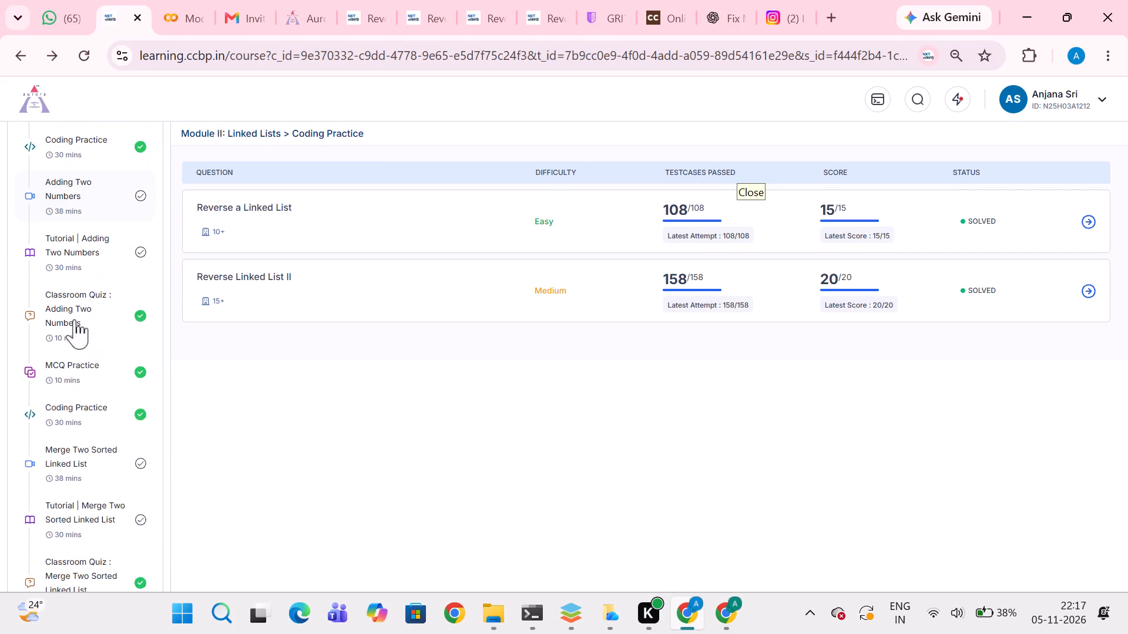
{"action": "scroll", "coordinate": [75, 319], "scroll_direction": "down", "scroll_amount": 2}
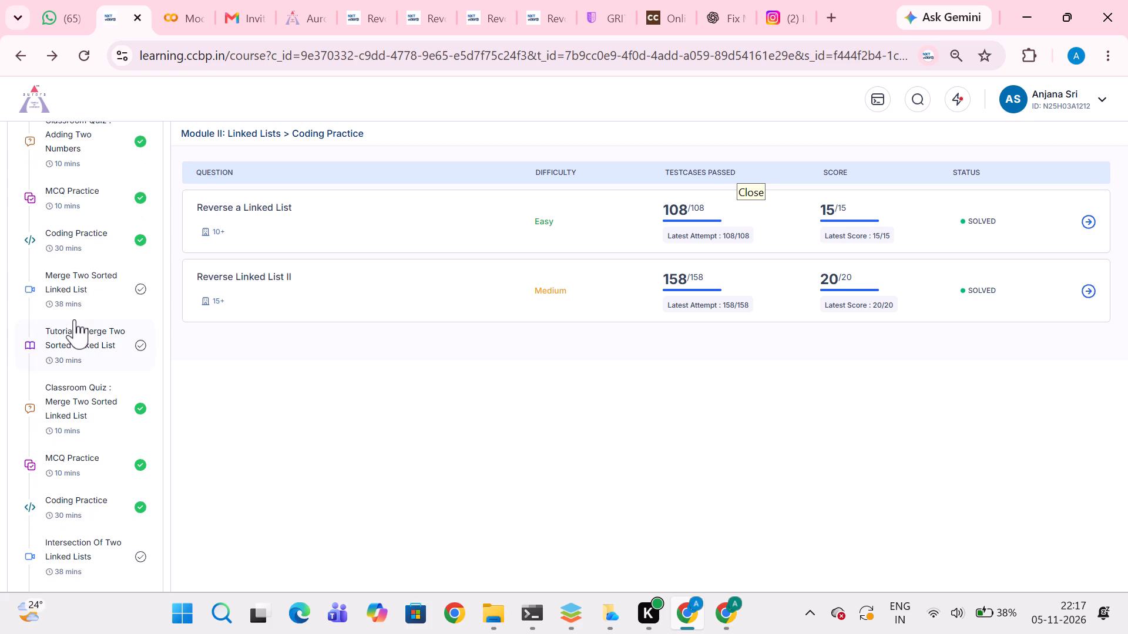
{"action": "left_click", "coordinate": [69, 496]}
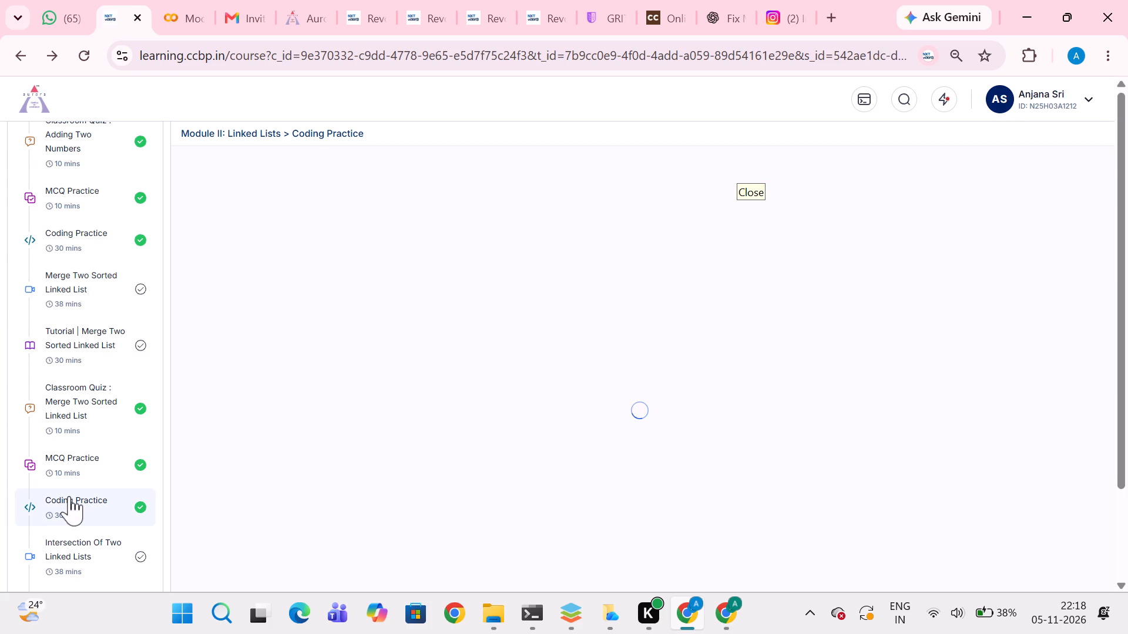
Look back through the course outline at the Coding Practice entries of the topics before Merge Two Sorted Linked List.
{"action": "scroll", "coordinate": [76, 278], "scroll_direction": "up", "scroll_amount": 1}
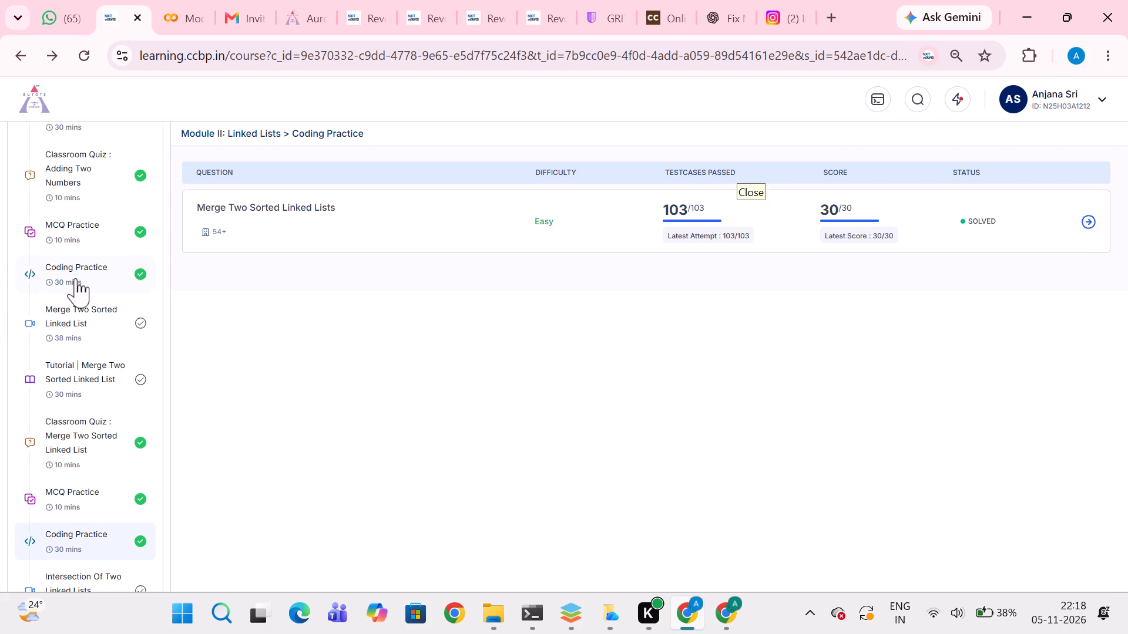
{"action": "scroll", "coordinate": [76, 278], "scroll_direction": "up", "scroll_amount": 2}
{"action": "scroll", "coordinate": [76, 278], "scroll_direction": "right", "scroll_amount": 1}
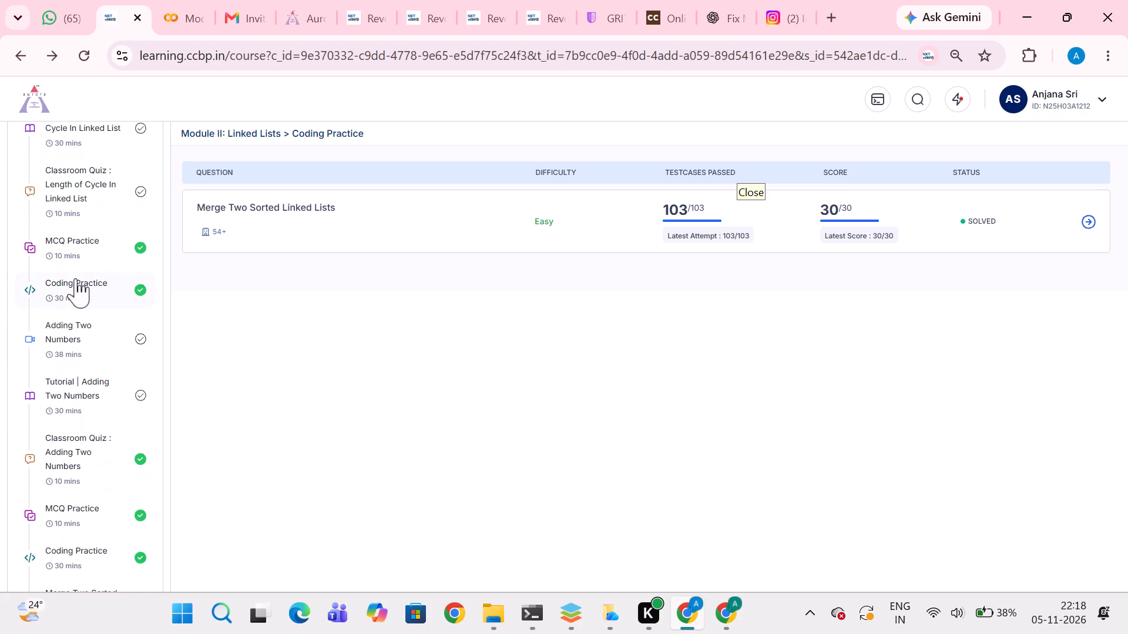
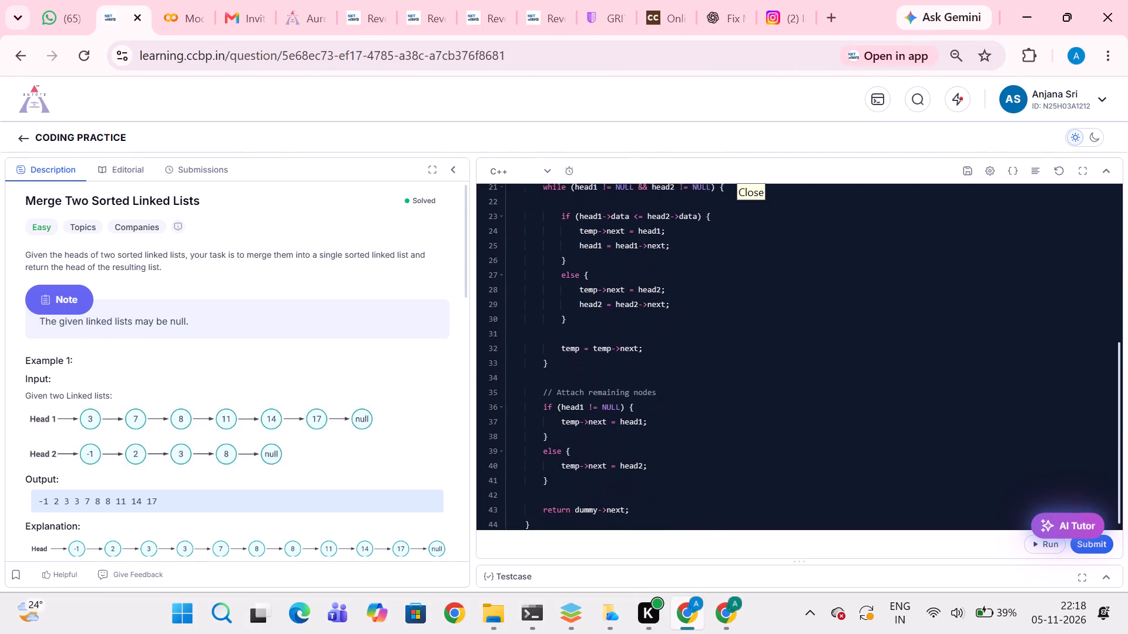
In the Merge Two Sorted Linked Lists code, delete the "// Attach remaining nodes" comment, the blank line above it and the blank line before "return dummy->next;".
{"action": "scroll", "coordinate": [559, 259], "scroll_direction": "down", "scroll_amount": 1}
{"action": "left_click_drag", "start_coordinate": [670, 383], "coordinate": [535, 376]}
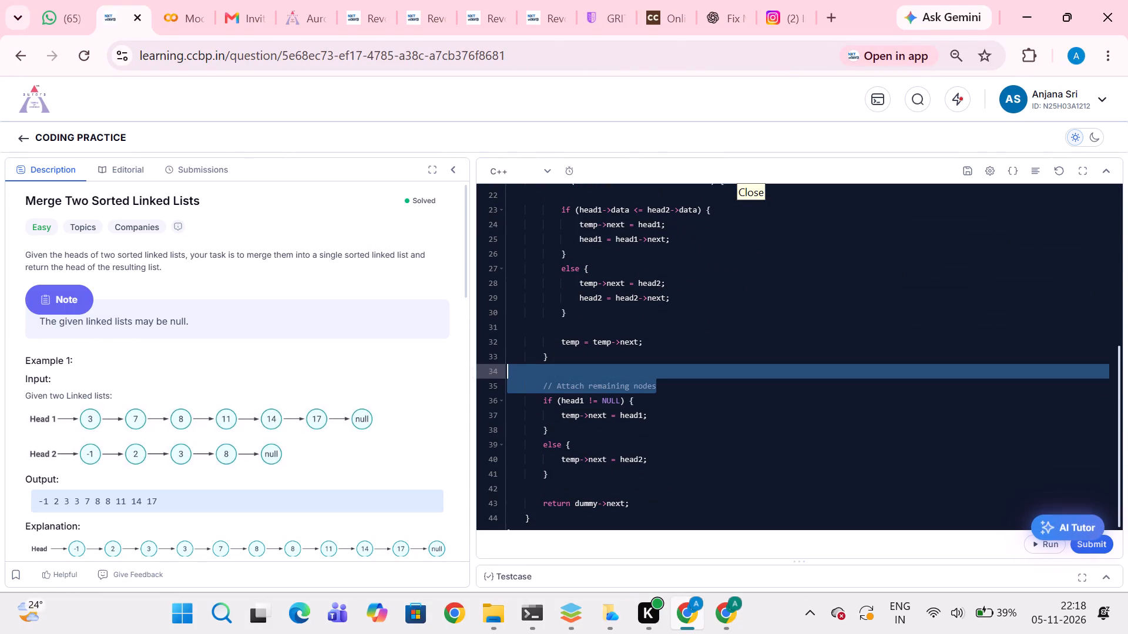
{"action": "left_click_drag", "start_coordinate": [535, 376], "coordinate": [499, 376]}
{"action": "key", "text": "BackSpace"}
{"action": "key", "text": "BackSpace"}
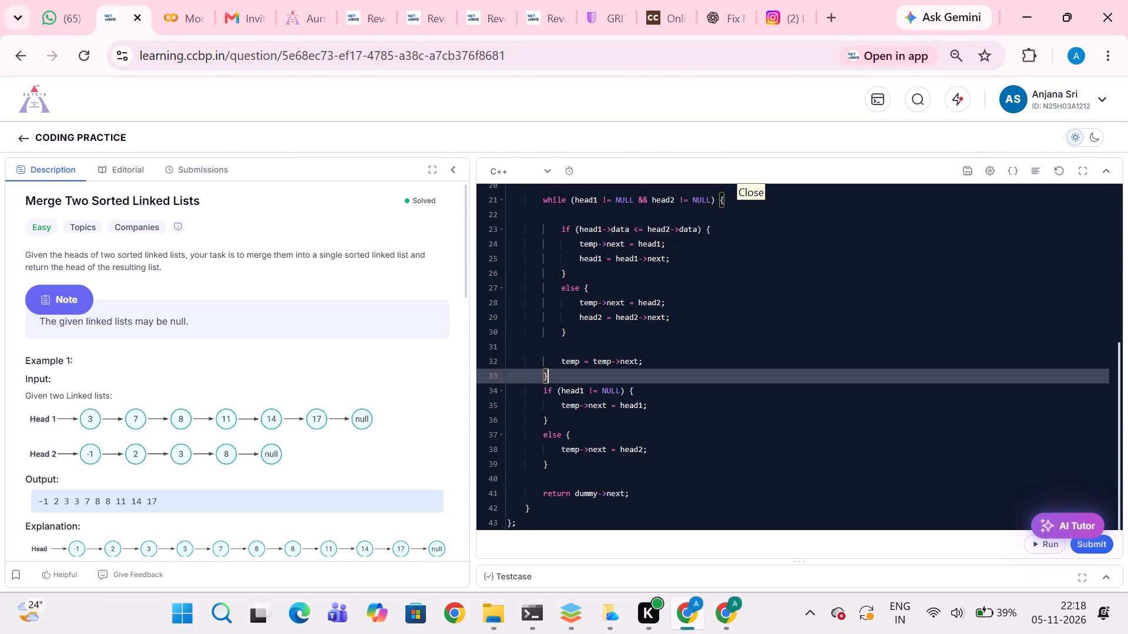
{"action": "scroll", "coordinate": [609, 463], "scroll_direction": "down", "scroll_amount": 3}
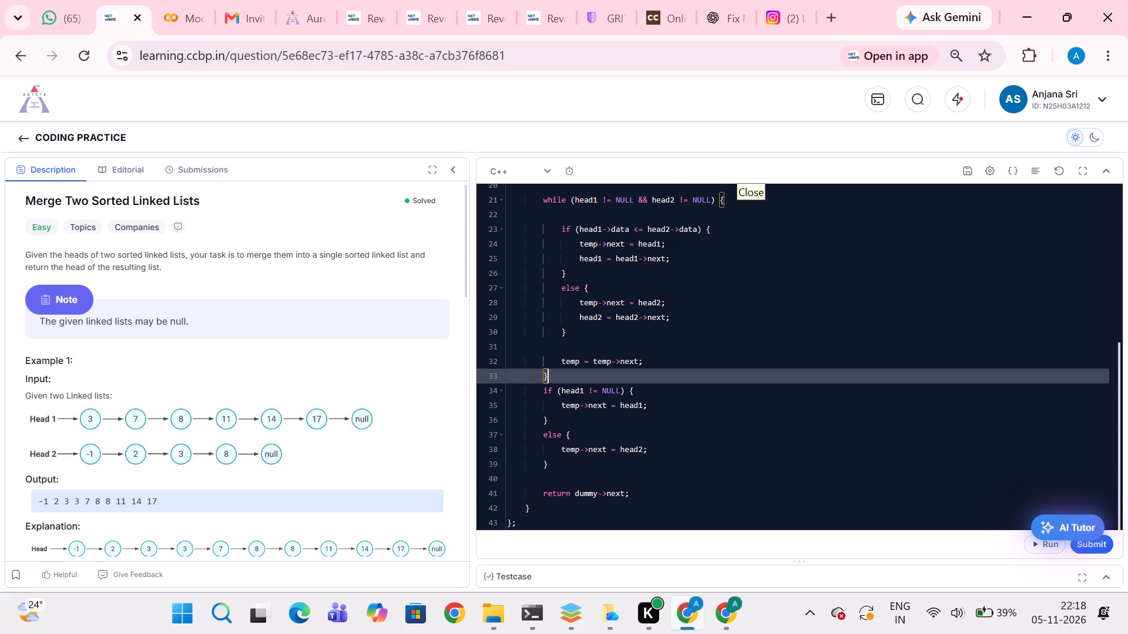
{"action": "left_click", "coordinate": [538, 480]}
{"action": "key", "text": "BackSpace"}
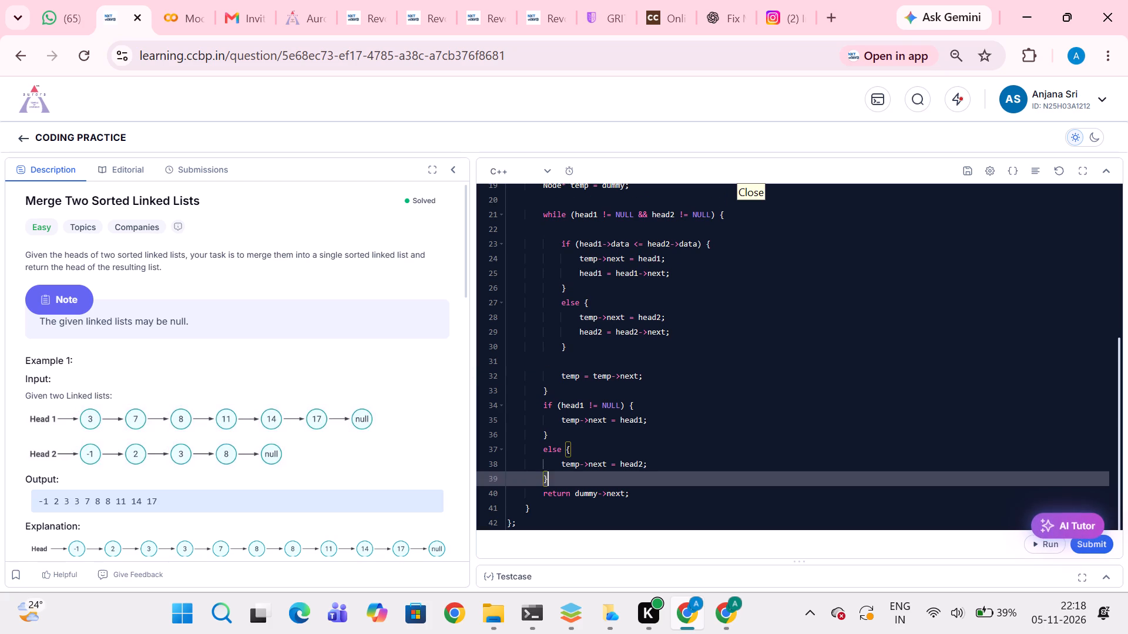
Delete the blank lines inside the mergeTwoLists function of the Merge Two Sorted Linked Lists solution.
{"action": "key", "text": "Up"}
{"action": "key", "text": "Up"}
{"action": "key", "text": "Up"}
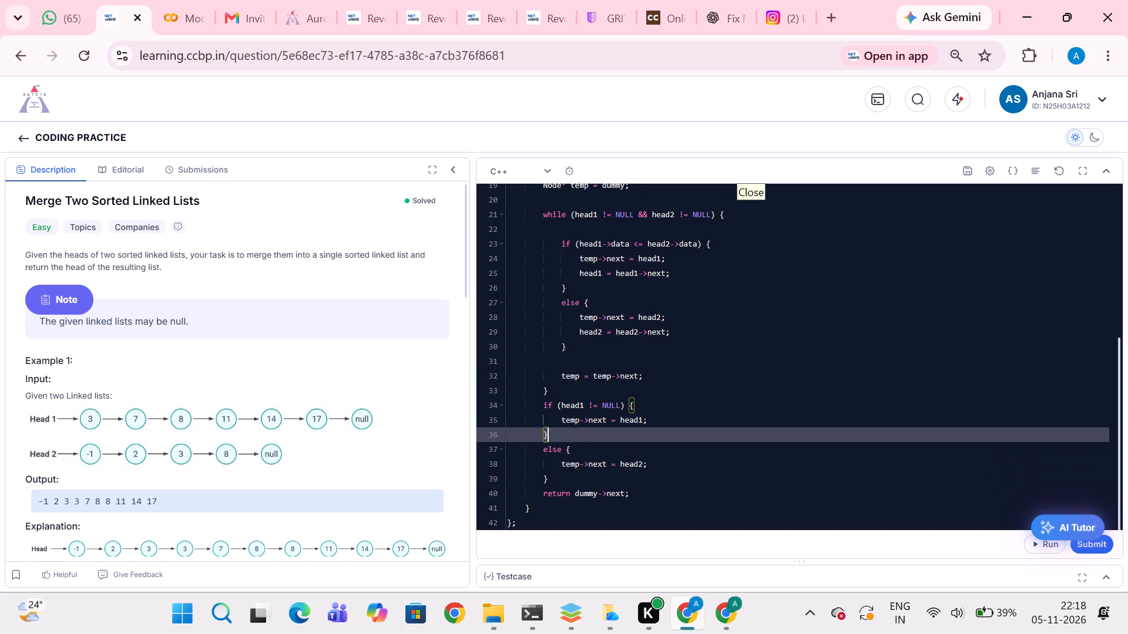
{"action": "key", "text": "Up"}
{"action": "key", "text": "Up"}
{"action": "key", "text": "Up"}
{"action": "key", "text": "Up"}
{"action": "key", "text": "Up"}
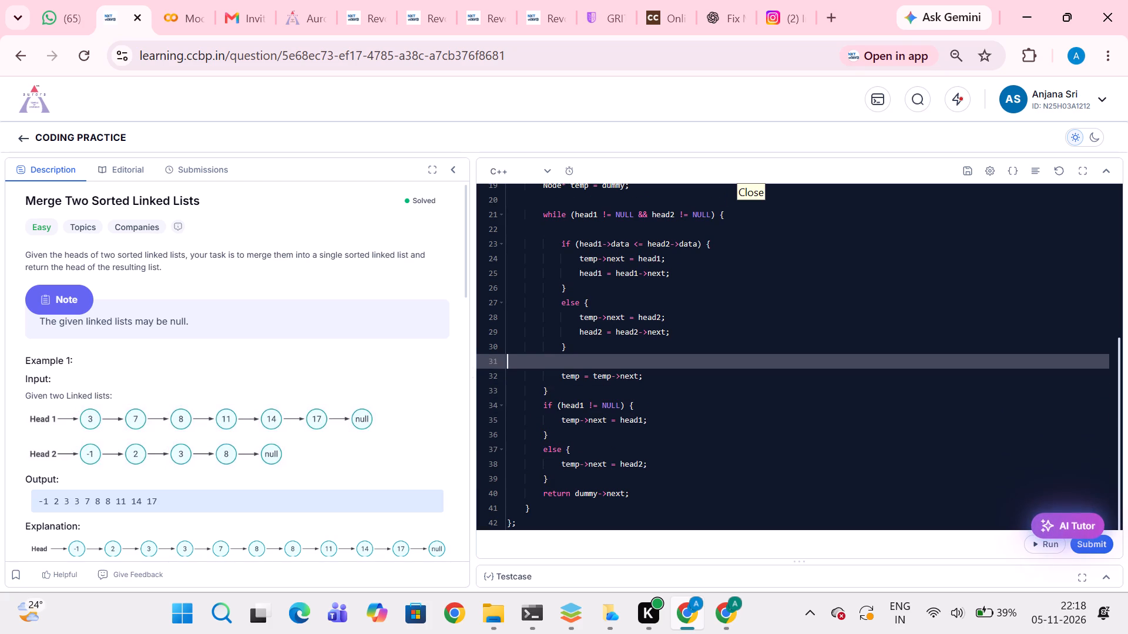
{"action": "key", "text": "BackSpace"}
{"action": "key", "text": "Up"}
{"action": "key", "text": "Up"}
{"action": "key", "text": "Up"}
{"action": "key", "text": "Up"}
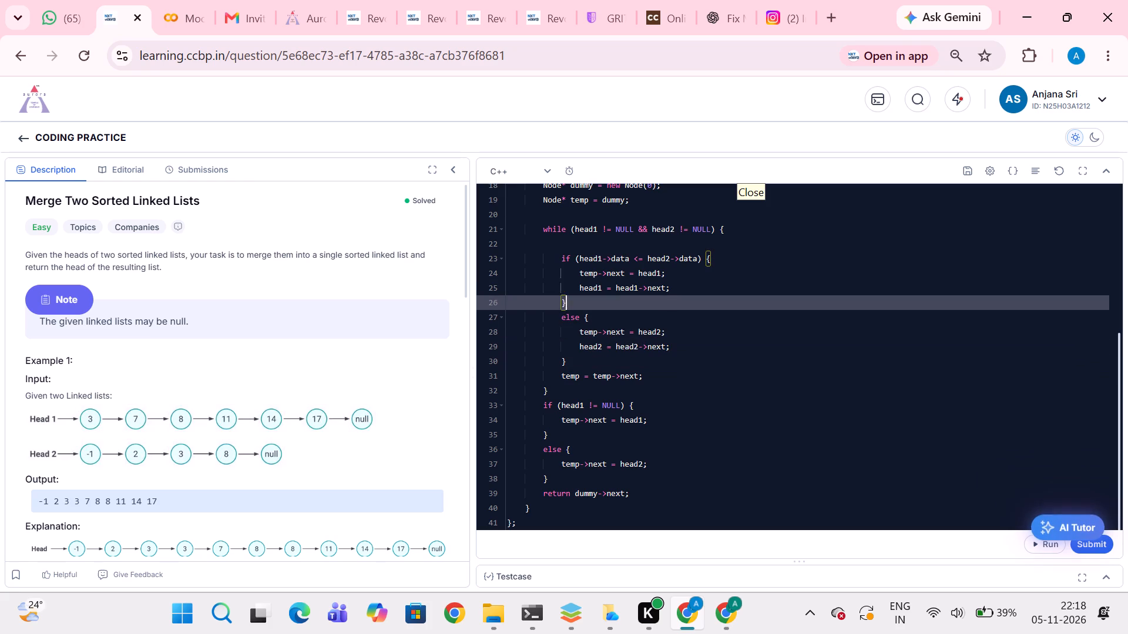
{"action": "key", "text": "Up"}
{"action": "key", "text": "Up"}
{"action": "key", "text": "Up"}
{"action": "key", "text": "Up"}
{"action": "key", "text": "BackSpace"}
{"action": "key", "text": "Up"}
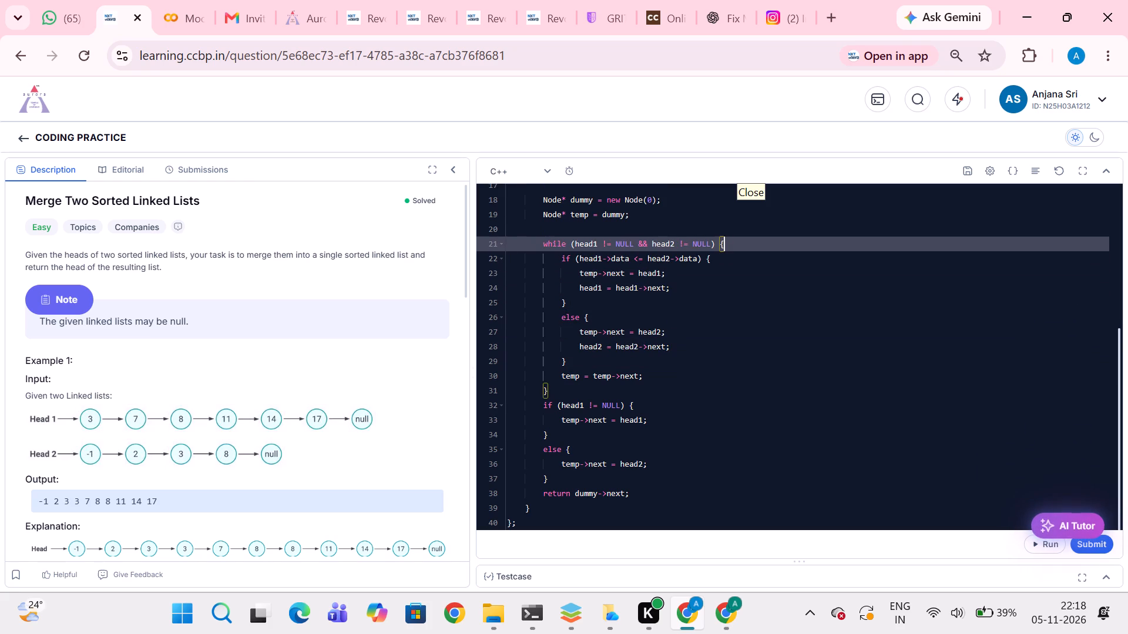
{"action": "key", "text": "BackSpace"}
{"action": "key", "text": "Up"}
{"action": "key", "text": "Up"}
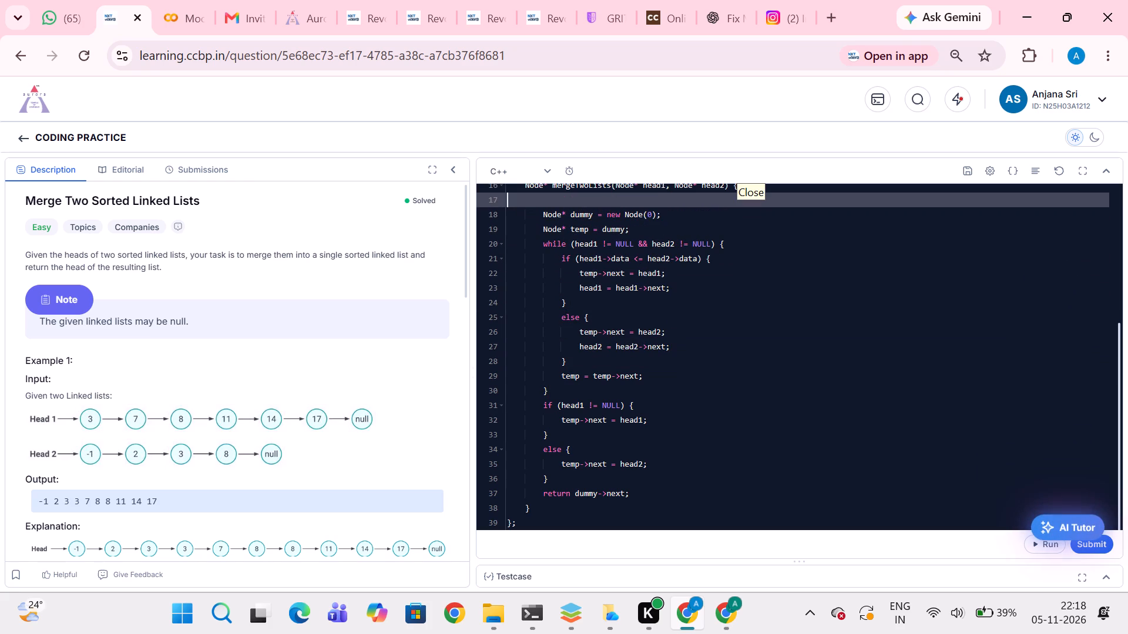
{"action": "key", "text": "BackSpace"}
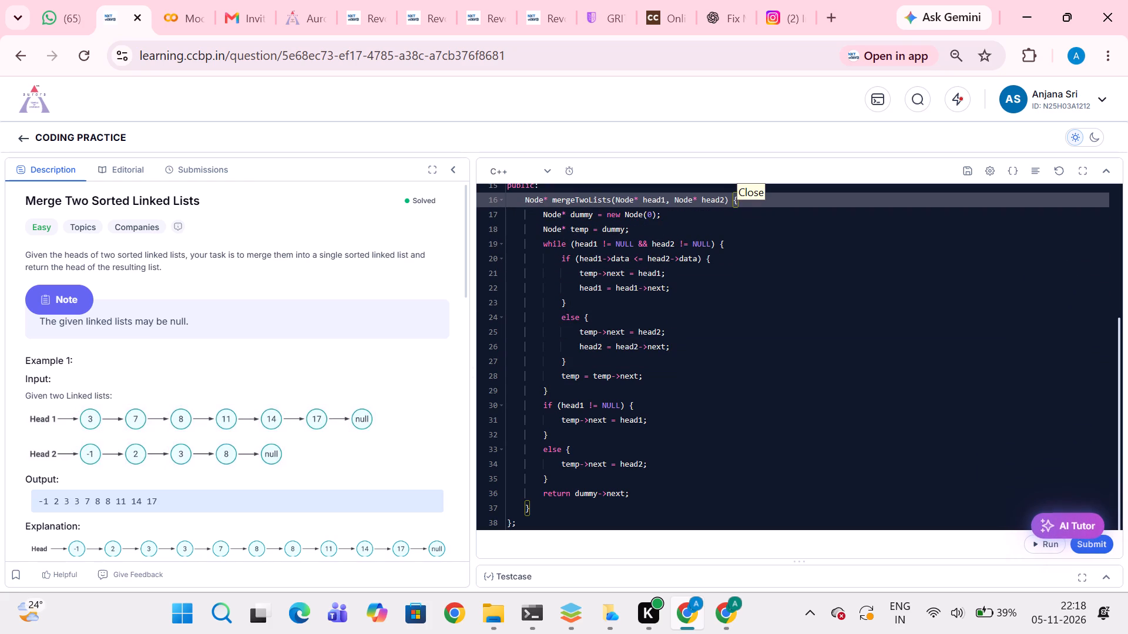
Join the final else to the closing brace of the if (head1 != NULL) block so it reads "}else {".
{"action": "left_click", "coordinate": [542, 448]}
{"action": "key", "text": "BackSpace"}
{"action": "key", "text": "BackSpace"}
{"action": "key", "text": "BackSpace"}
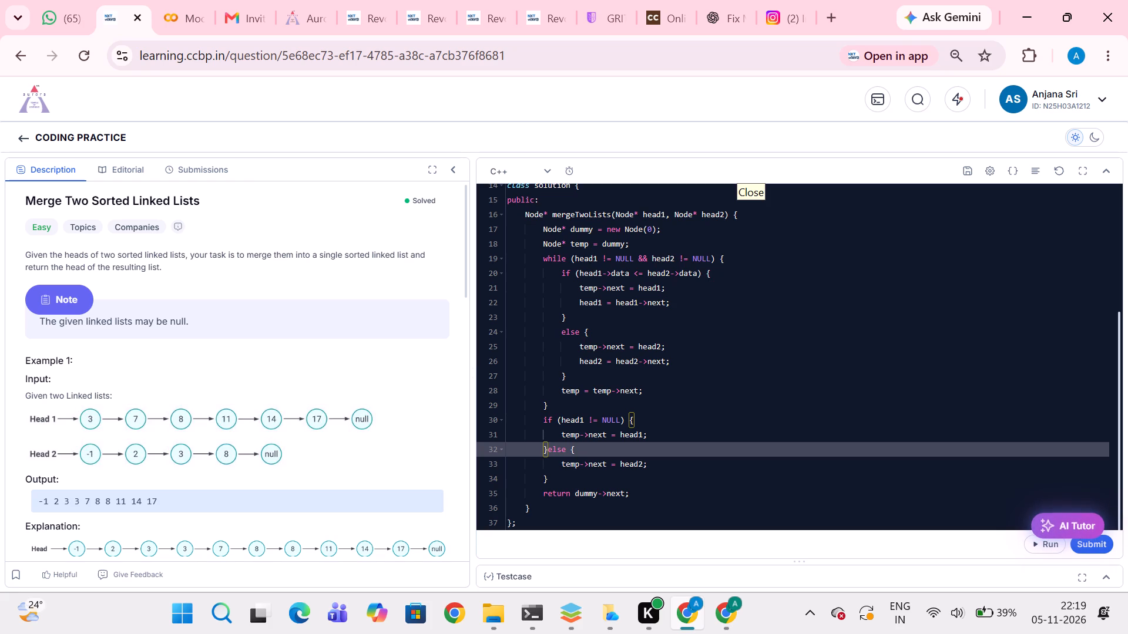
Join the else inside the while loop to the preceding if block's closing brace so it reads "}else {".
{"action": "key", "text": "Up"}
{"action": "key", "text": "Up"}
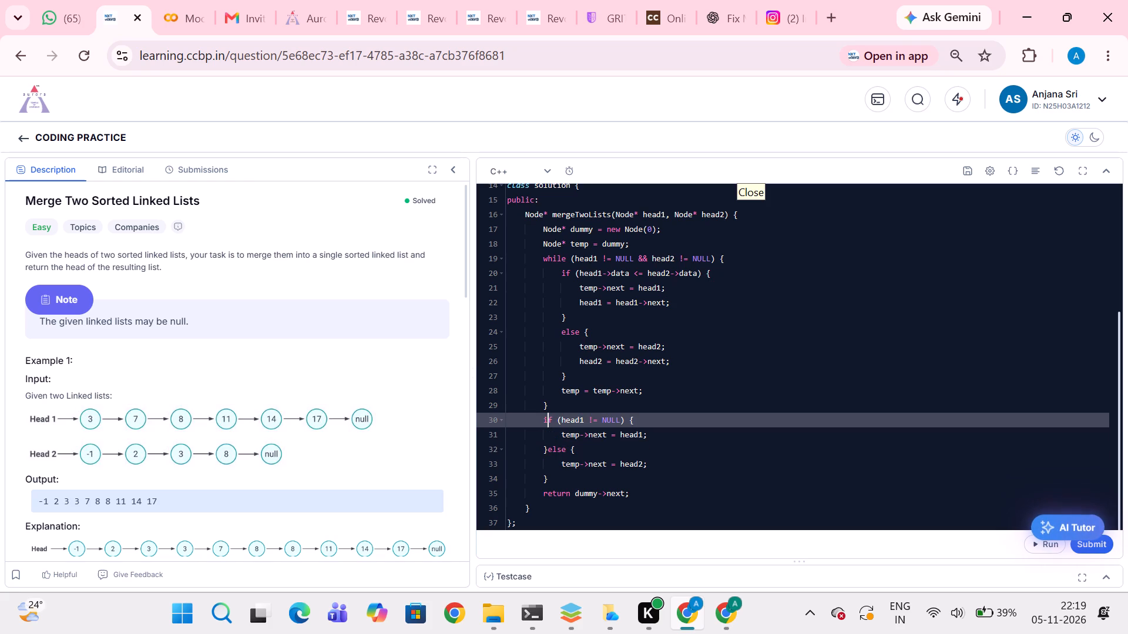
{"action": "key", "text": "Up"}
{"action": "key", "text": "Up"}
{"action": "key", "text": "Up"}
{"action": "key", "text": "Up"}
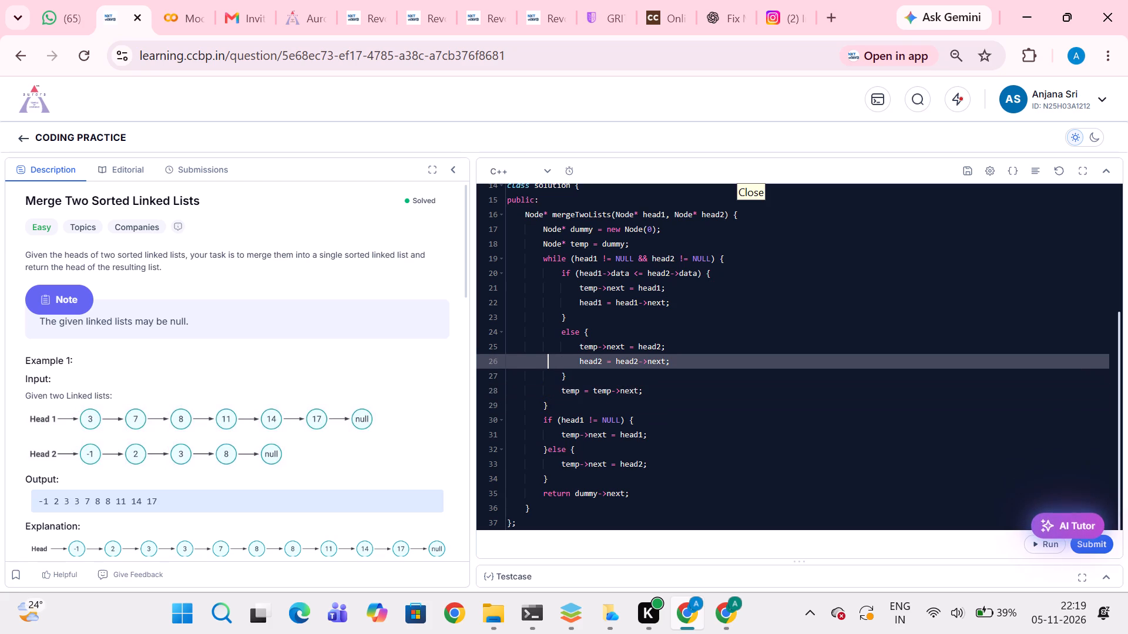
{"action": "key", "text": "Up"}
{"action": "key", "text": "Up"}
{"action": "key", "text": "BackSpace"}
{"action": "key", "text": "BackSpace"}
{"action": "key", "text": "BackSpace"}
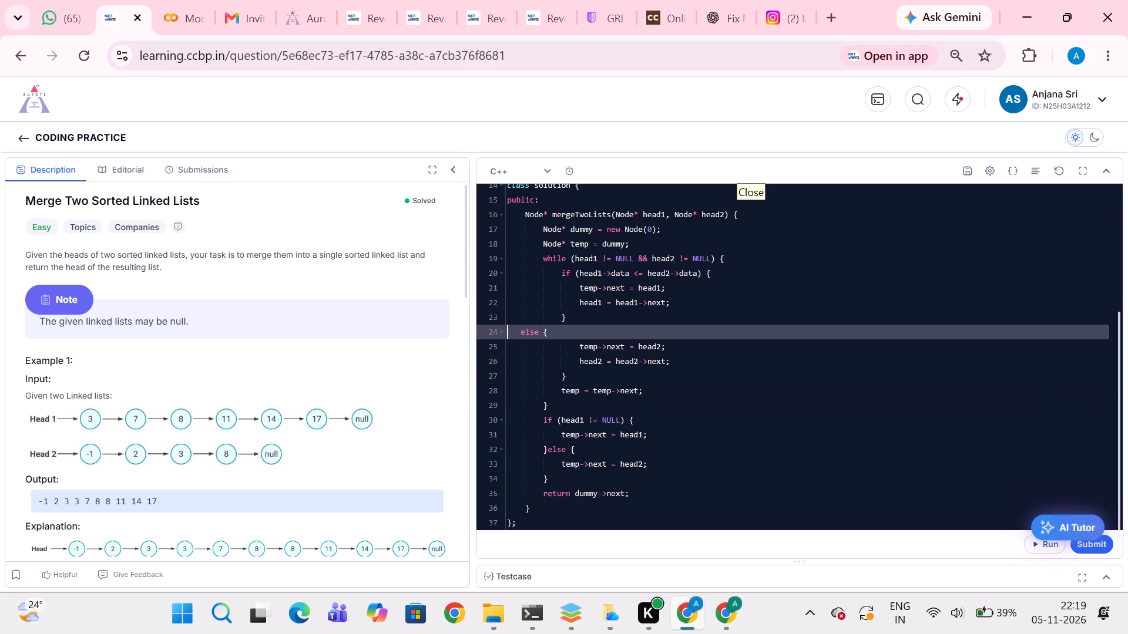
{"action": "key", "text": "BackSpace"}
{"action": "key", "text": "Right"}
{"action": "key", "text": "Right"}
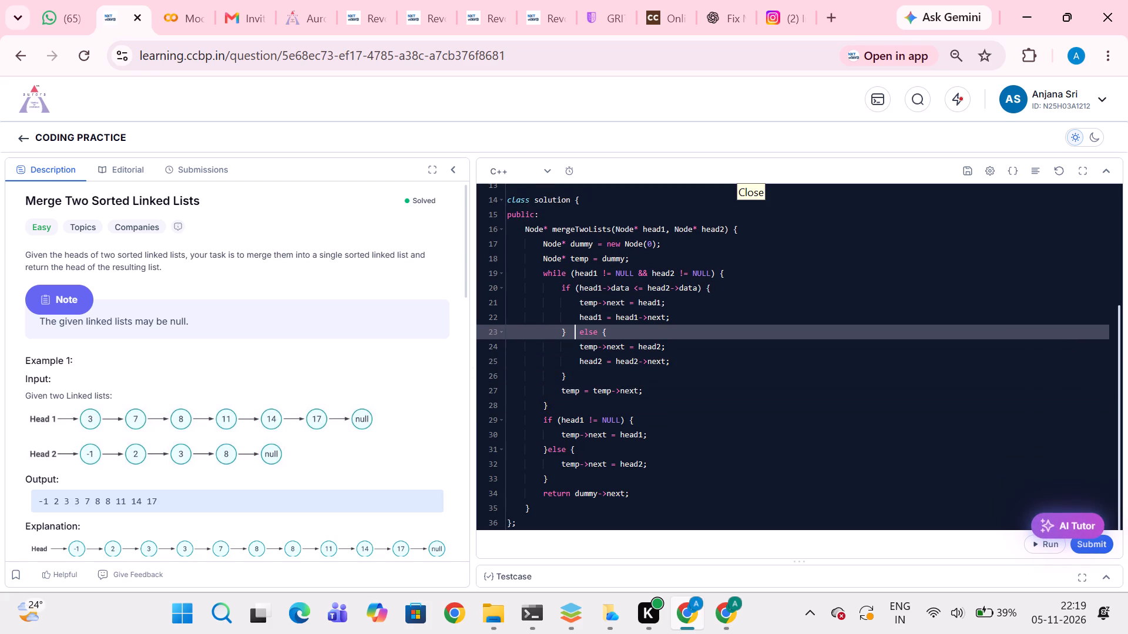
{"action": "key", "text": "Right"}
{"action": "key", "text": "BackSpace"}
{"action": "key", "text": "BackSpace"}
{"action": "key", "text": "BackSpace"}
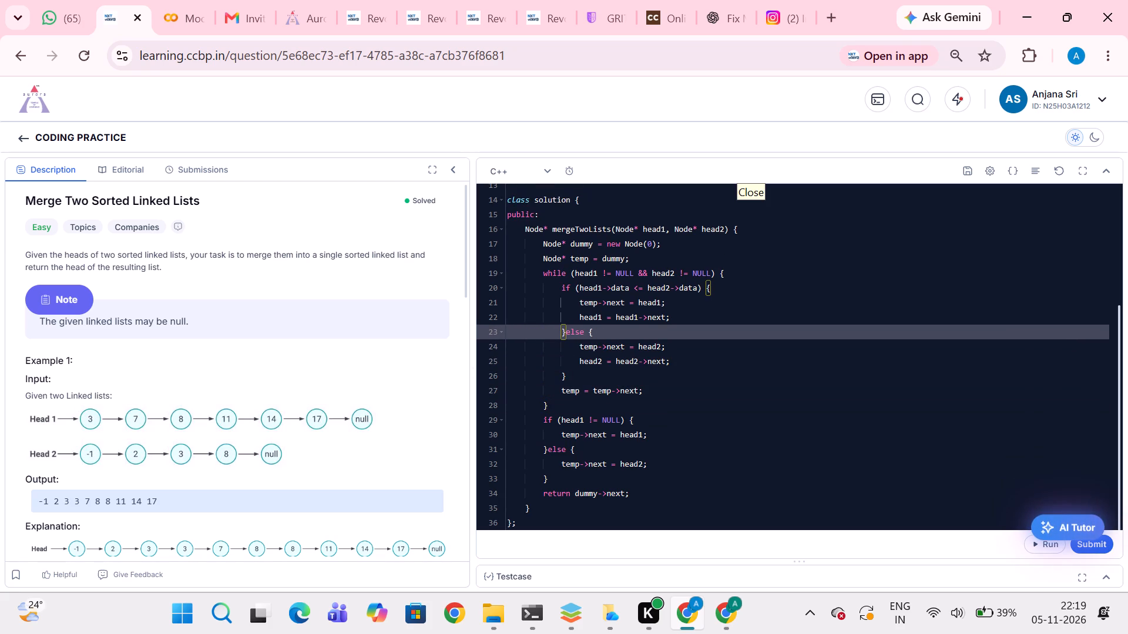
Run the merge solution on the sample test cases and extend the code editor over the testcase area.
{"action": "key", "text": "ctrl+apostrophe"}
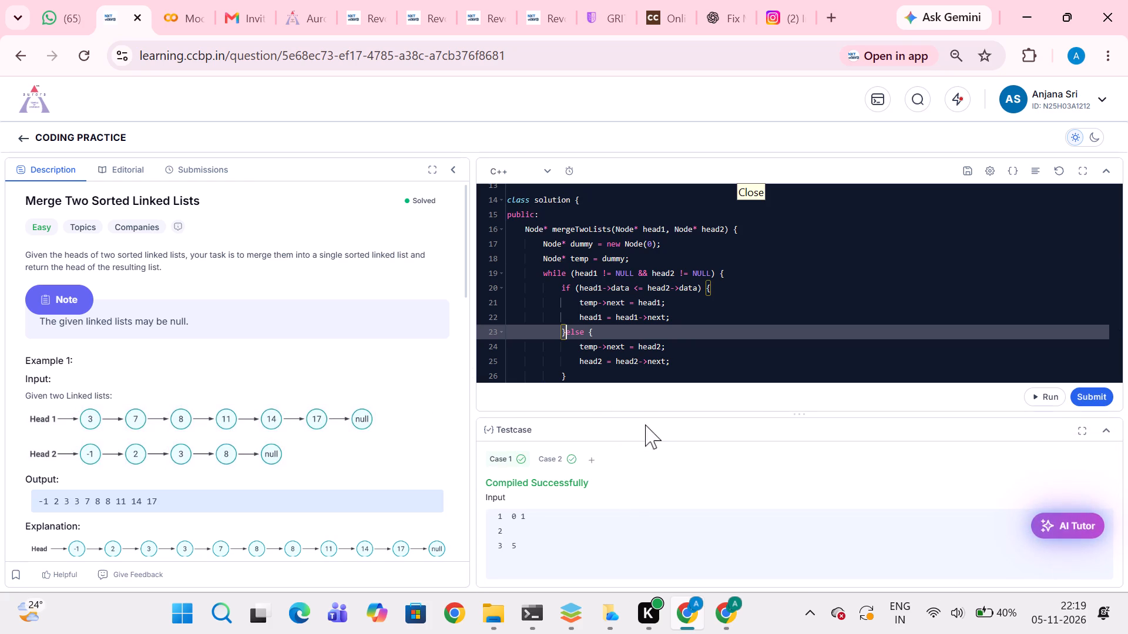
{"action": "left_click_drag", "start_coordinate": [676, 413], "coordinate": [691, 633]}
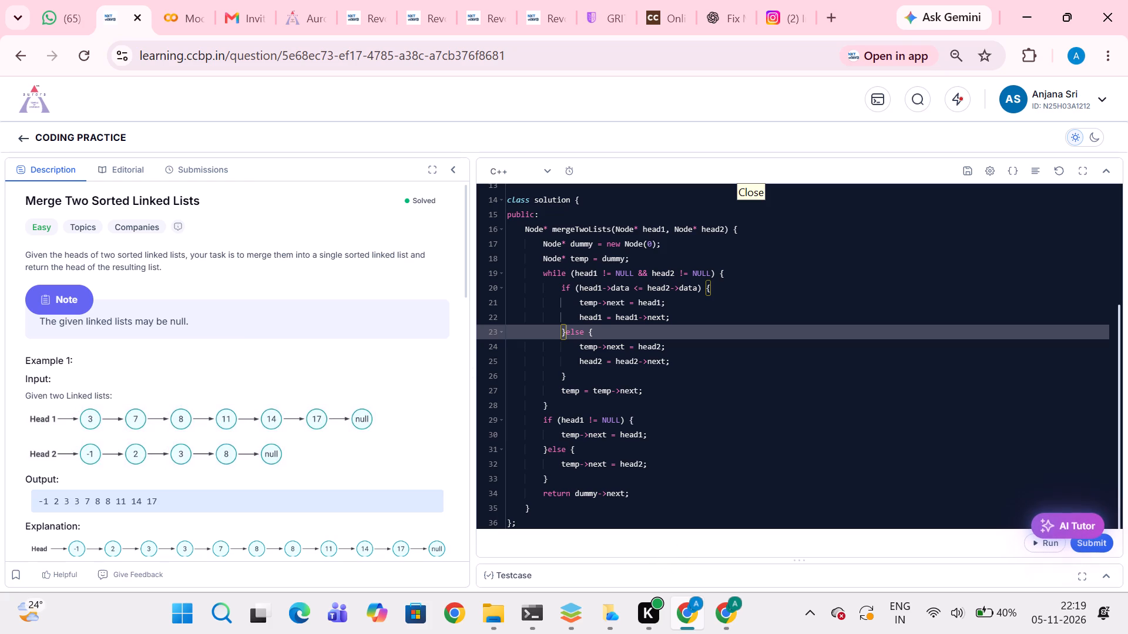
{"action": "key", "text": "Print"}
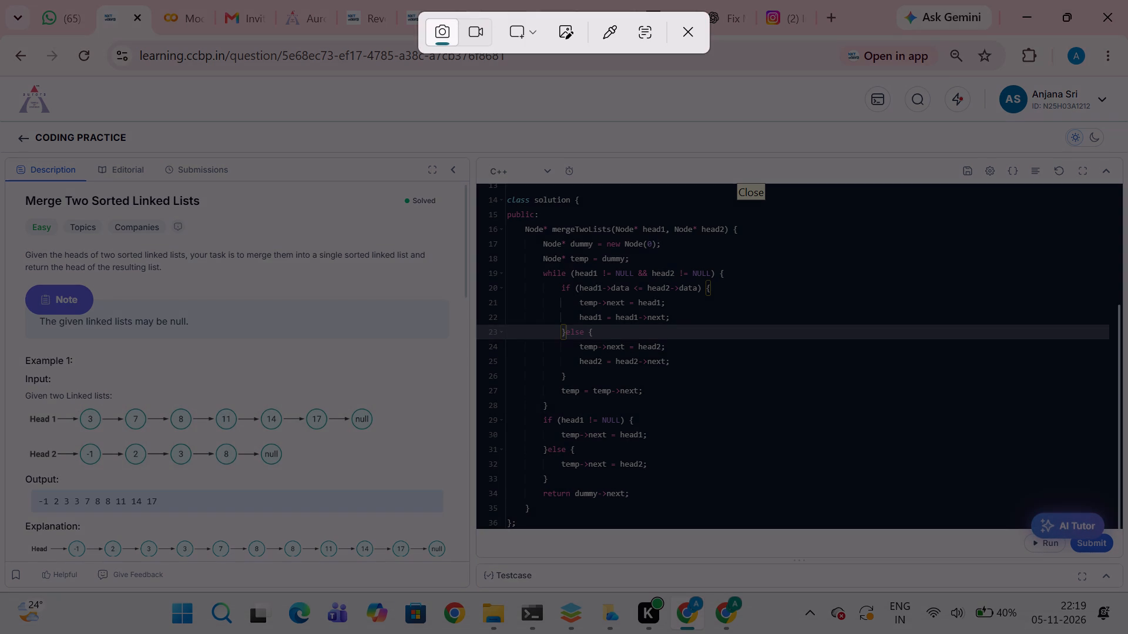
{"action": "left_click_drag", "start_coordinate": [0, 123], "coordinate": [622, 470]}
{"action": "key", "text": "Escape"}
Capture a screenshot of the coding page area showing the Merge Two Sorted Linked Lists description and the solution code.
{"action": "key", "text": "Print"}
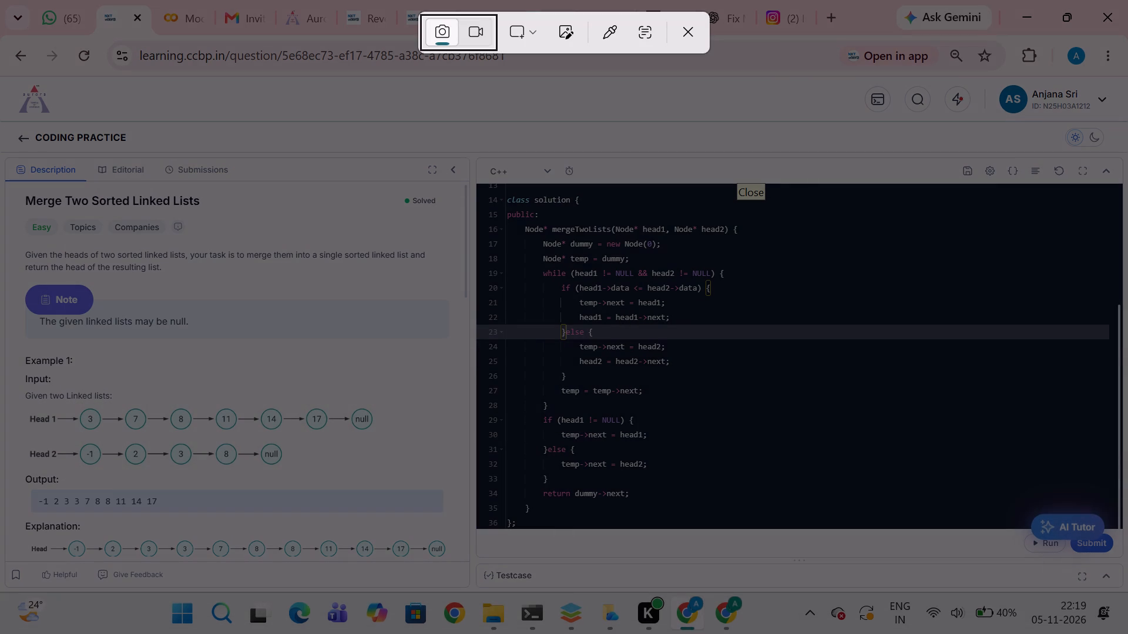
{"action": "left_click_drag", "start_coordinate": [0, 76], "coordinate": [1111, 568]}
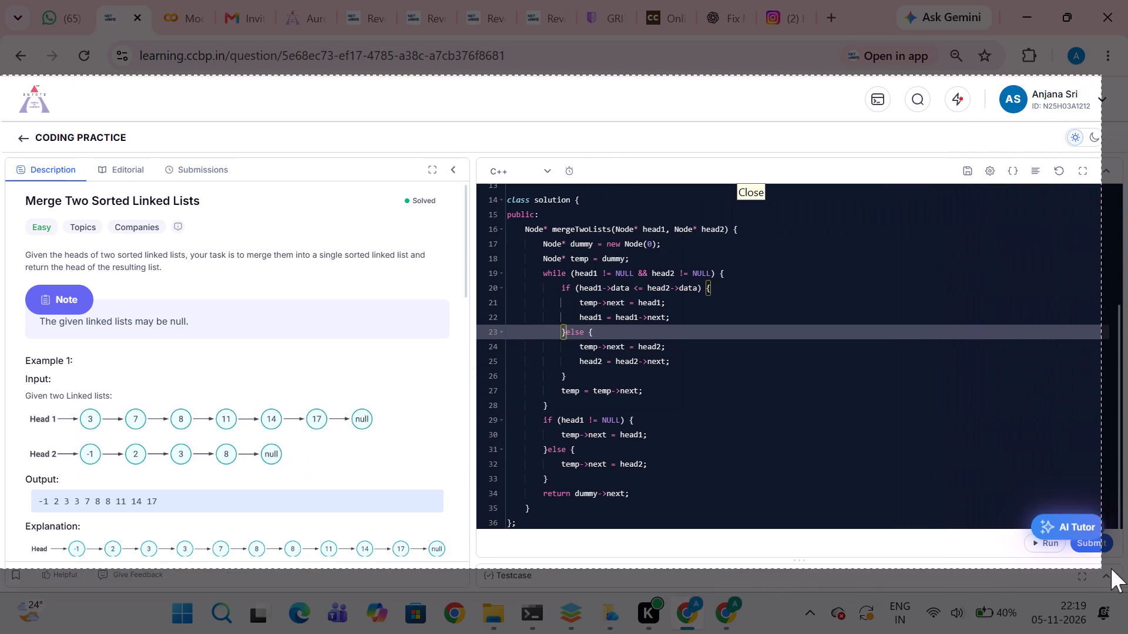
{"action": "left_click_drag", "start_coordinate": [1111, 568], "coordinate": [1127, 589]}
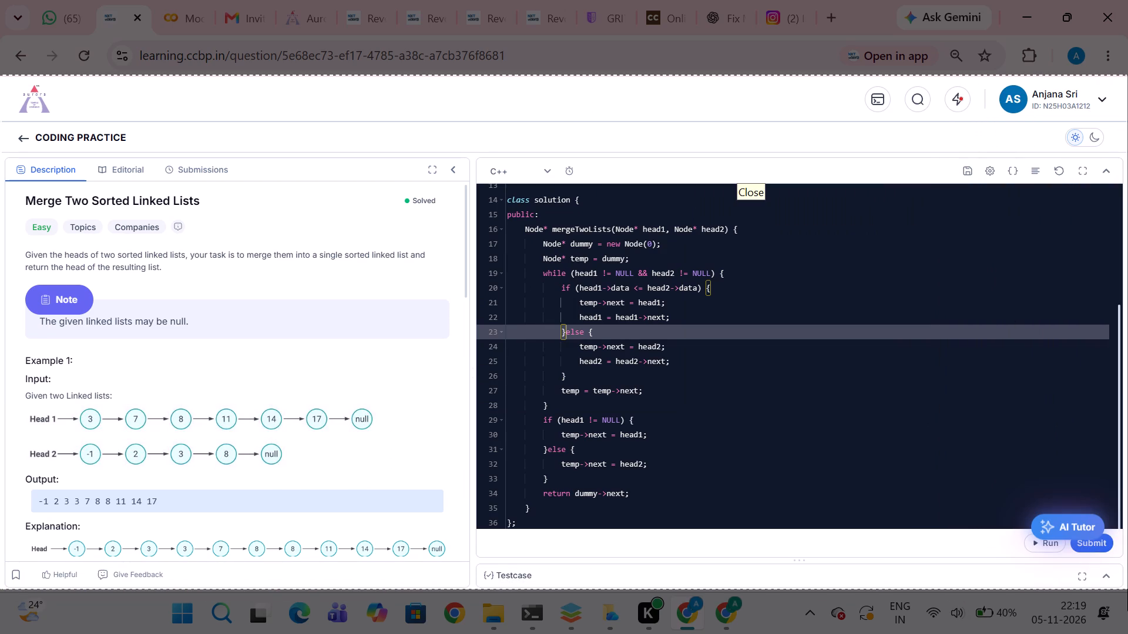
{"action": "left_click_drag", "start_coordinate": [1127, 589], "coordinate": [1127, 562]}
Switch to ONLYOFFICE and add the heading "Question 3:" on a new line below the Question 2 submission screenshot.
{"action": "key", "text": "alt+Tab"}
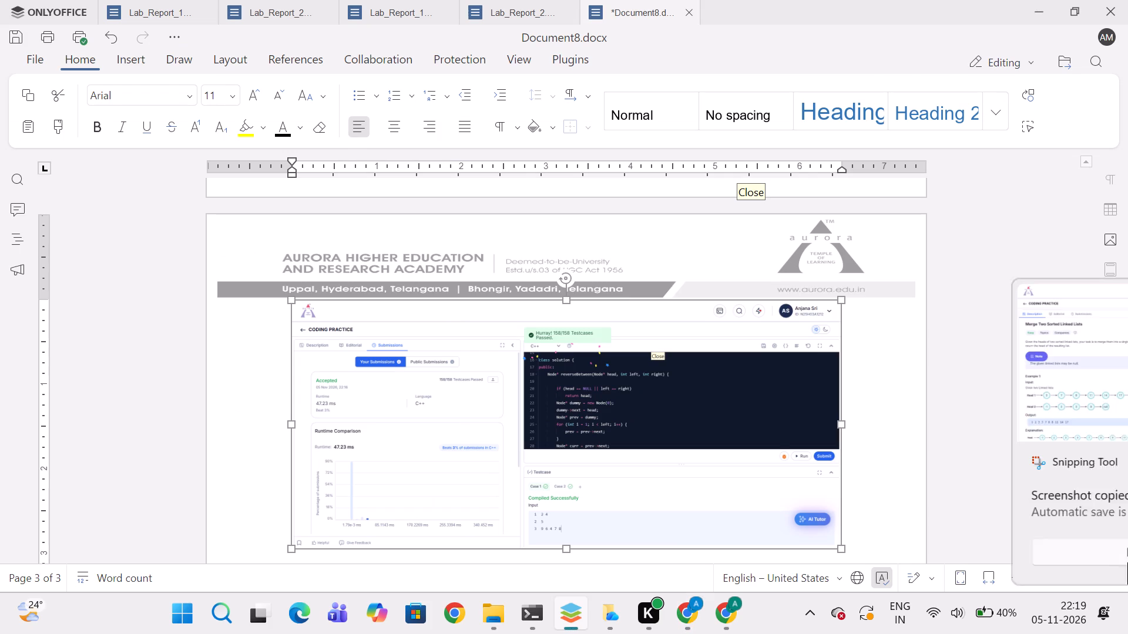
{"action": "scroll", "coordinate": [417, 426], "scroll_direction": "down", "scroll_amount": 3}
{"action": "left_click", "coordinate": [256, 467]}
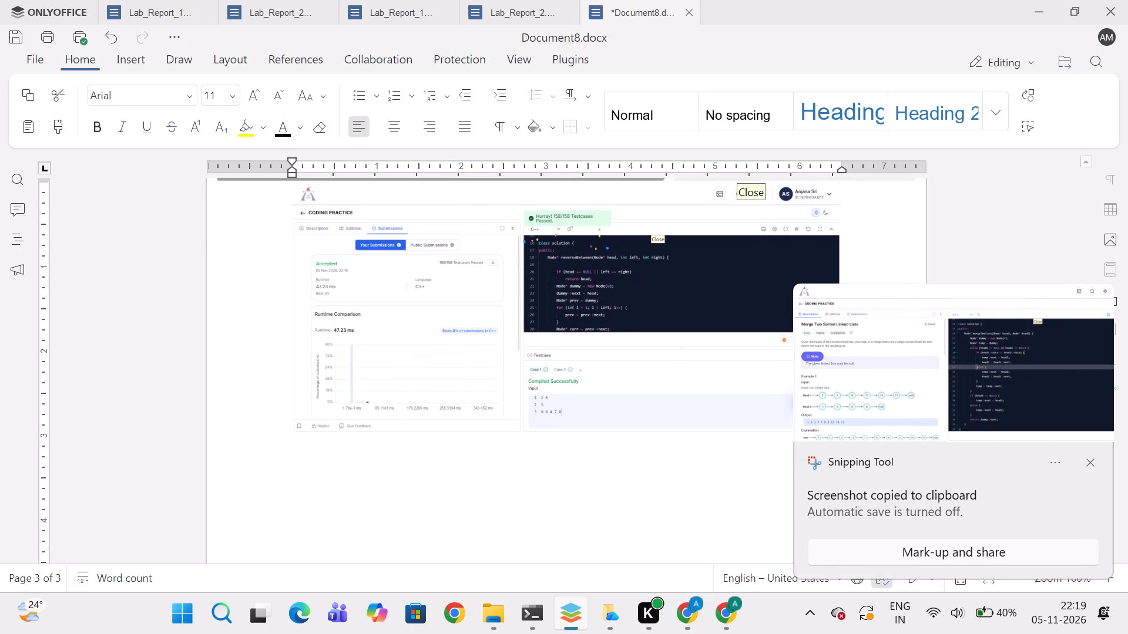
{"action": "key", "text": "Right"}
{"action": "key", "text": "Return"}
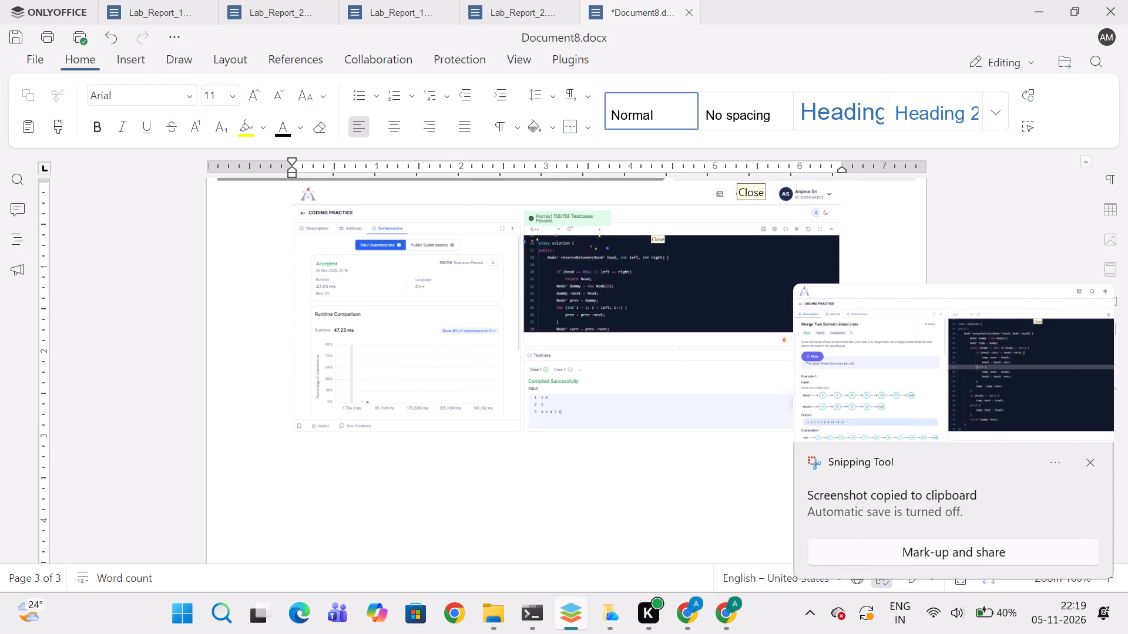
{"action": "key", "text": "shift+q"}
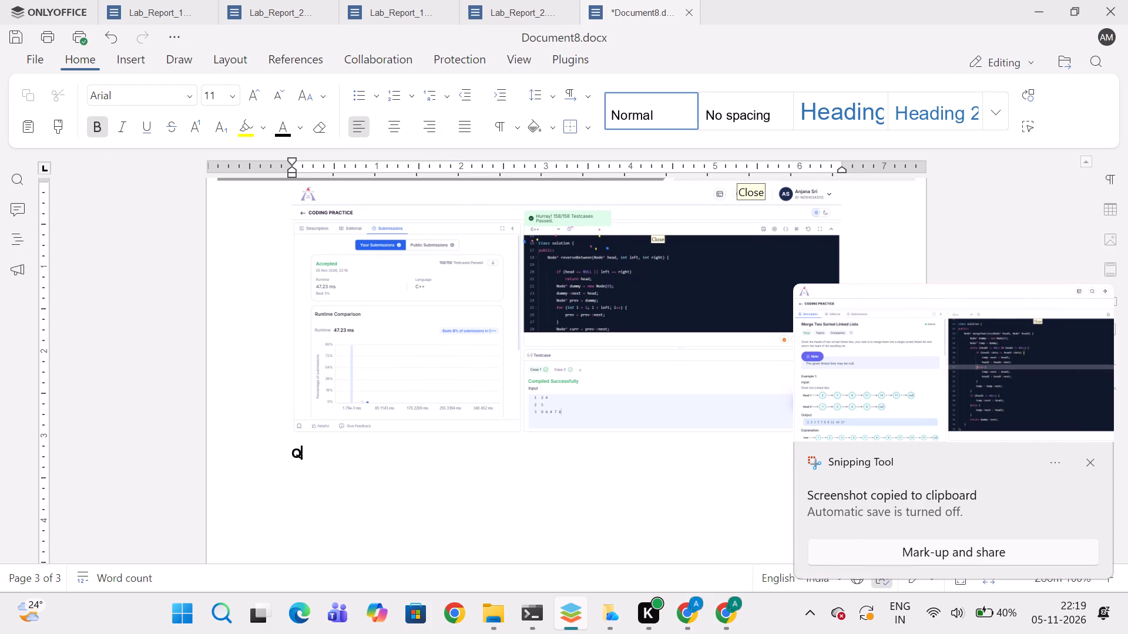
{"action": "type", "text": "uestion"}
{"action": "key", "text": "space"}
{"action": "type", "text": "3:"}
{"action": "key", "text": "Return"}
Paste the problem screenshot under the "Question 3:" heading and start a new line below it.
{"action": "key", "text": "ctrl+v"}
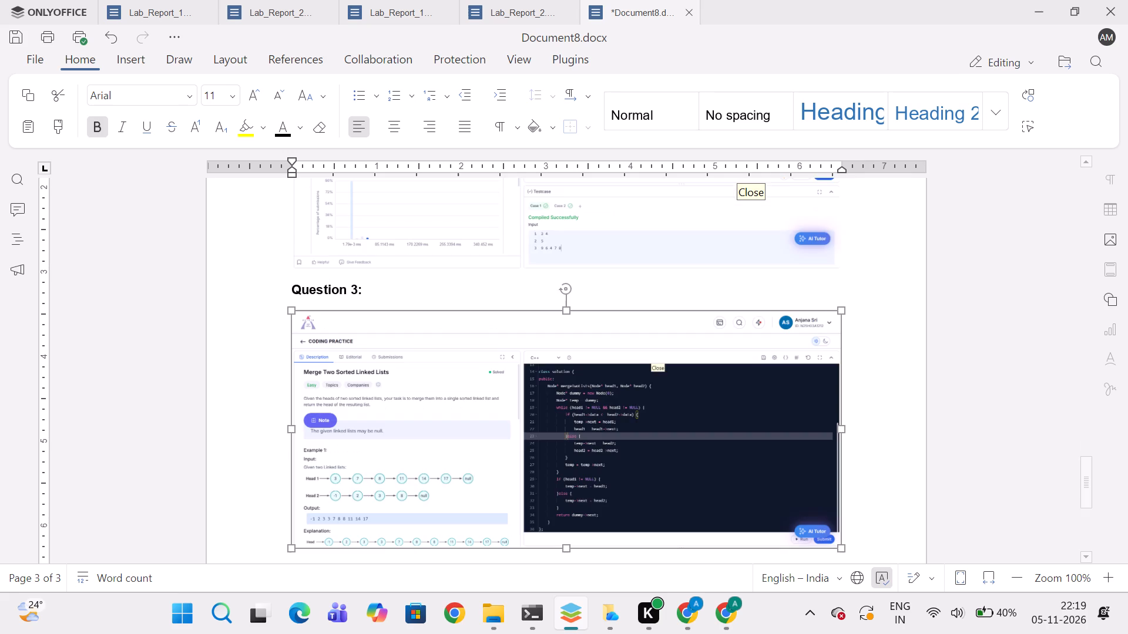
{"action": "left_click", "coordinate": [239, 521]}
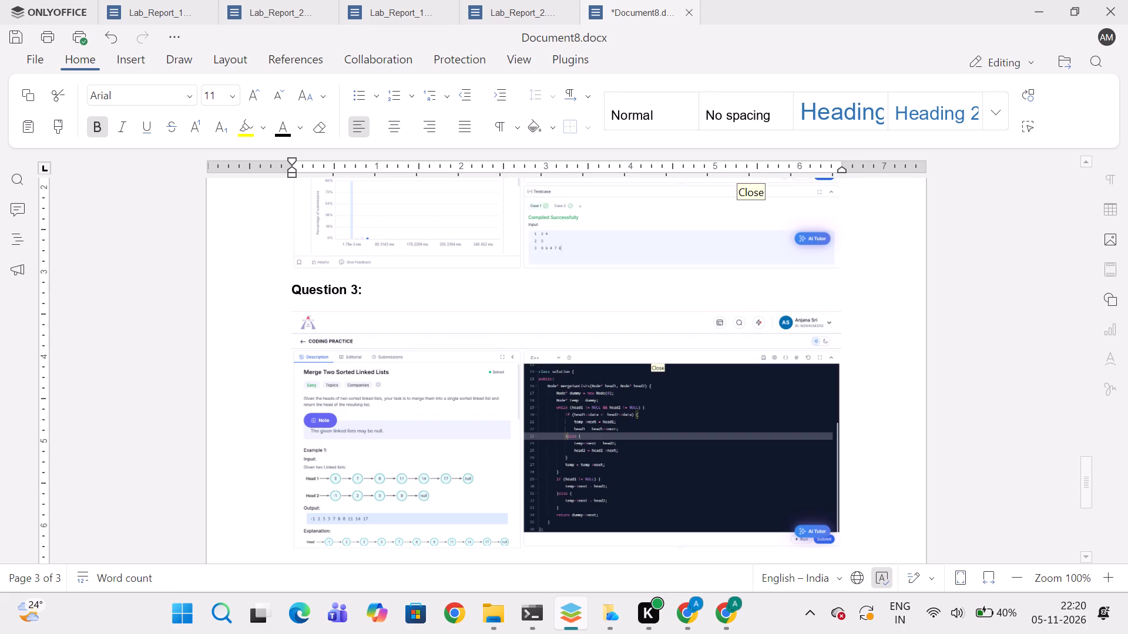
{"action": "key", "text": "Right"}
{"action": "key", "text": "Return"}
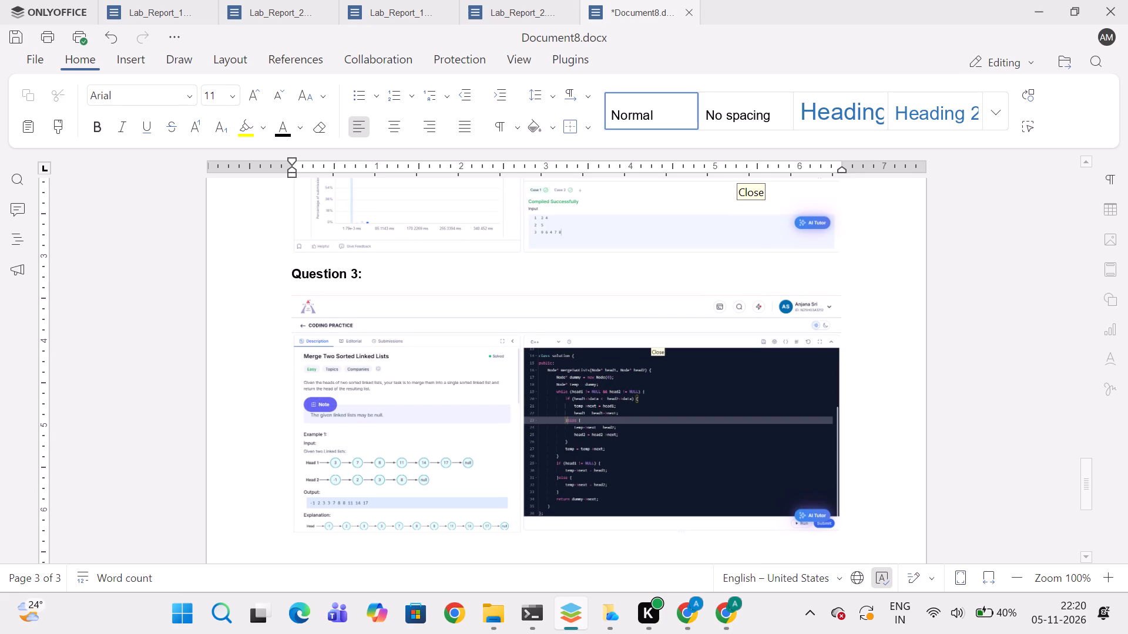
Switch to Chrome, run the Merge Two Sorted Linked Lists solution and submit it.
{"action": "key", "text": "alt+Tab"}
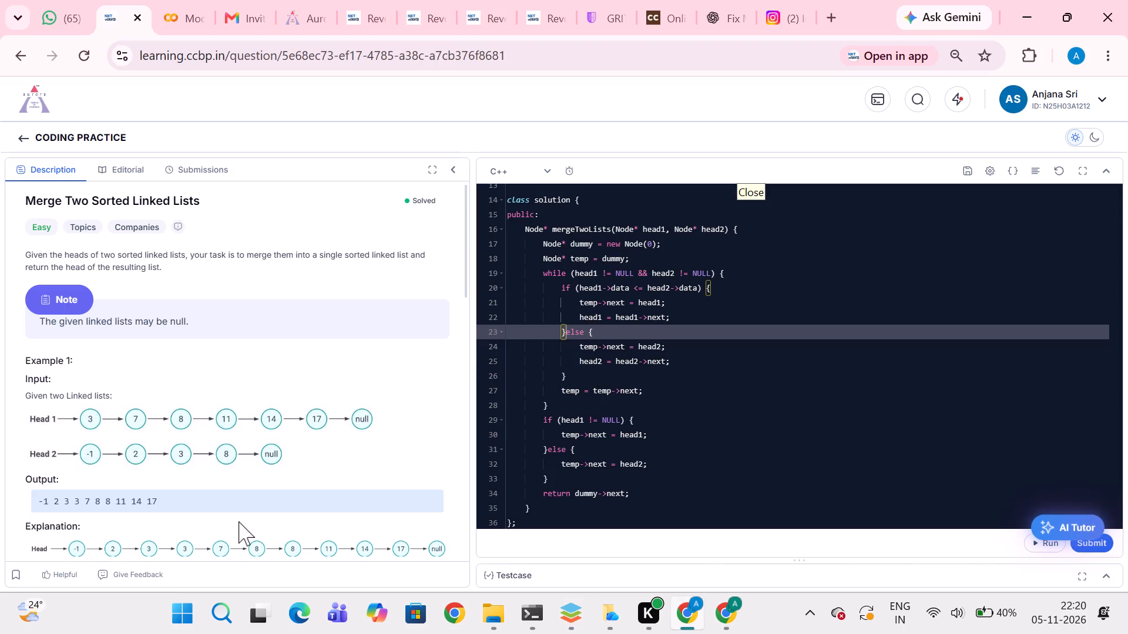
{"action": "key", "text": "ctrl+apostrophe"}
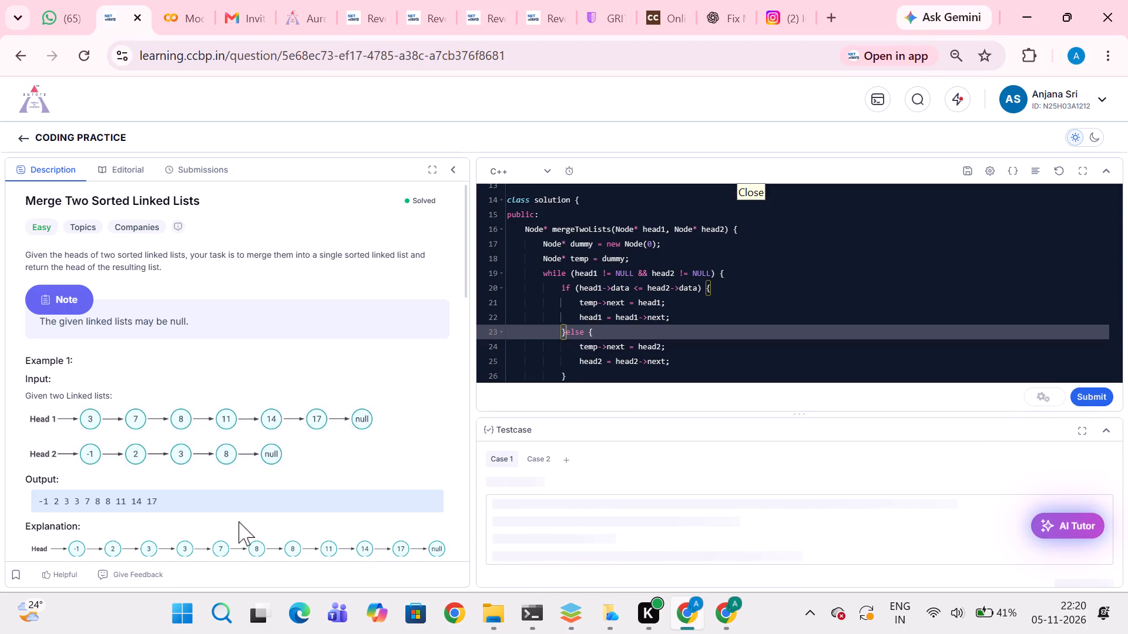
{"action": "key", "text": "ctrl+Return"}
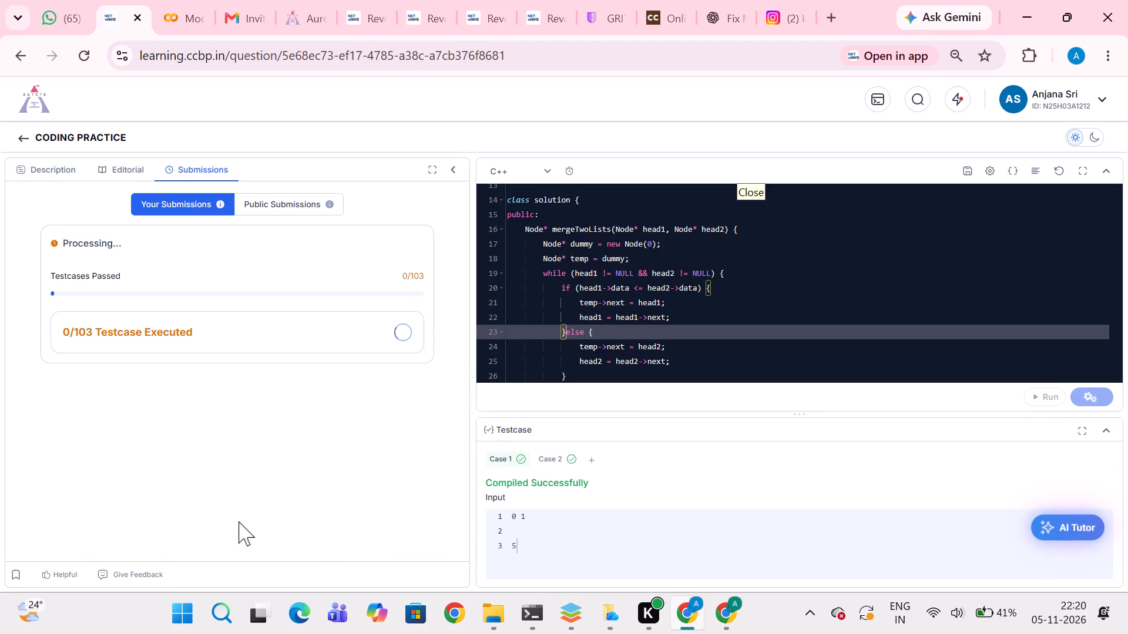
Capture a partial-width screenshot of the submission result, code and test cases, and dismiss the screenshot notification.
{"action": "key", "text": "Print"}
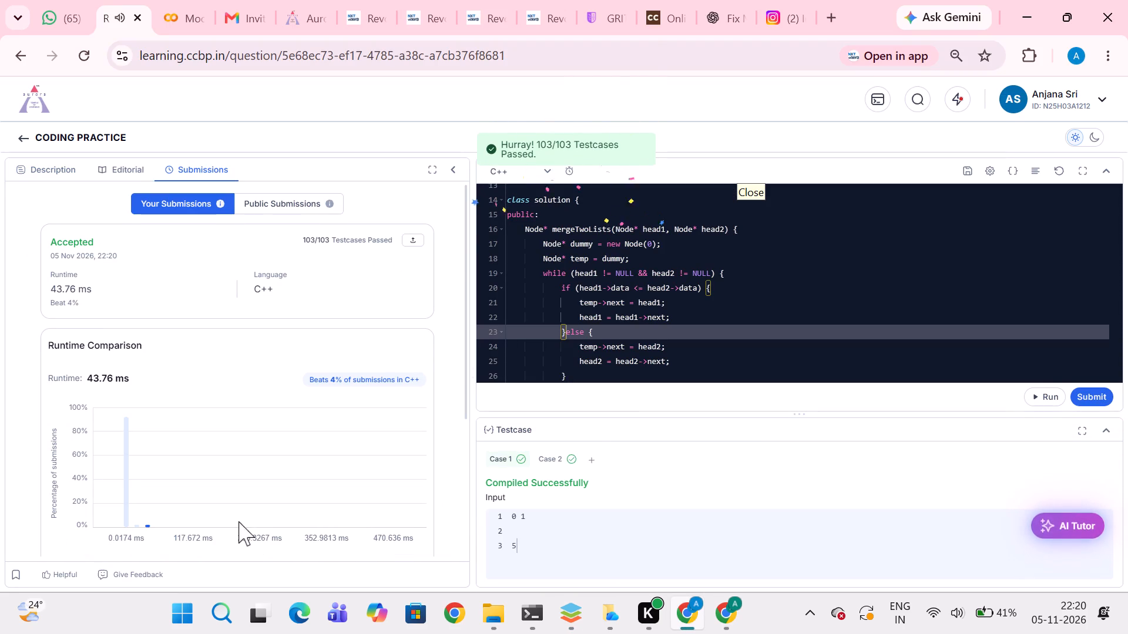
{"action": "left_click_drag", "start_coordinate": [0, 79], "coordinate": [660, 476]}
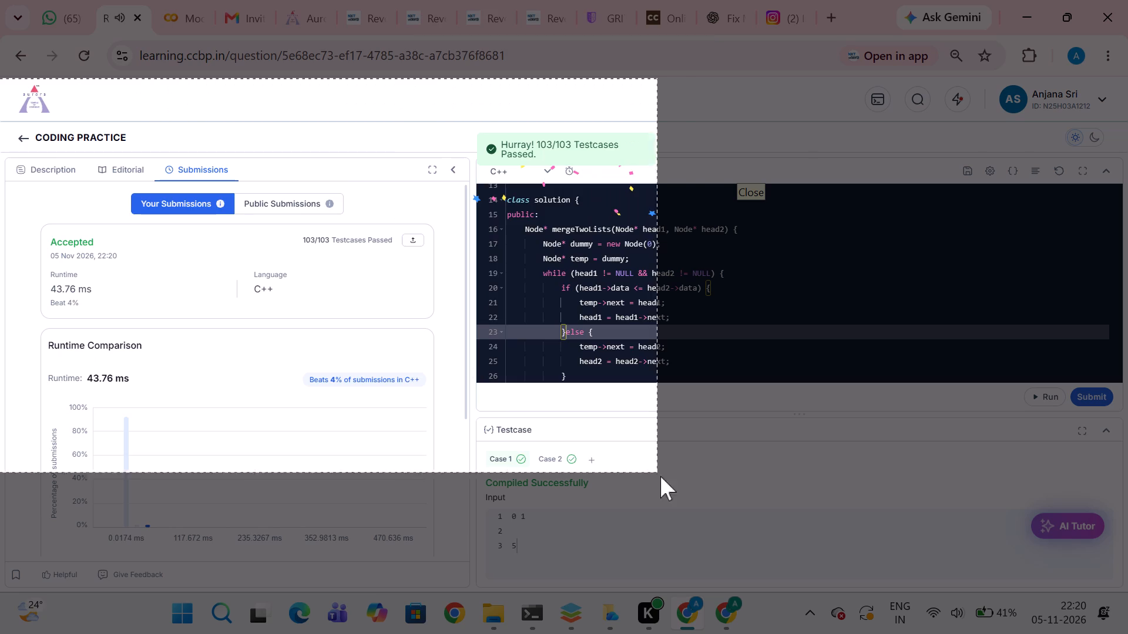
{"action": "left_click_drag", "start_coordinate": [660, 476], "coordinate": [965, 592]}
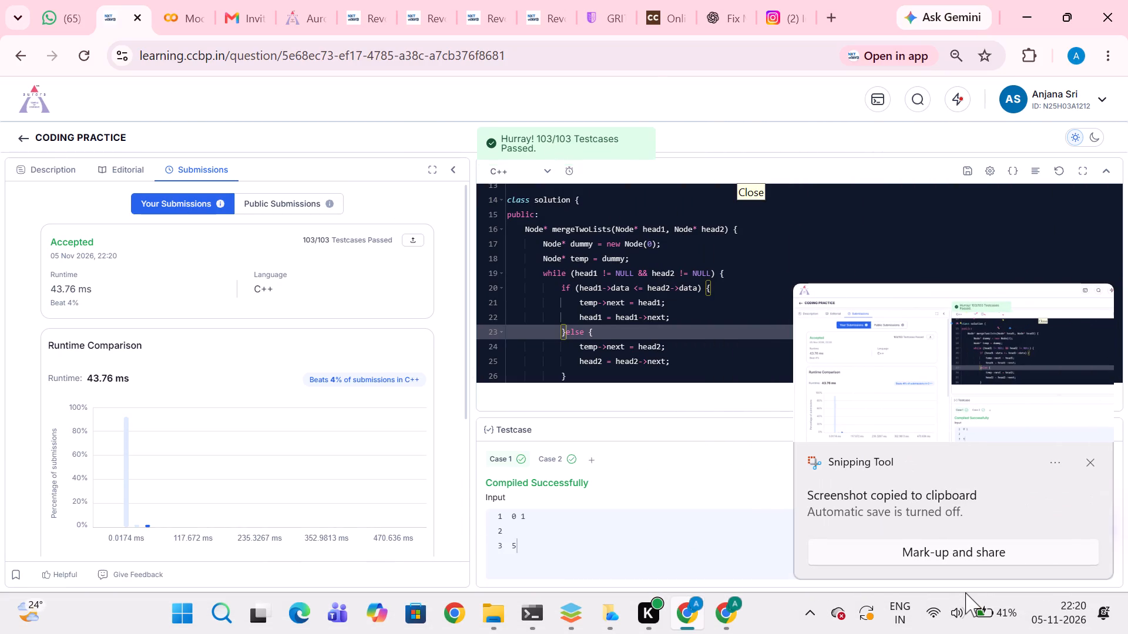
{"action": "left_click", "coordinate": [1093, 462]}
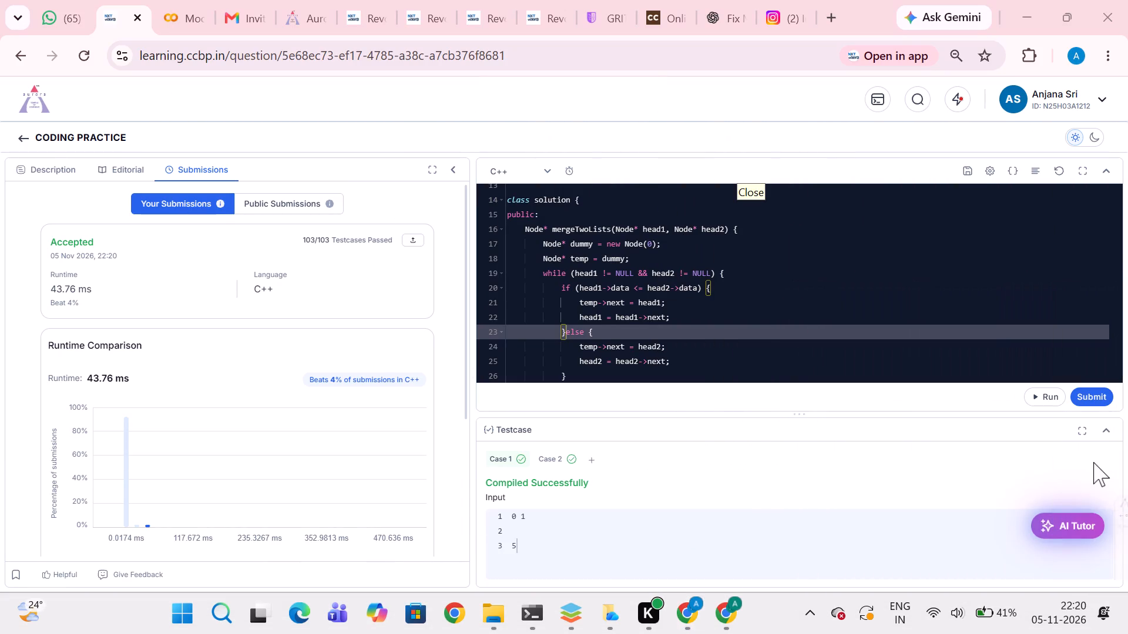
Capture the full-width coding page area showing the submission result, the code and the test cases.
{"action": "key", "text": "Print"}
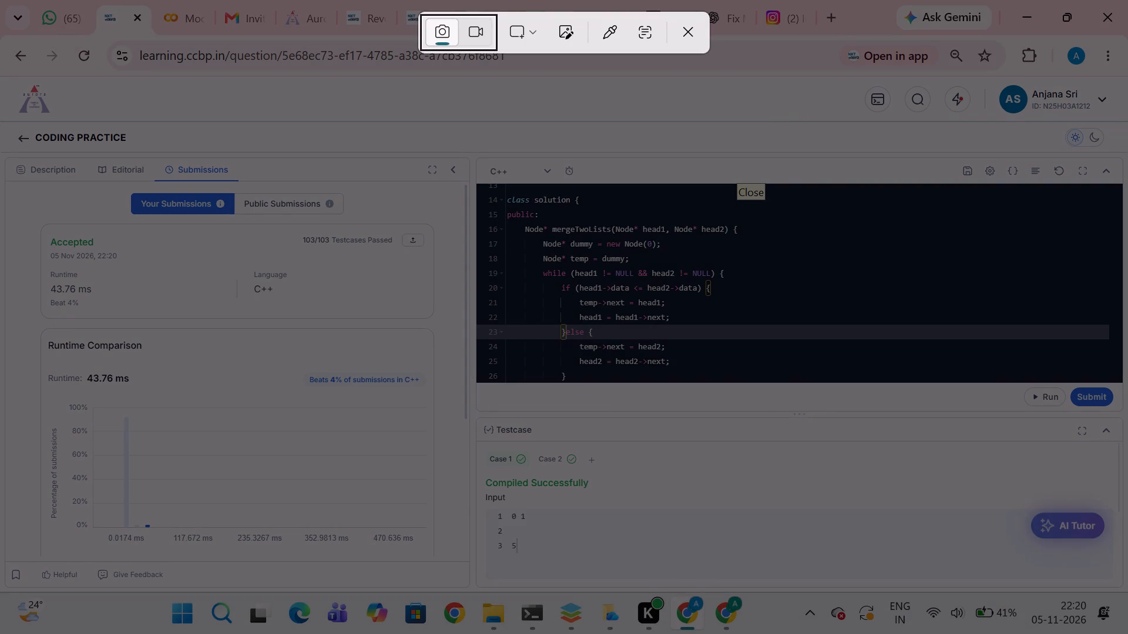
{"action": "left_click_drag", "start_coordinate": [0, 79], "coordinate": [1118, 572]}
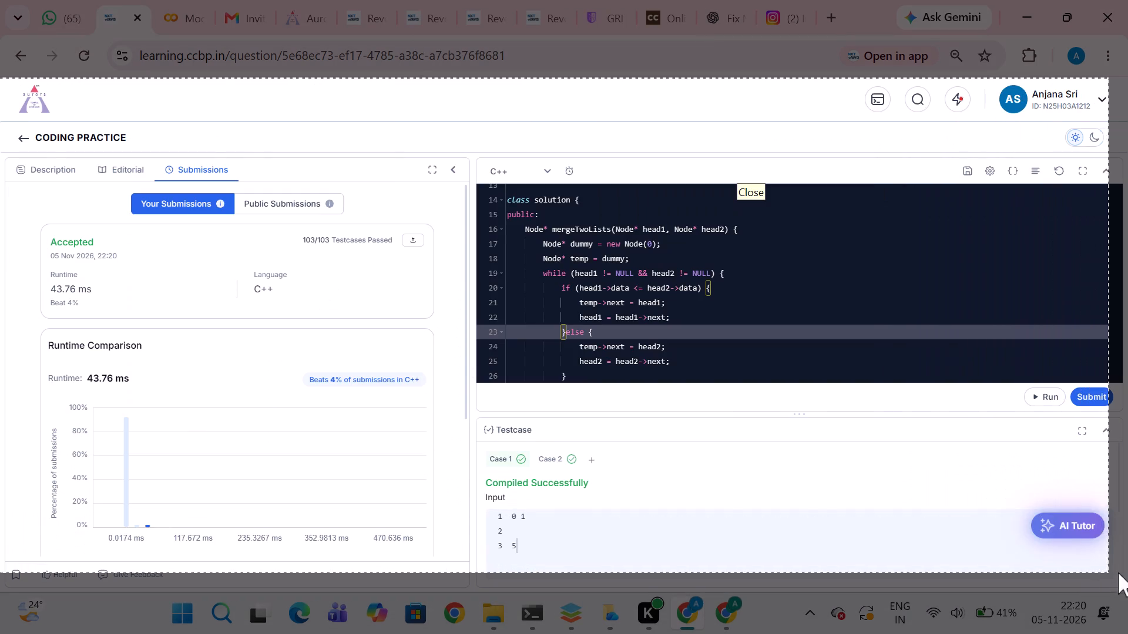
{"action": "left_click_drag", "start_coordinate": [1118, 572], "coordinate": [1127, 583]}
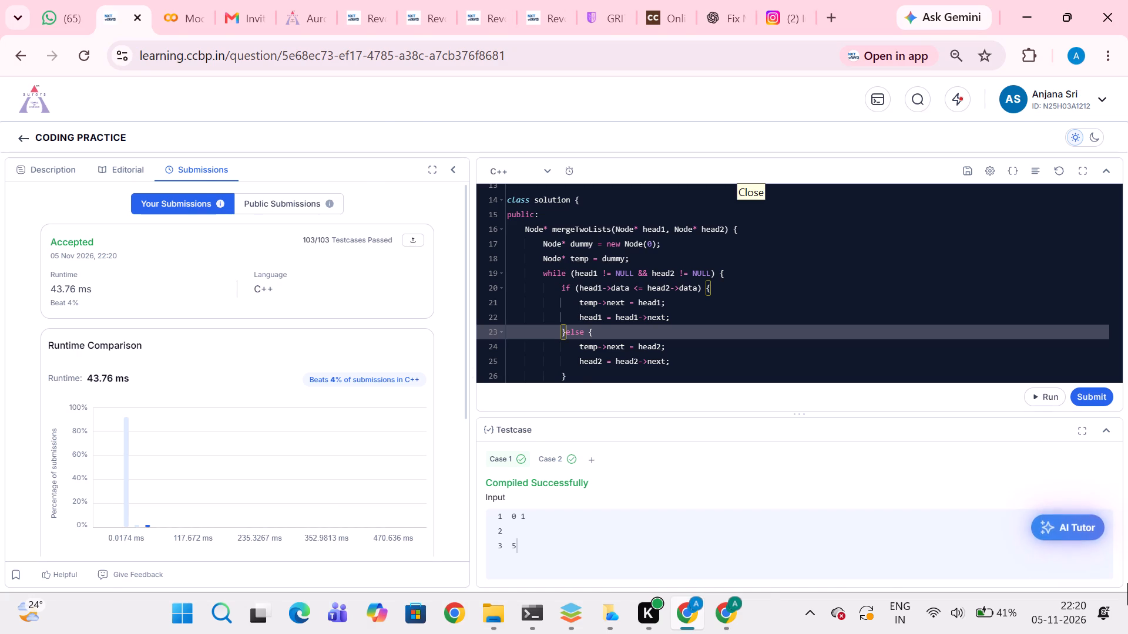
Switch to ONLYOFFICE, paste the submission screenshot below the Question 3 problem screenshot and start a new line after it.
{"action": "key", "text": "alt+Tab"}
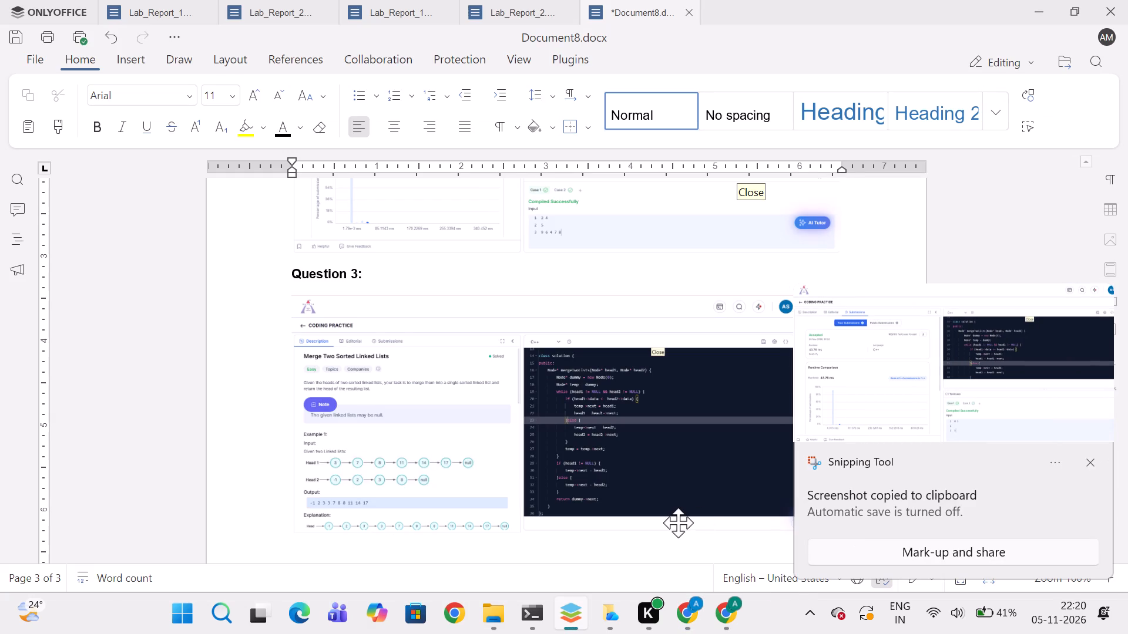
{"action": "key", "text": "ctrl+v"}
{"action": "left_click", "coordinate": [261, 509]}
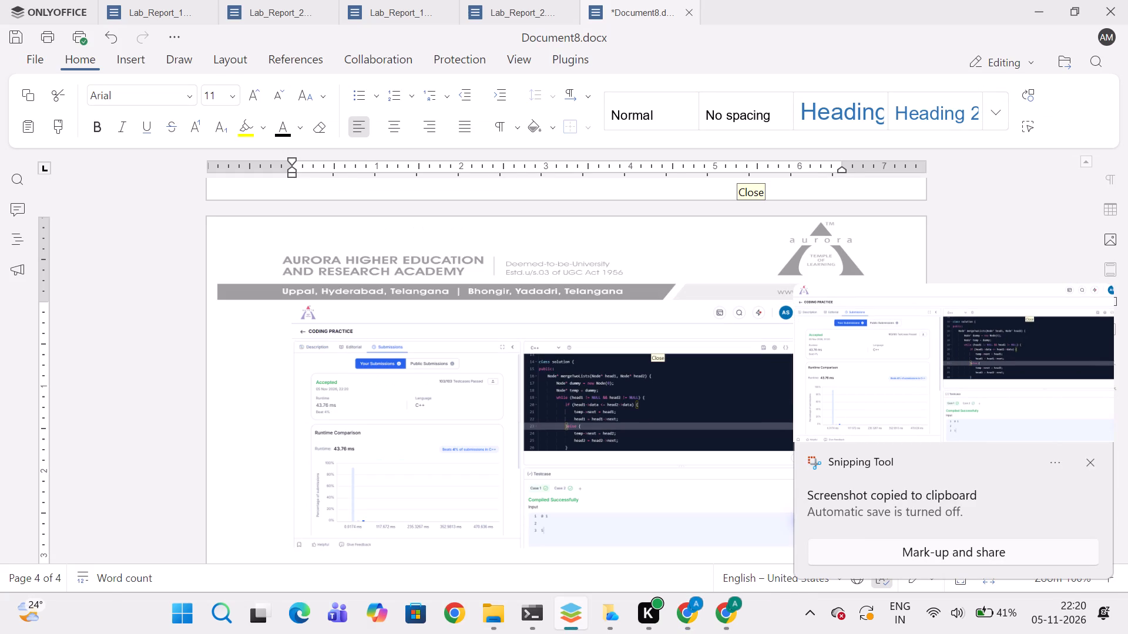
{"action": "key", "text": "Right"}
{"action": "key", "text": "Return"}
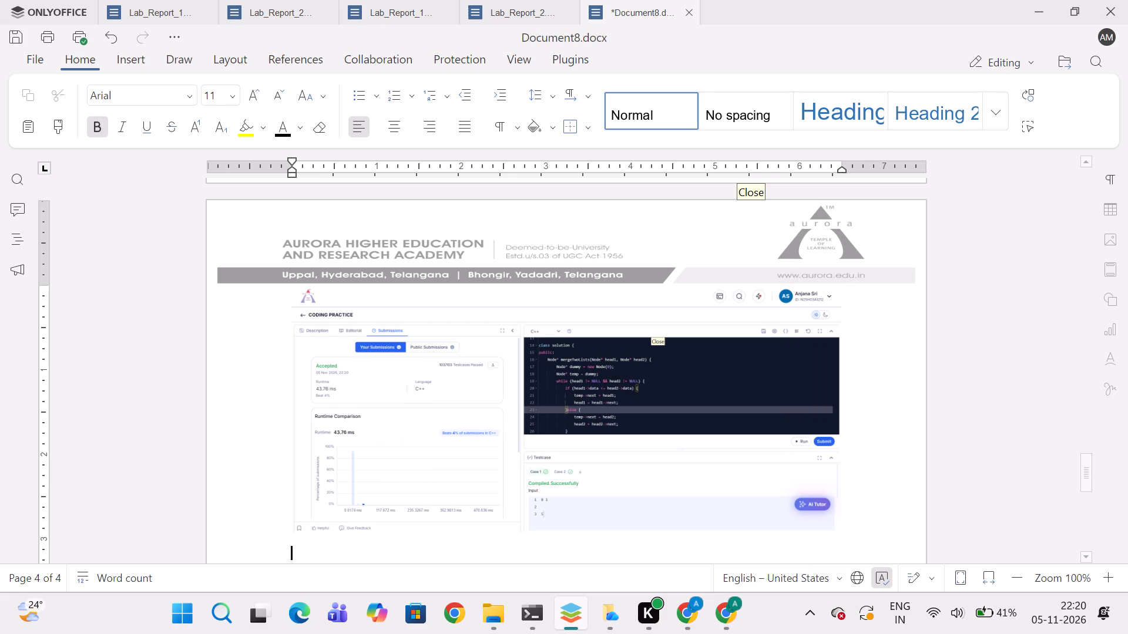
Add the heading "Question 4:" below the submission screenshot, followed by an empty line.
{"action": "key", "text": "shift+q"}
{"action": "type", "text": "uestion 4:"}
{"action": "key", "text": "Return"}
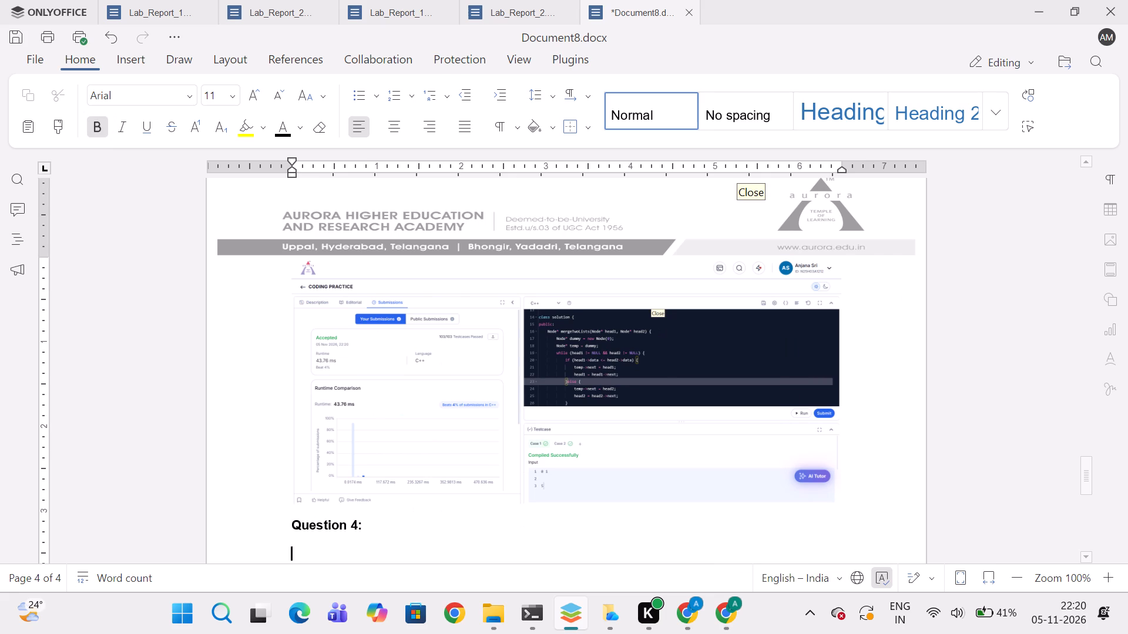
Switch back to the coding practice page in Chrome.
{"action": "key", "text": "alt+Tab"}
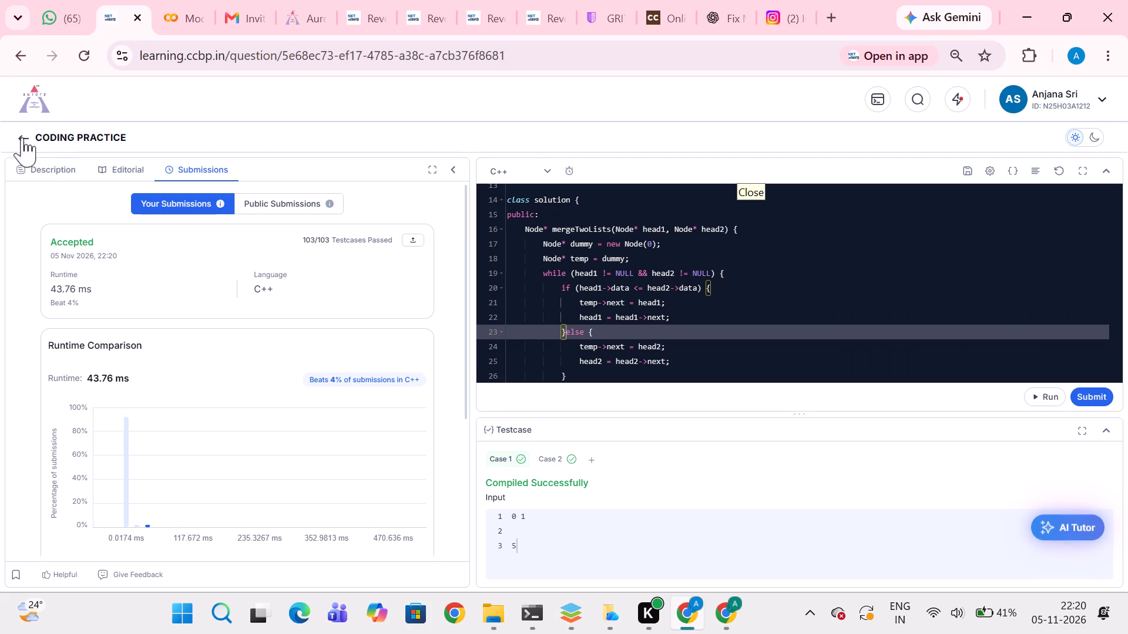
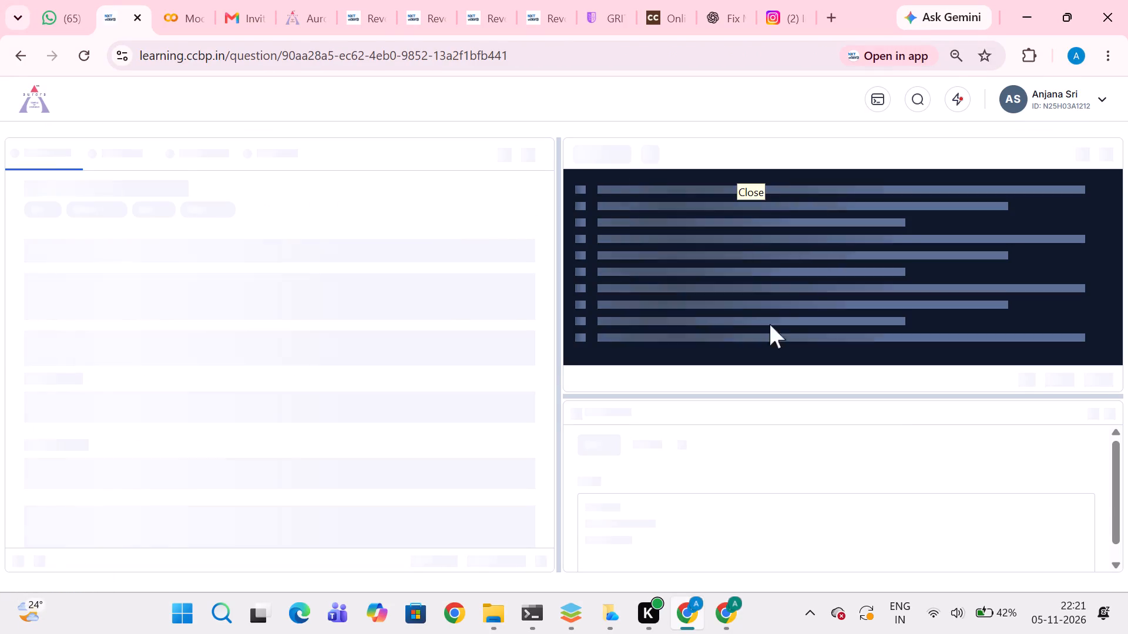
Capture the full-width coding page area showing the Intersection of Two Linked Lists problem and its C++ solution.
{"action": "scroll", "coordinate": [724, 359], "scroll_direction": "down", "scroll_amount": 5}
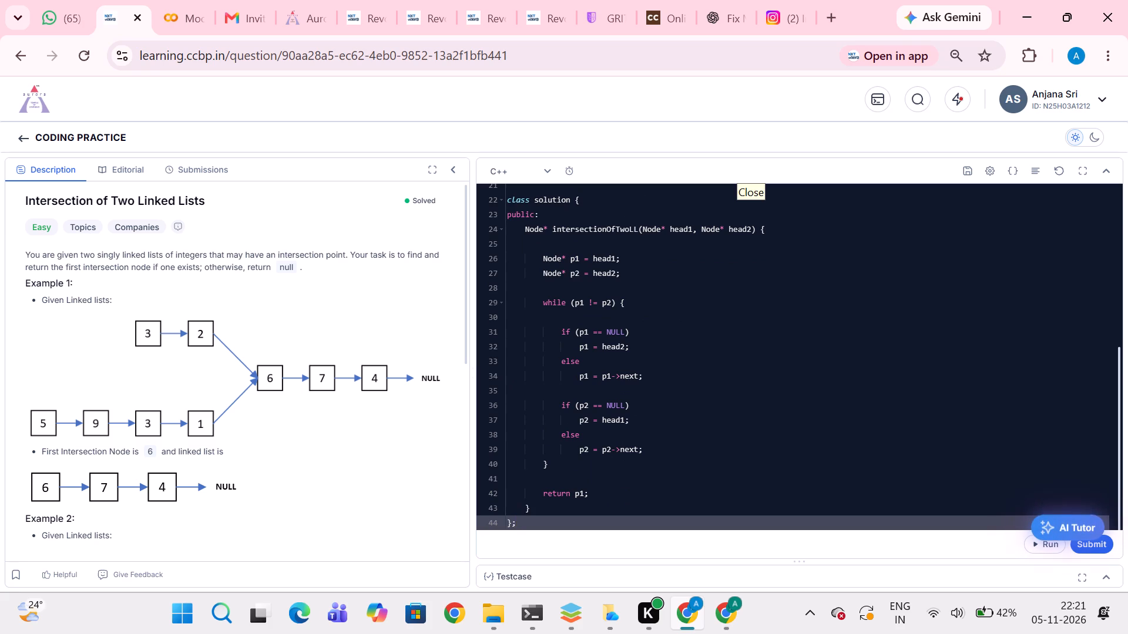
{"action": "key", "text": "Print"}
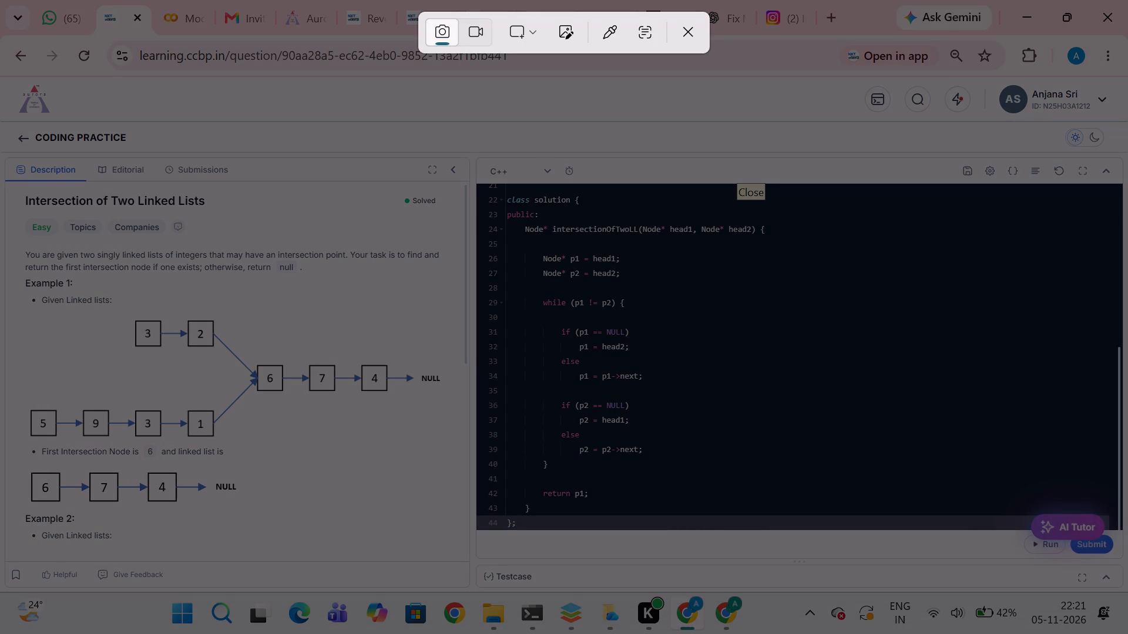
{"action": "left_click_drag", "start_coordinate": [0, 78], "coordinate": [961, 558]}
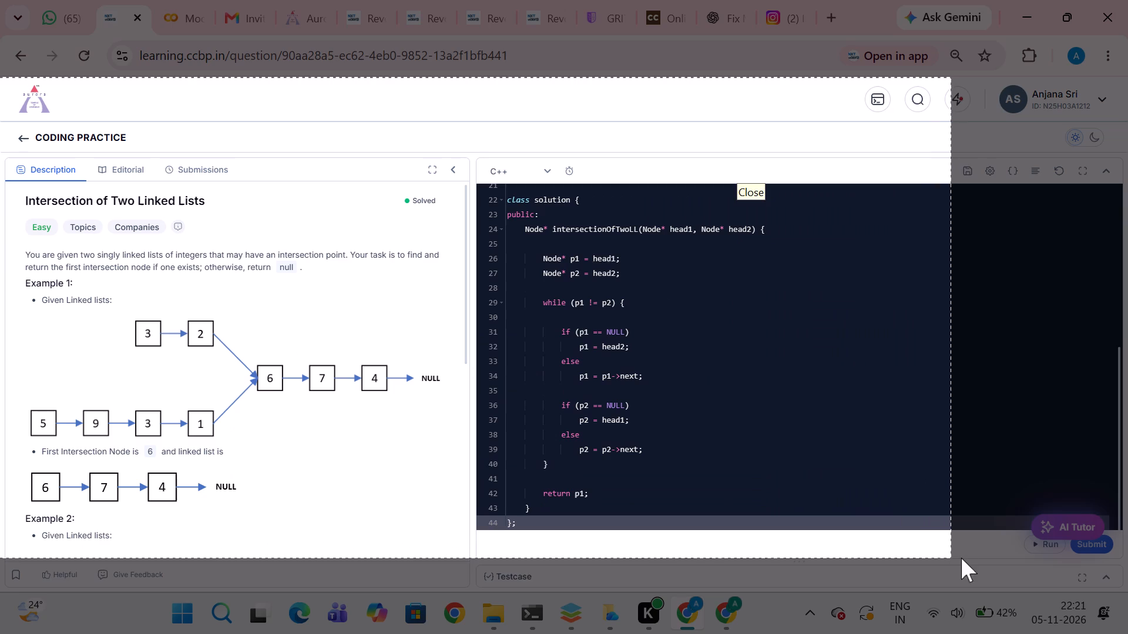
{"action": "left_click_drag", "start_coordinate": [961, 558], "coordinate": [1127, 587]}
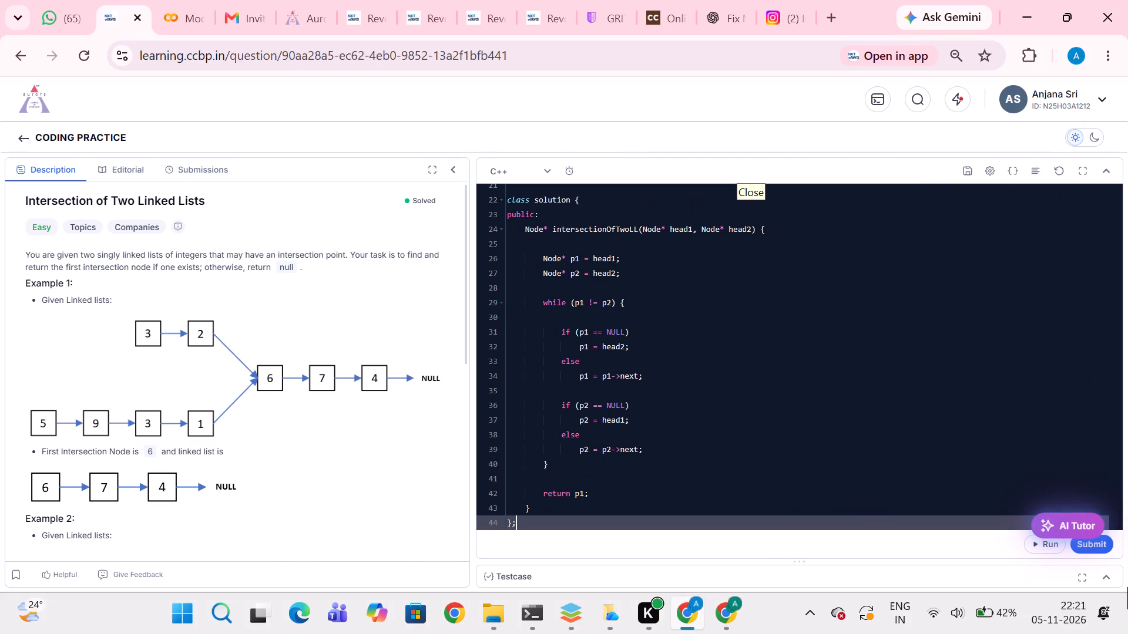
Switch to ONLYOFFICE, paste the problem screenshot below the "Question 4:" heading and start a new line after it.
{"action": "key", "text": "alt+Tab"}
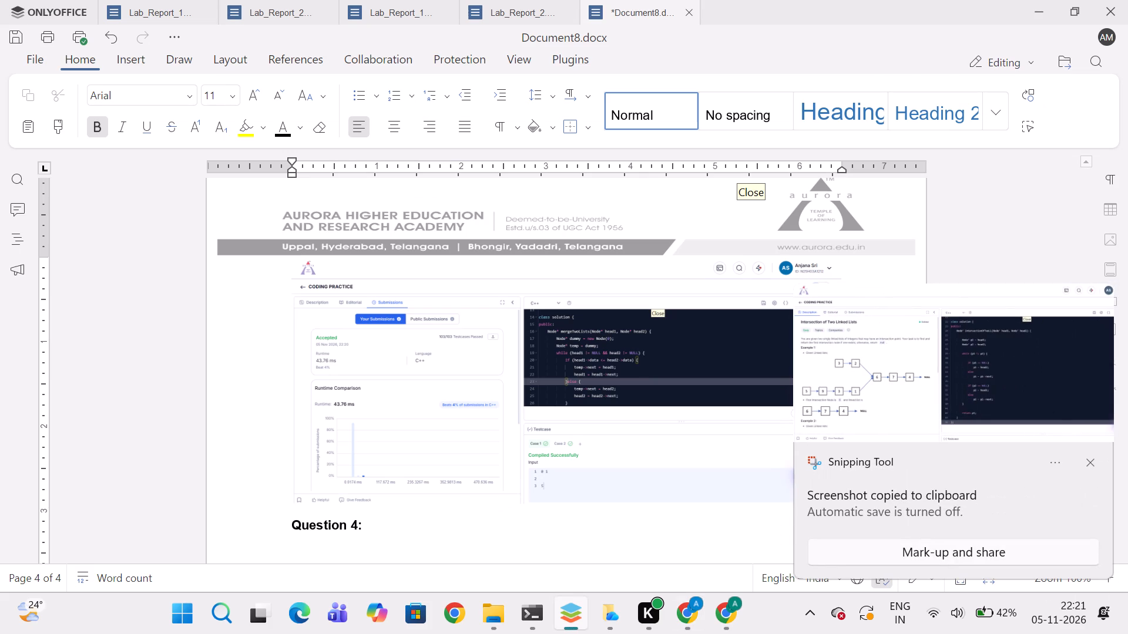
{"action": "key", "text": "ctrl+v"}
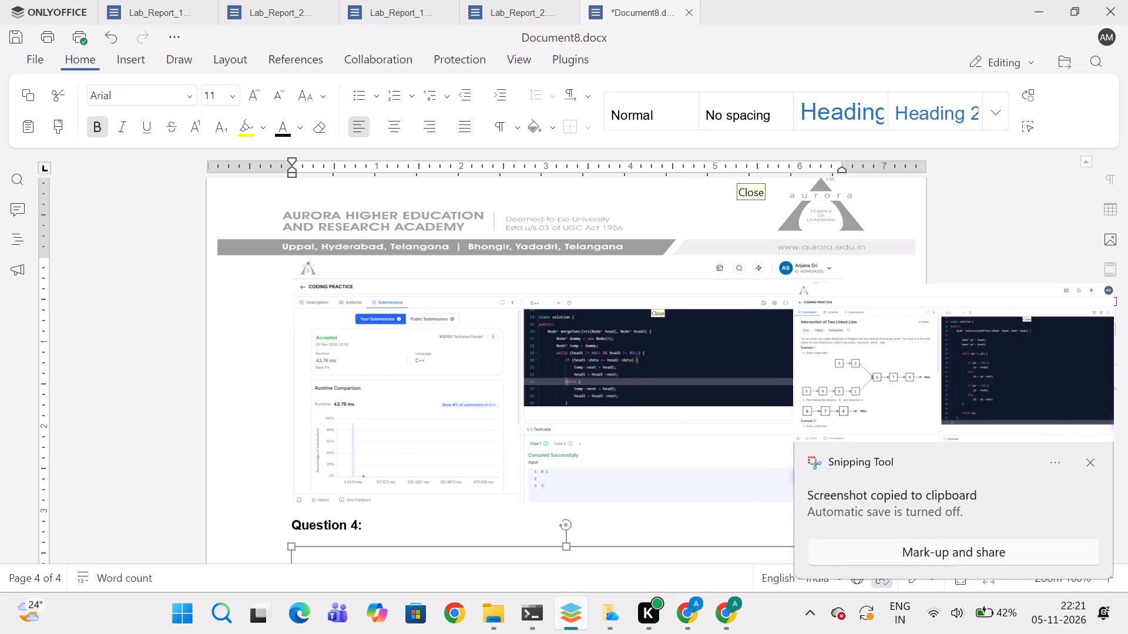
{"action": "left_click", "coordinate": [239, 503]}
{"action": "key", "text": "Right"}
{"action": "key", "text": "Return"}
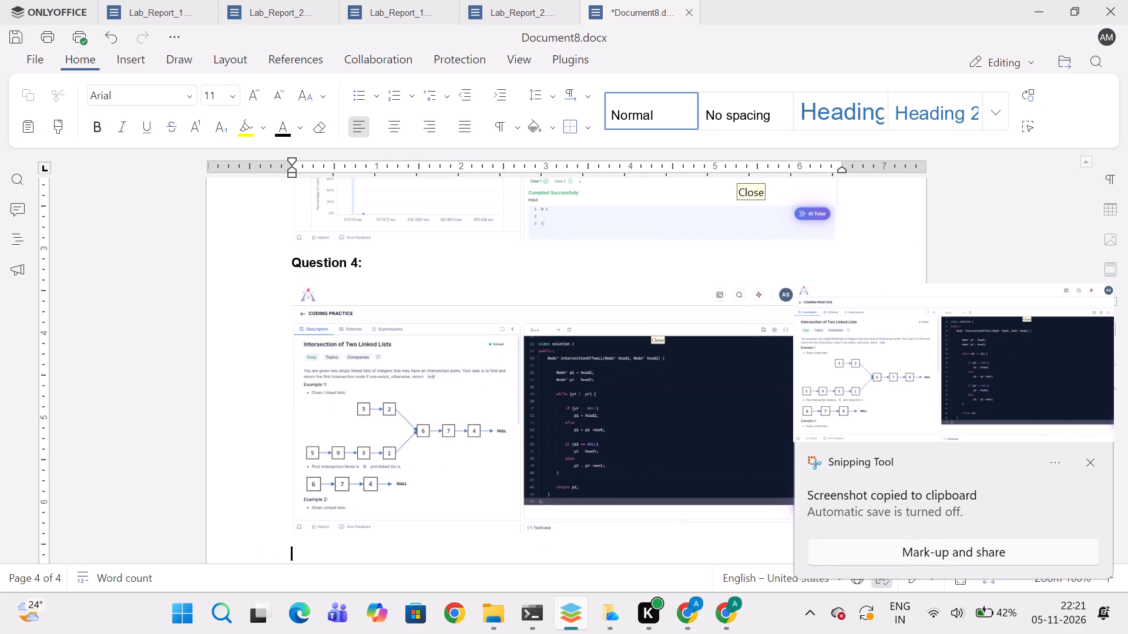
Switch back to Chrome, then run and submit the Intersection of Two Linked Lists solution.
{"action": "key", "text": "alt+Tab"}
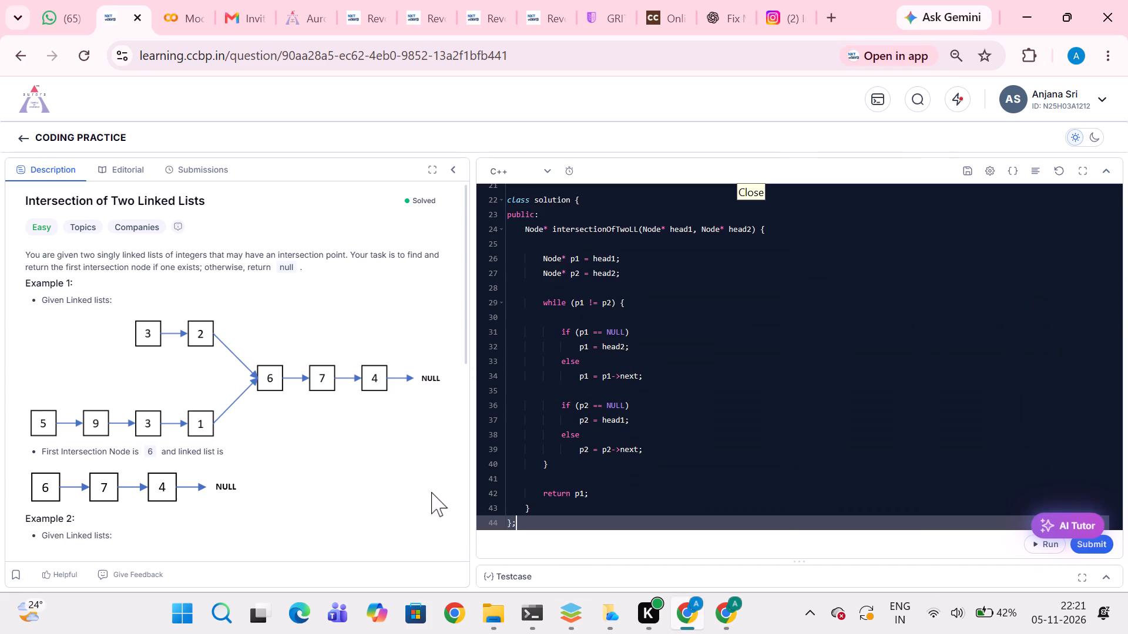
{"action": "key", "text": "ctrl+apostrophe"}
{"action": "key", "text": "ctrl+Return"}
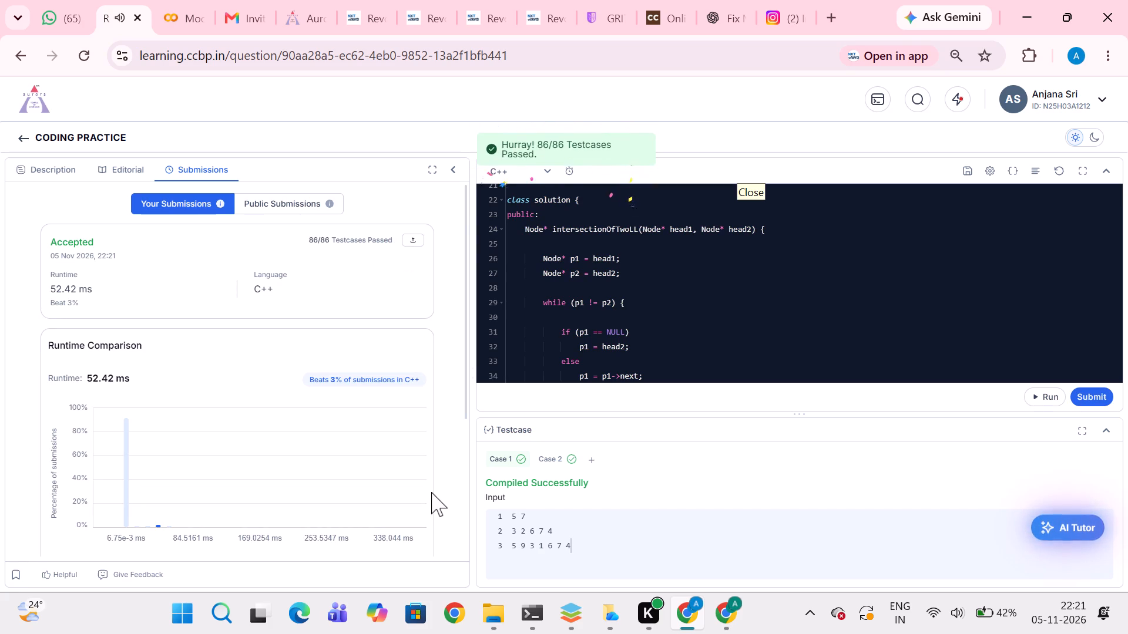
Capture the full-width coding page area showing the submission result, the code and the test cases.
{"action": "key", "text": "Print"}
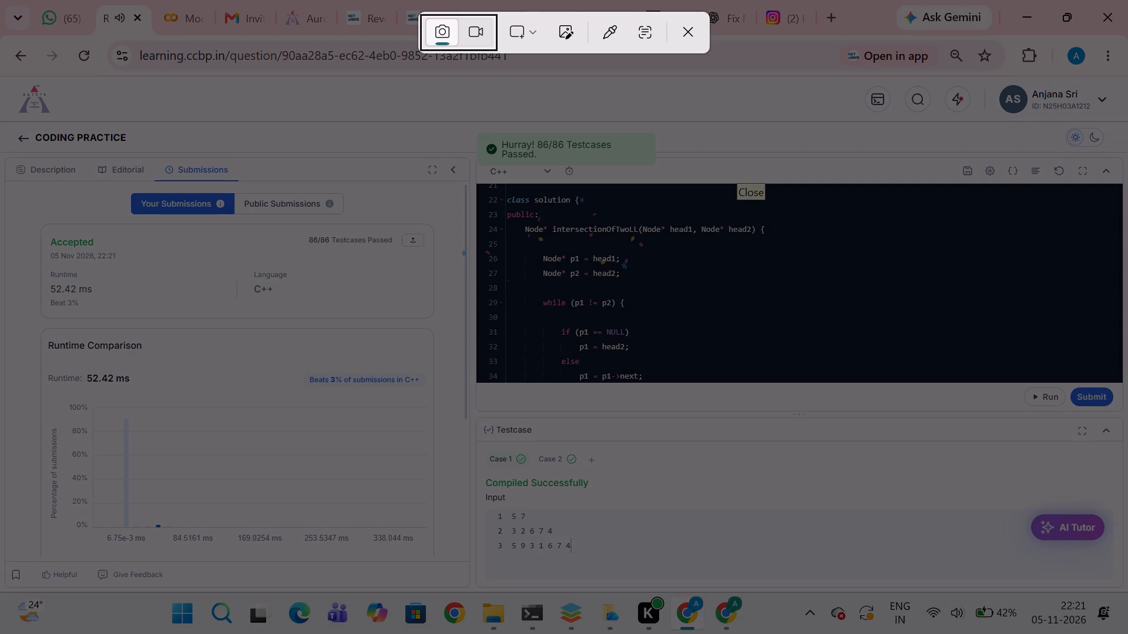
{"action": "left_click_drag", "start_coordinate": [0, 79], "coordinate": [936, 599]}
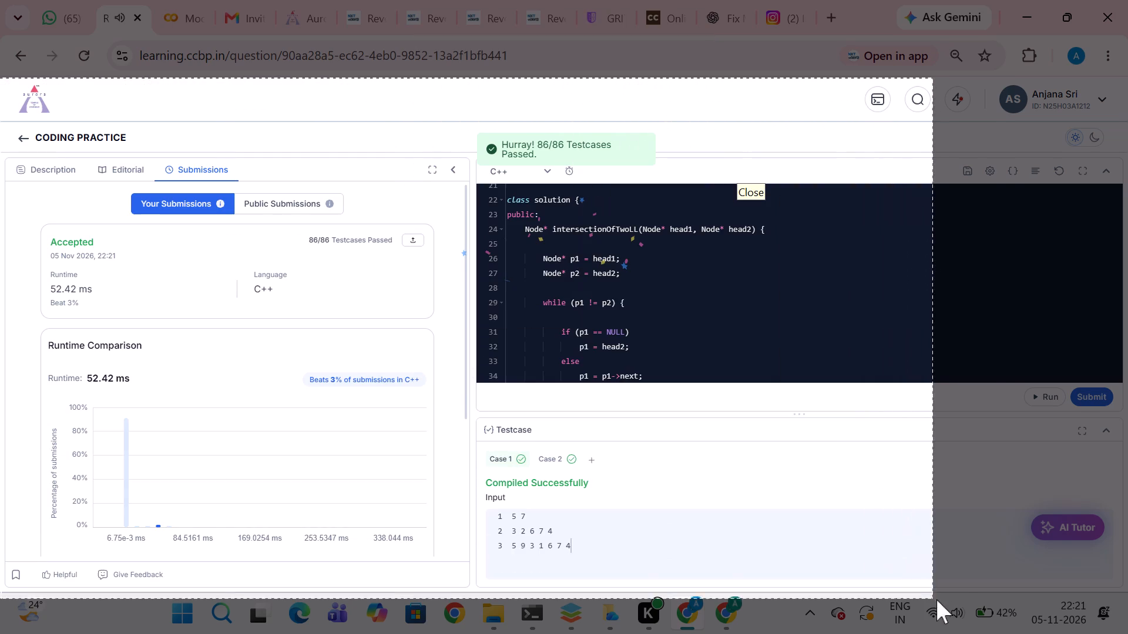
{"action": "left_click_drag", "start_coordinate": [936, 599], "coordinate": [1127, 593]}
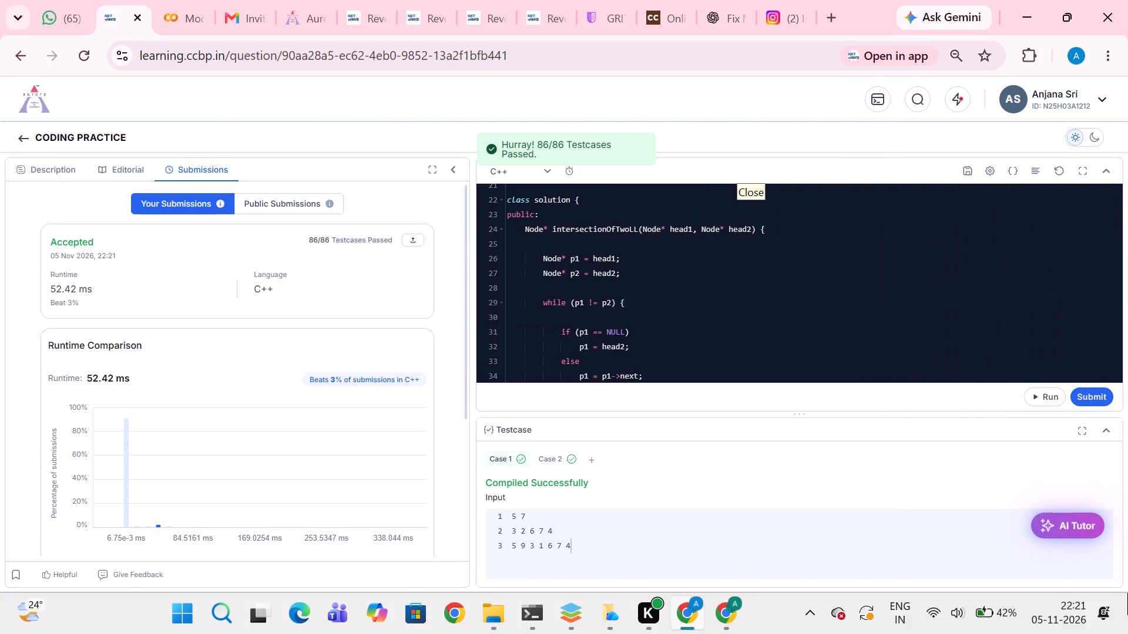
Switch to ONLYOFFICE, paste the submission screenshot below the Question 4 problem screenshot and start a new line after it.
{"action": "key", "text": "alt+Tab"}
{"action": "key", "text": "ctrl+v"}
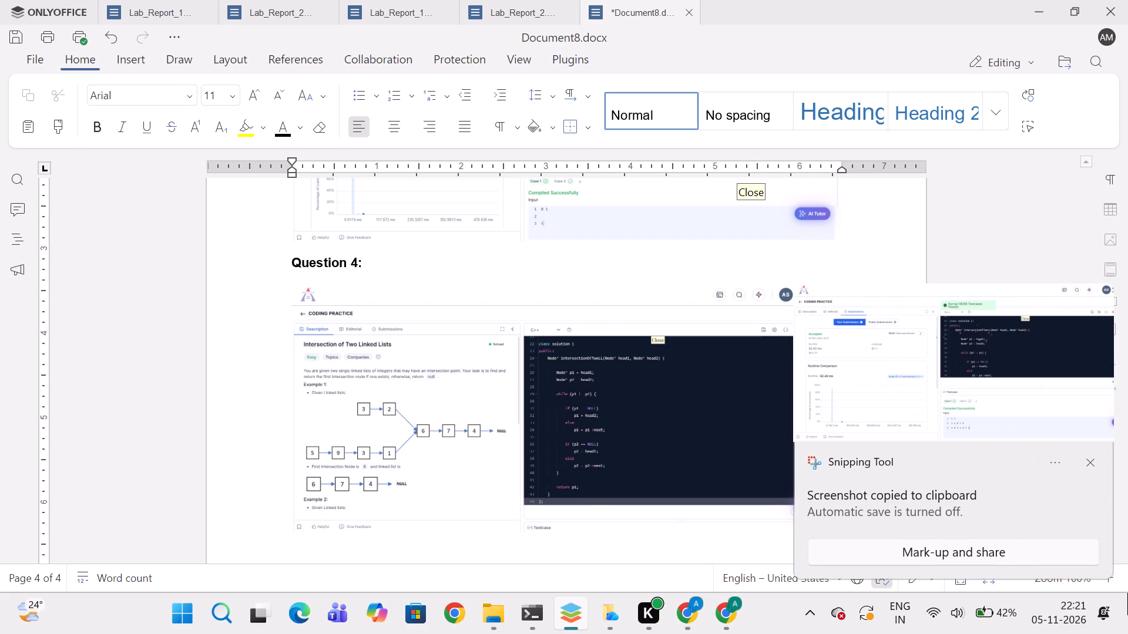
{"action": "left_click", "coordinate": [224, 512]}
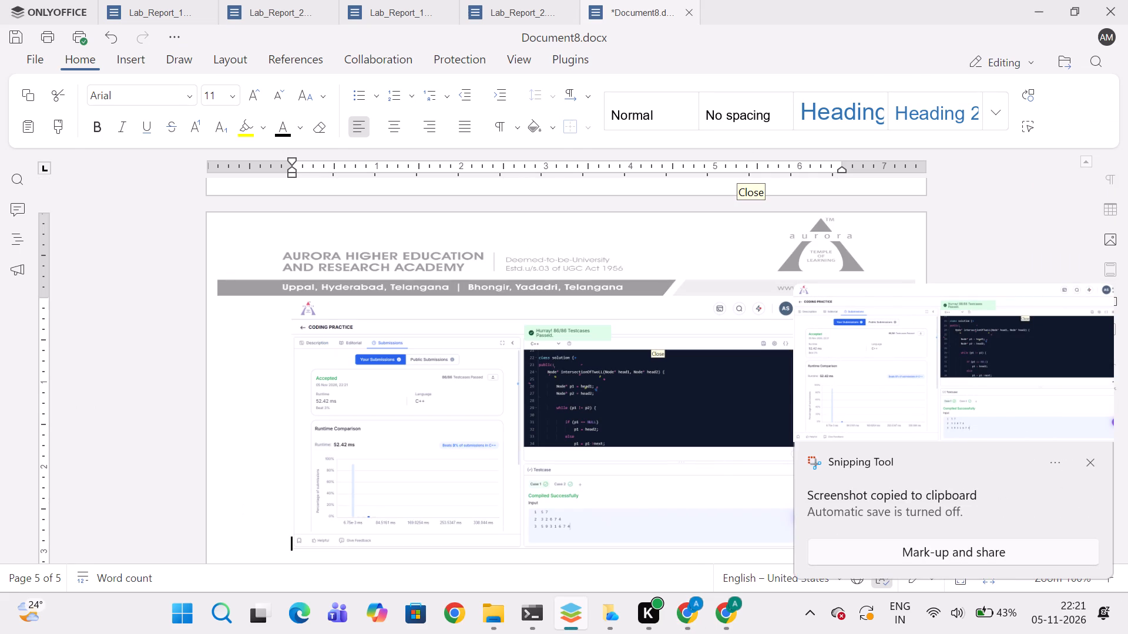
{"action": "key", "text": "Right"}
{"action": "key", "text": "Return"}
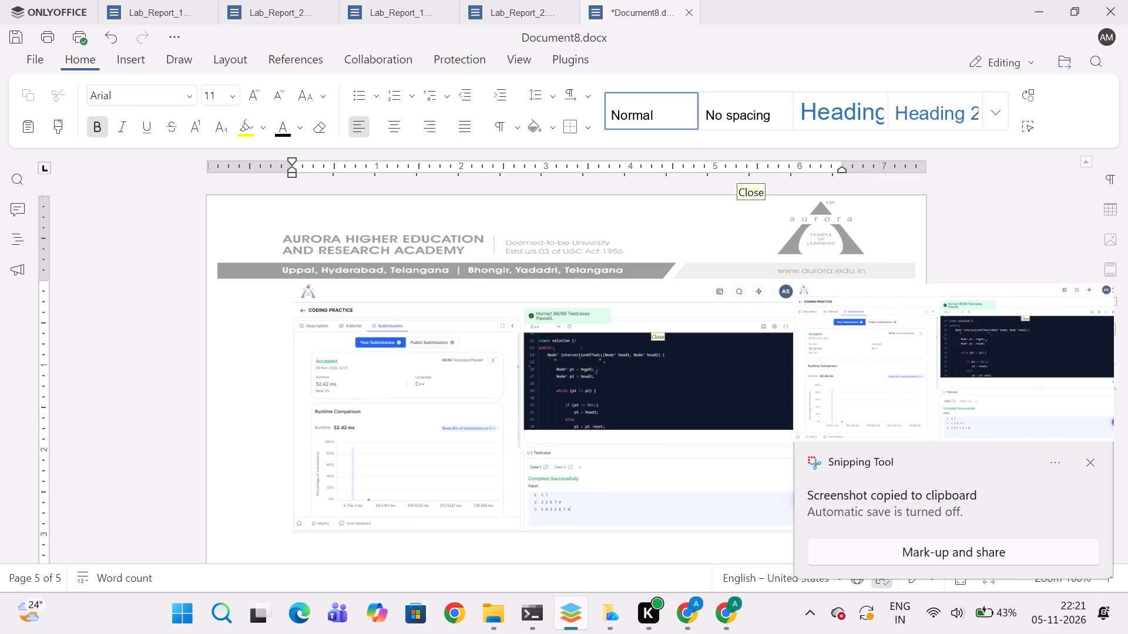
Add the heading "Question 5:" below the submission screenshot, checking the earlier question numbering, followed by an empty line.
{"action": "key", "text": "shift+q"}
{"action": "type", "text": "uestion"}
{"action": "key", "text": "space"}
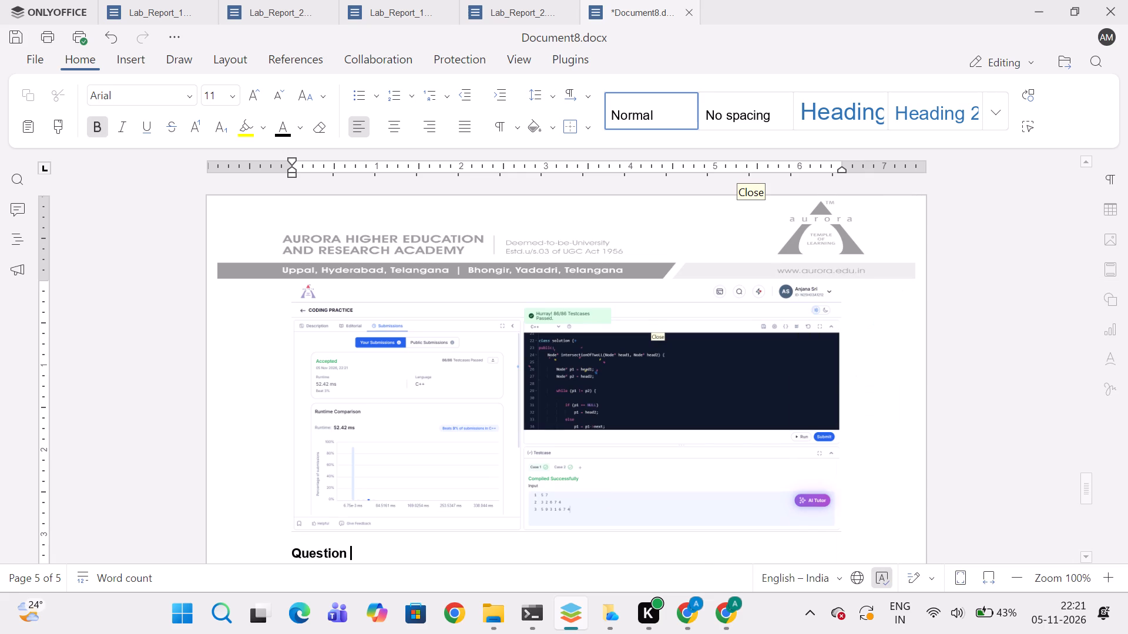
{"action": "scroll", "coordinate": [224, 512], "scroll_direction": "up", "scroll_amount": 9}
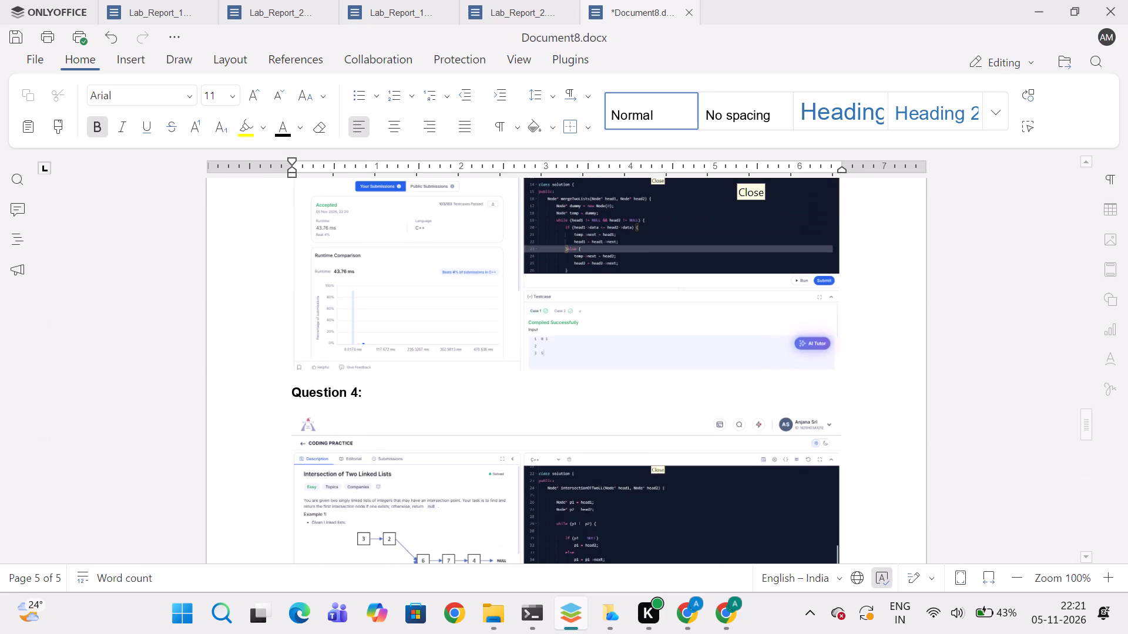
{"action": "scroll", "coordinate": [224, 512], "scroll_direction": "up", "scroll_amount": 8}
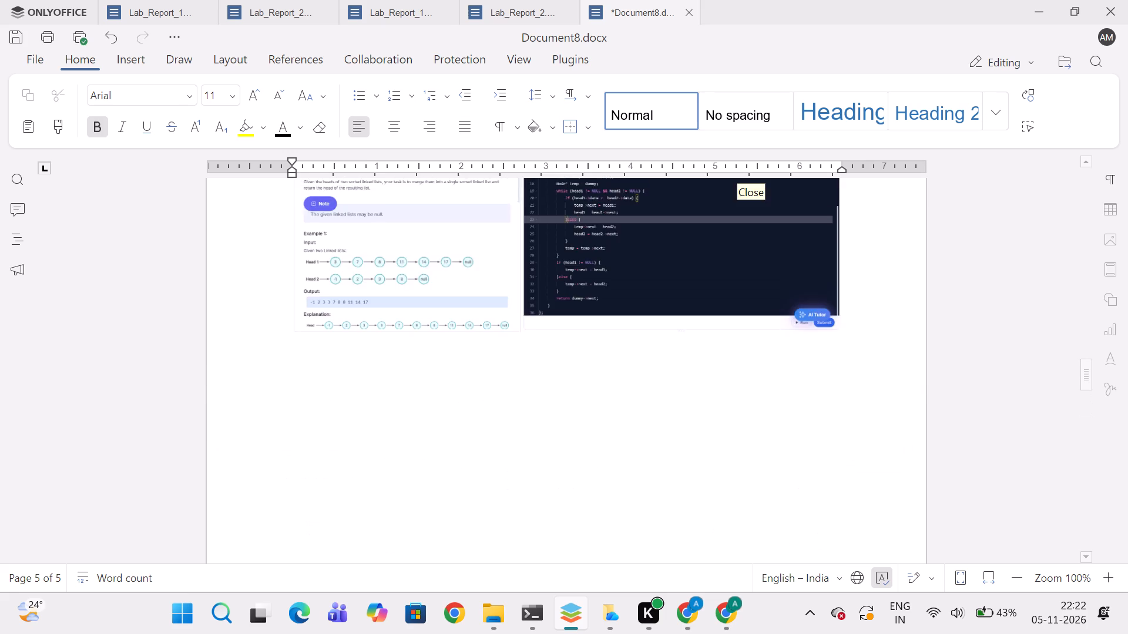
{"action": "scroll", "coordinate": [224, 512], "scroll_direction": "up", "scroll_amount": 7}
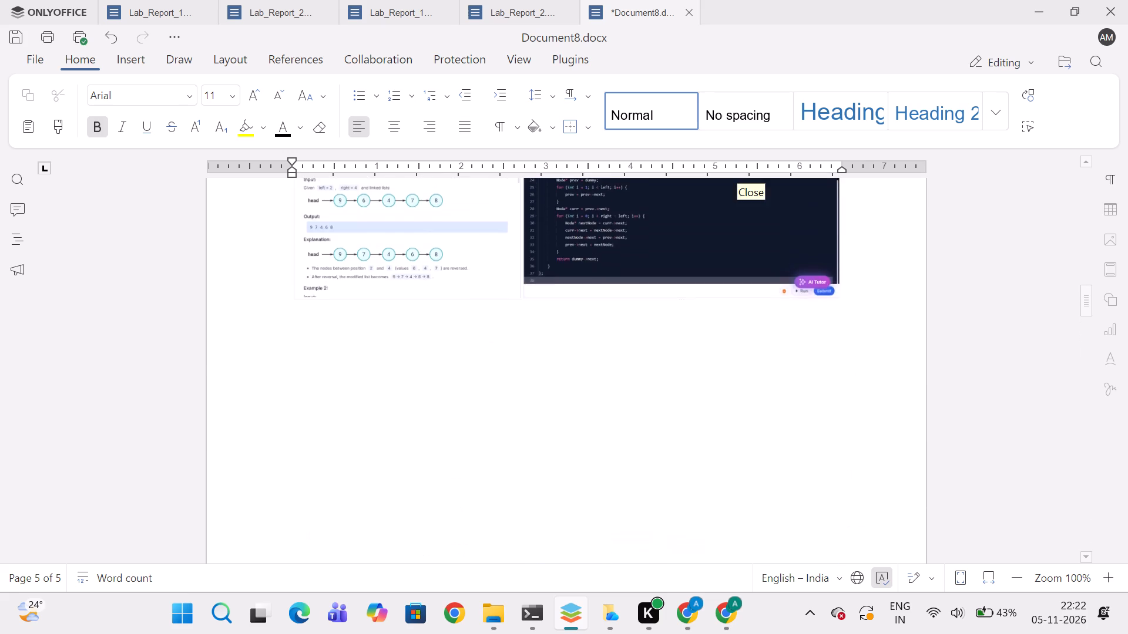
{"action": "scroll", "coordinate": [224, 512], "scroll_direction": "up", "scroll_amount": 1}
{"action": "scroll", "coordinate": [224, 512], "scroll_direction": "down", "scroll_amount": 17}
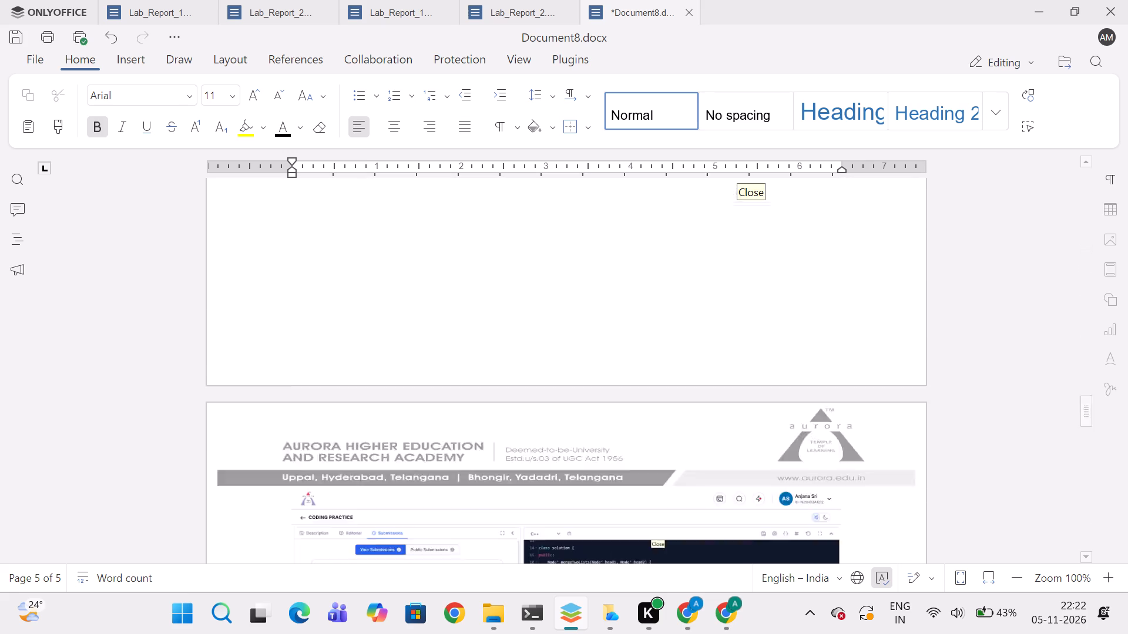
{"action": "scroll", "coordinate": [224, 512], "scroll_direction": "down", "scroll_amount": 6}
{"action": "scroll", "coordinate": [224, 512], "scroll_direction": "up", "scroll_amount": 4}
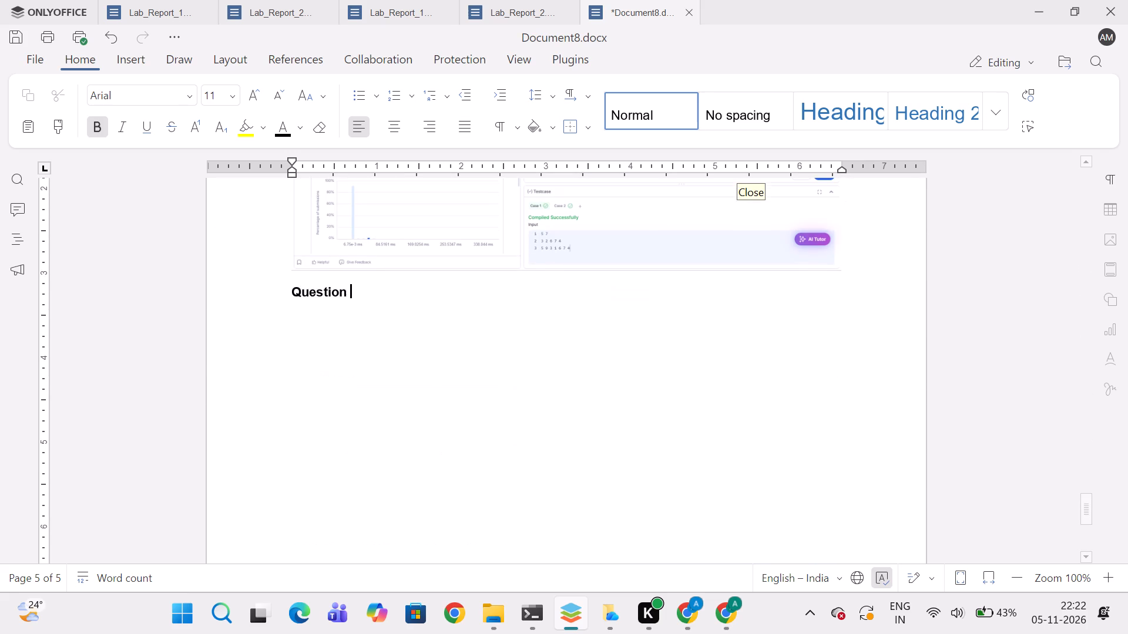
{"action": "key", "text": "5"}
{"action": "key", "text": "shift+colon"}
{"action": "key", "text": "Return"}
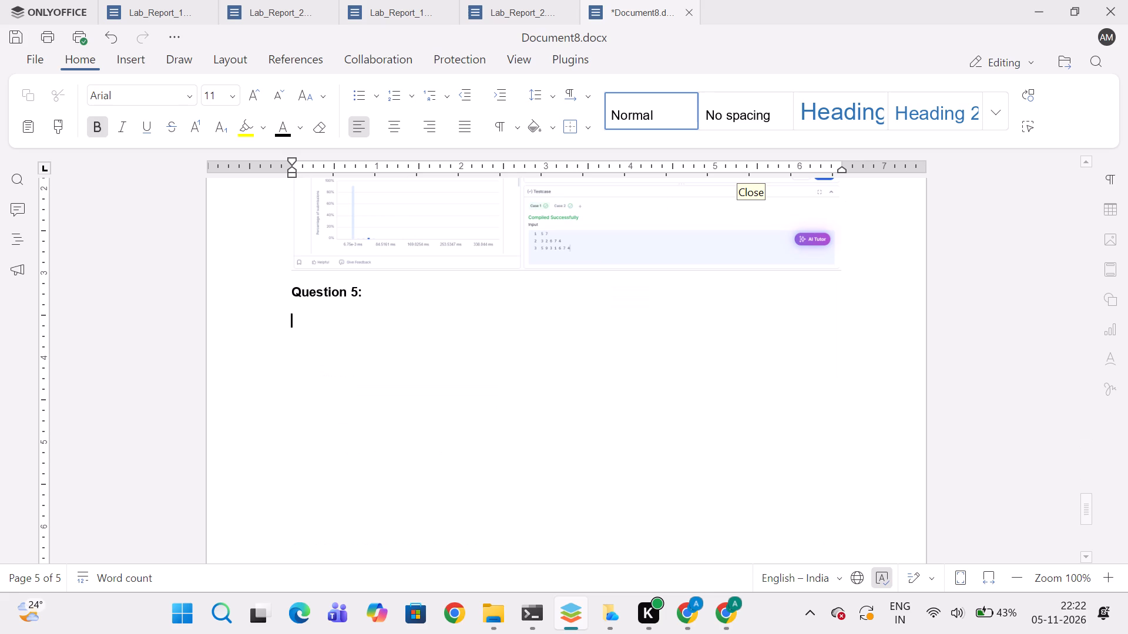
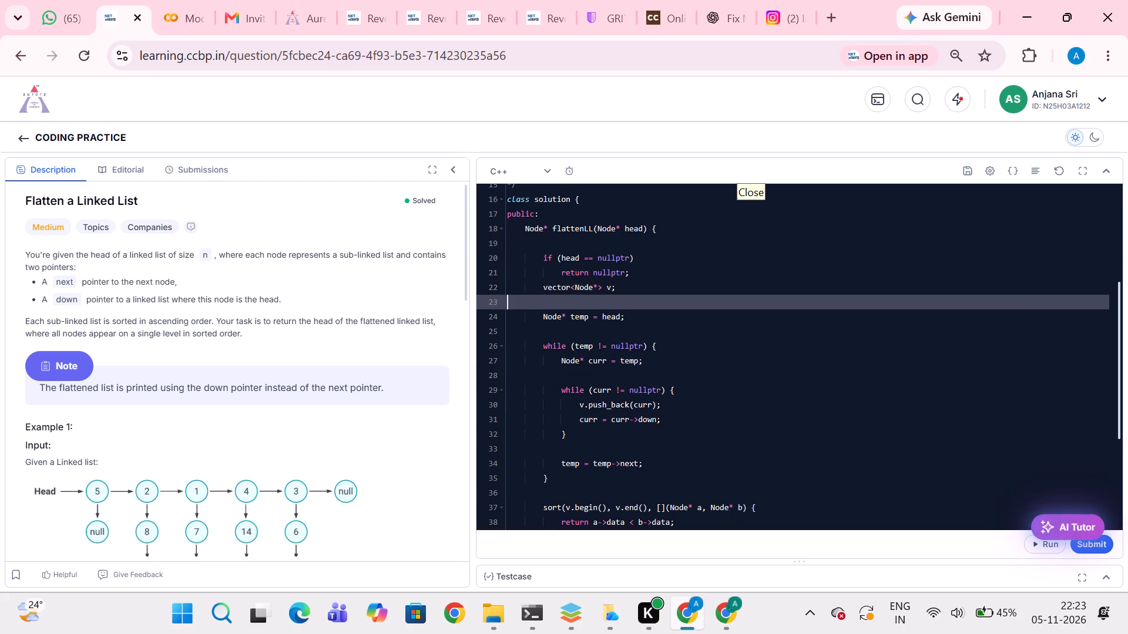
Remove the blank lines in the flattenLL code around the temp declaration, inside the outer while loop and directly after it.
{"action": "key", "text": "BackSpace"}
{"action": "key", "text": "Down"}
{"action": "key", "text": "Down"}
{"action": "key", "text": "BackSpace"}
{"action": "key", "text": "Down"}
{"action": "key", "text": "Down"}
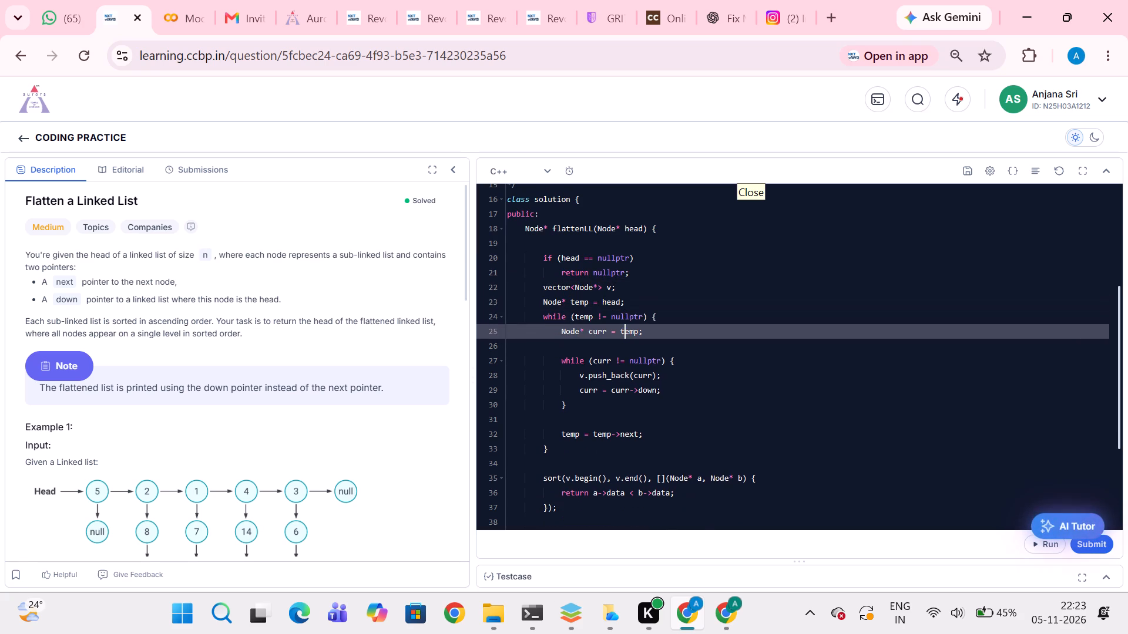
{"action": "key", "text": "Down"}
{"action": "key", "text": "BackSpace"}
{"action": "key", "text": "Down"}
{"action": "key", "text": "Down"}
{"action": "key", "text": "Down"}
{"action": "key", "text": "Down"}
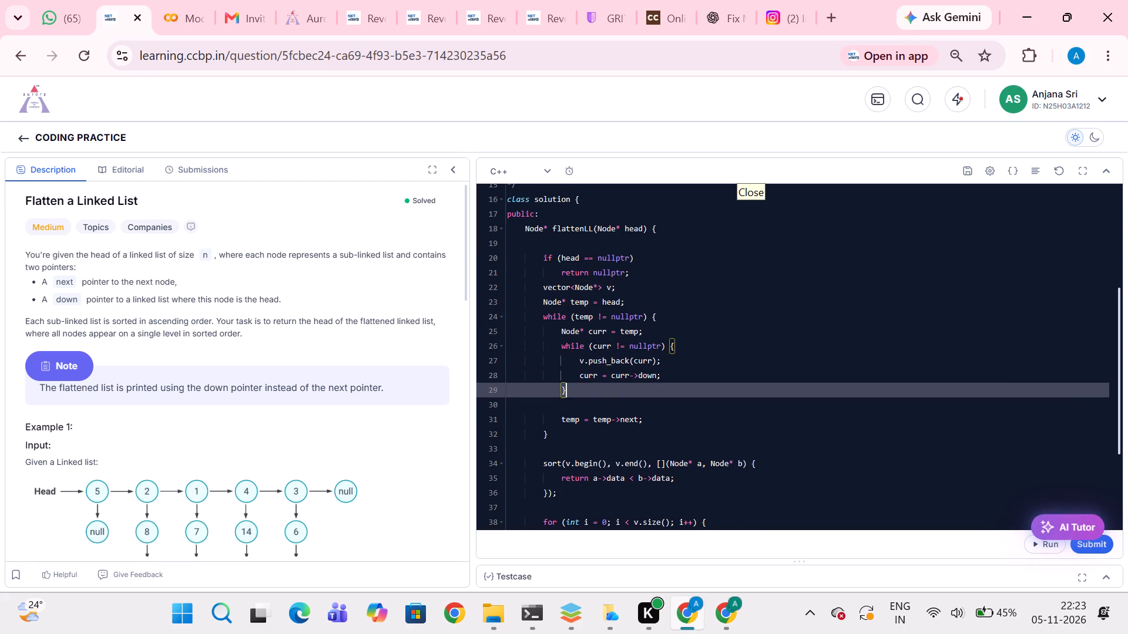
{"action": "key", "text": "Down"}
{"action": "key", "text": "BackSpace"}
{"action": "key", "text": "Down"}
{"action": "key", "text": "Down"}
{"action": "key", "text": "Down"}
{"action": "key", "text": "BackSpace"}
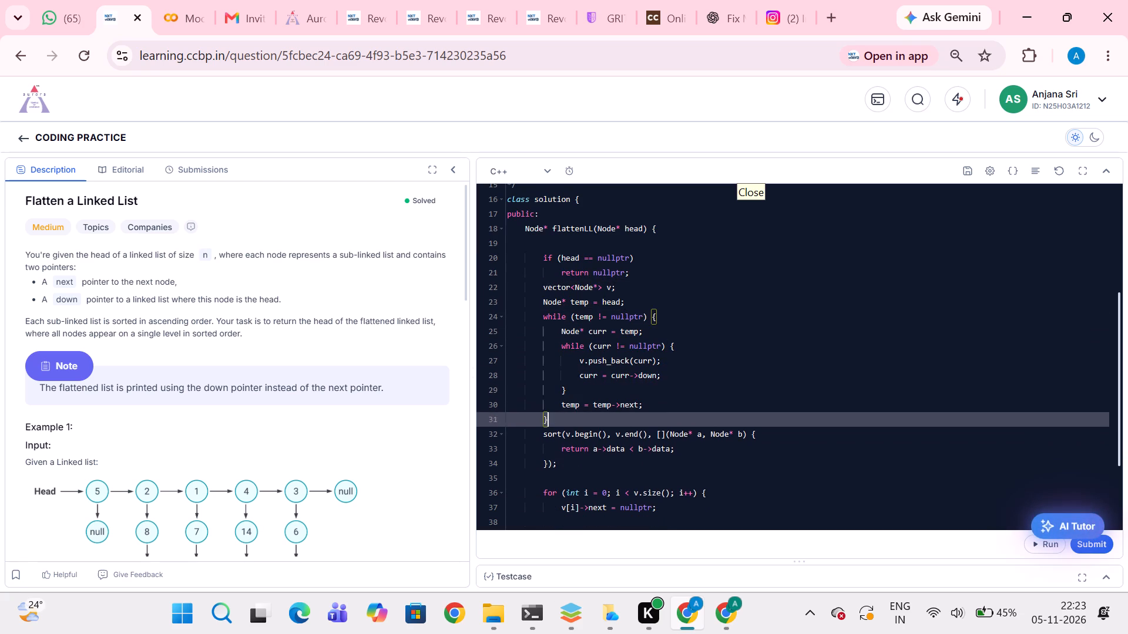
Remove the blank line after the sort call and the one inside the for loop below v[i]->next = nullptr.
{"action": "key", "text": "Down"}
{"action": "key", "text": "Down"}
{"action": "key", "text": "Down"}
{"action": "key", "text": "Down"}
{"action": "key", "text": "BackSpace"}
{"action": "key", "text": "Down"}
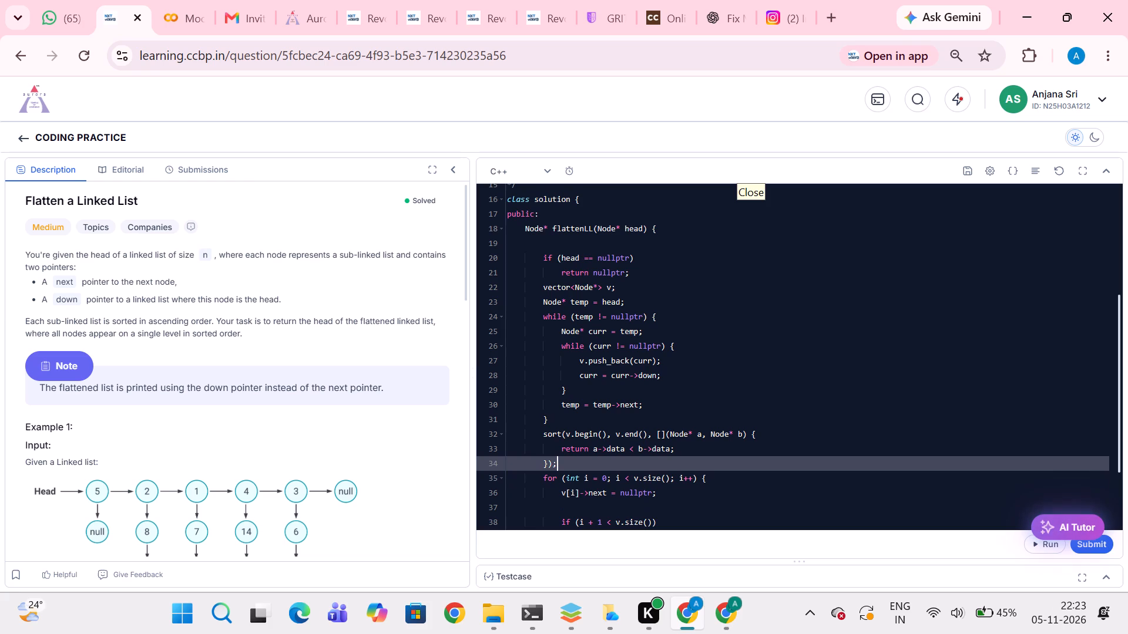
{"action": "key", "text": "Down"}
{"action": "key", "text": "Down"}
{"action": "key", "text": "BackSpace"}
Remove the blank line directly below the flattenLL function header.
{"action": "key", "text": "Up"}
{"action": "key", "text": "Up"}
{"action": "key", "text": "Up"}
{"action": "key", "text": "Up"}
{"action": "key", "text": "Up"}
{"action": "key", "text": "Up"}
{"action": "key", "text": "Up"}
{"action": "key", "text": "Up"}
{"action": "key", "text": "Up"}
{"action": "key", "text": "Up"}
{"action": "key", "text": "Up"}
{"action": "key", "text": "Up"}
{"action": "key", "text": "Up"}
{"action": "key", "text": "Up"}
{"action": "key", "text": "Up"}
{"action": "key", "text": "Up"}
{"action": "key", "text": "Up"}
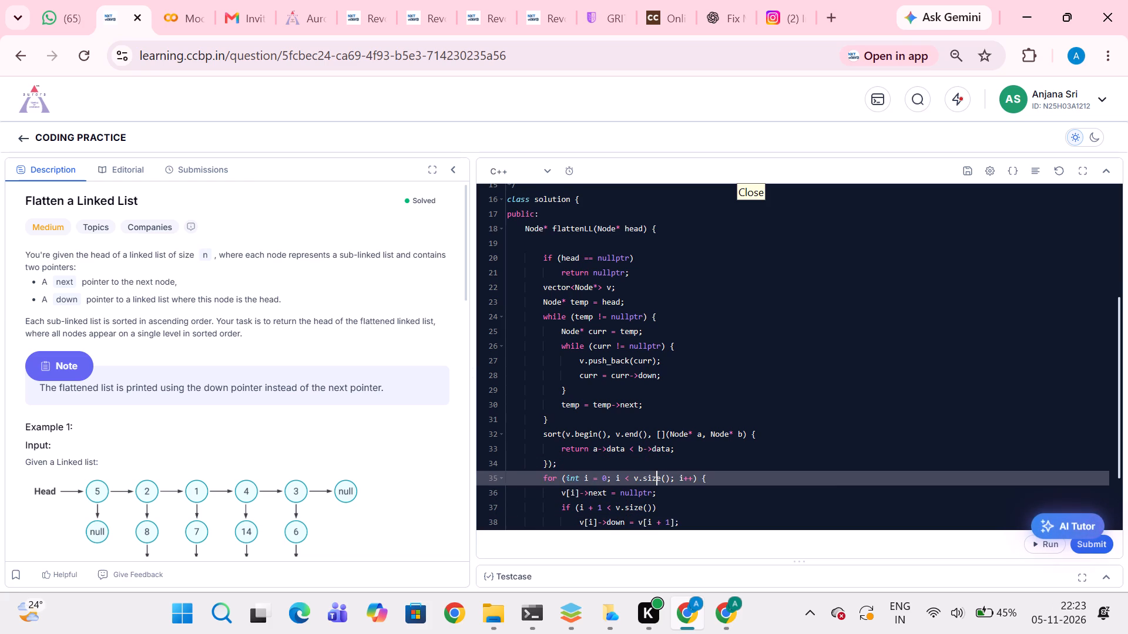
{"action": "key", "text": "BackSpace"}
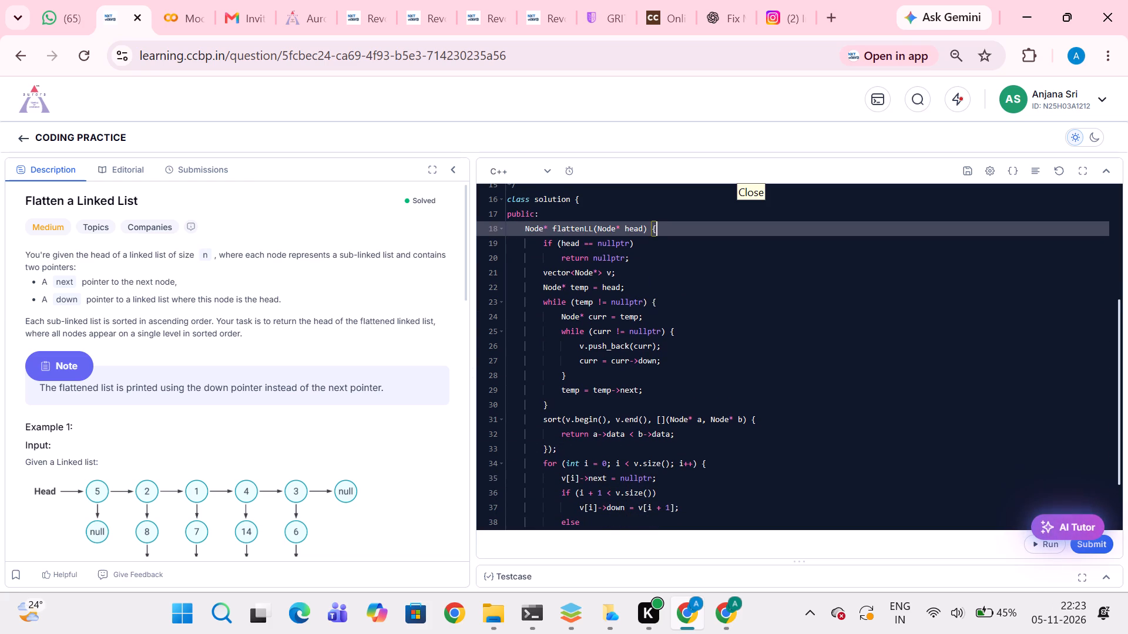
Remove the blank line between the end of the for loop and return v[0].
{"action": "key", "text": "Down"}
{"action": "key", "text": "Down"}
{"action": "key", "text": "Down"}
{"action": "key", "text": "Down"}
{"action": "key", "text": "Down"}
{"action": "key", "text": "Down"}
{"action": "key", "text": "Down"}
{"action": "key", "text": "Down"}
{"action": "key", "text": "Down"}
{"action": "key", "text": "Down"}
{"action": "key", "text": "Down"}
{"action": "key", "text": "Down"}
{"action": "key", "text": "Down"}
{"action": "key", "text": "Down"}
{"action": "key", "text": "Down"}
{"action": "key", "text": "Down"}
{"action": "key", "text": "Down"}
{"action": "key", "text": "Down"}
{"action": "key", "text": "Down"}
{"action": "key", "text": "Down"}
{"action": "key", "text": "Down"}
{"action": "key", "text": "Down"}
{"action": "key", "text": "Down"}
{"action": "key", "text": "Down"}
{"action": "key", "text": "Down"}
{"action": "key", "text": "Down"}
{"action": "key", "text": "Down"}
{"action": "key", "text": "Down"}
{"action": "key", "text": "Down"}
{"action": "key", "text": "Down"}
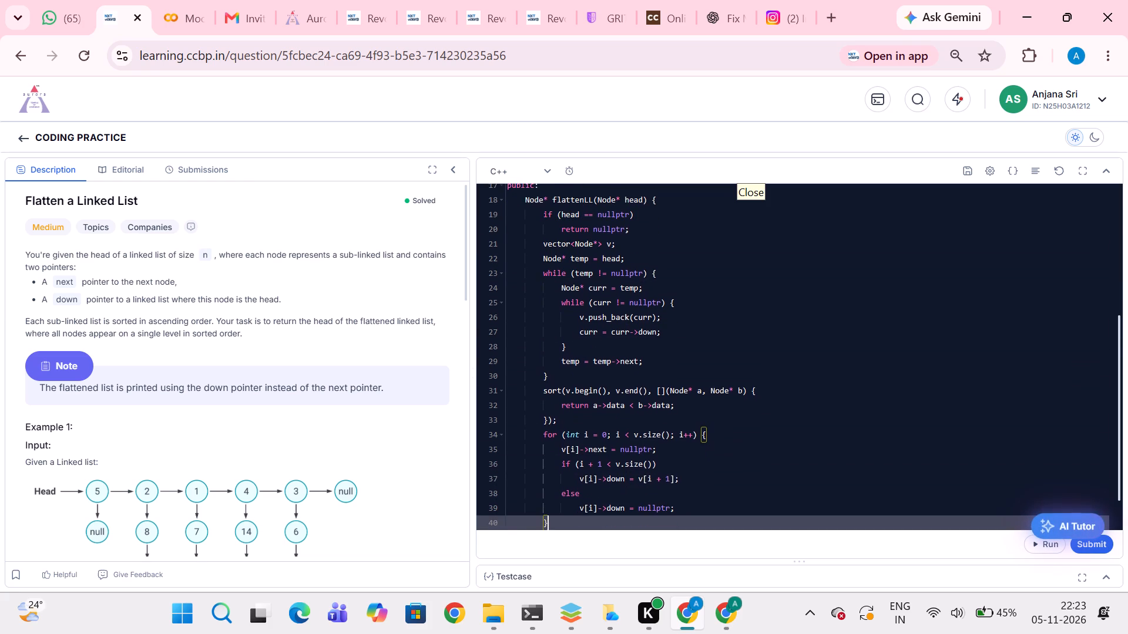
{"action": "key", "text": "Up"}
{"action": "key", "text": "Up"}
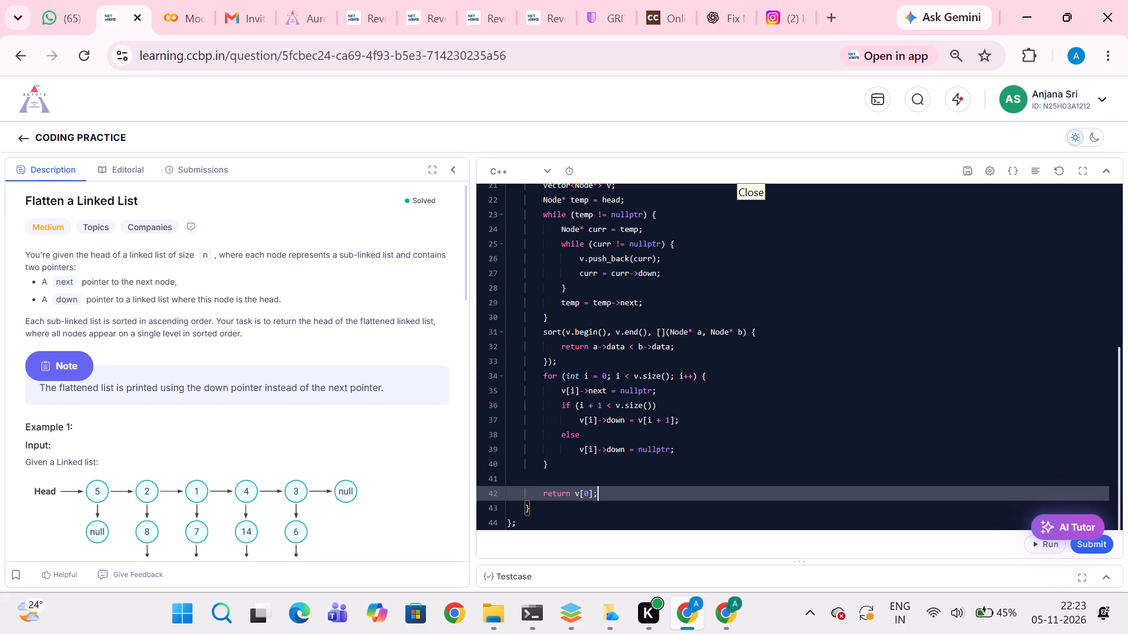
{"action": "key", "text": "Up"}
{"action": "key", "text": "BackSpace"}
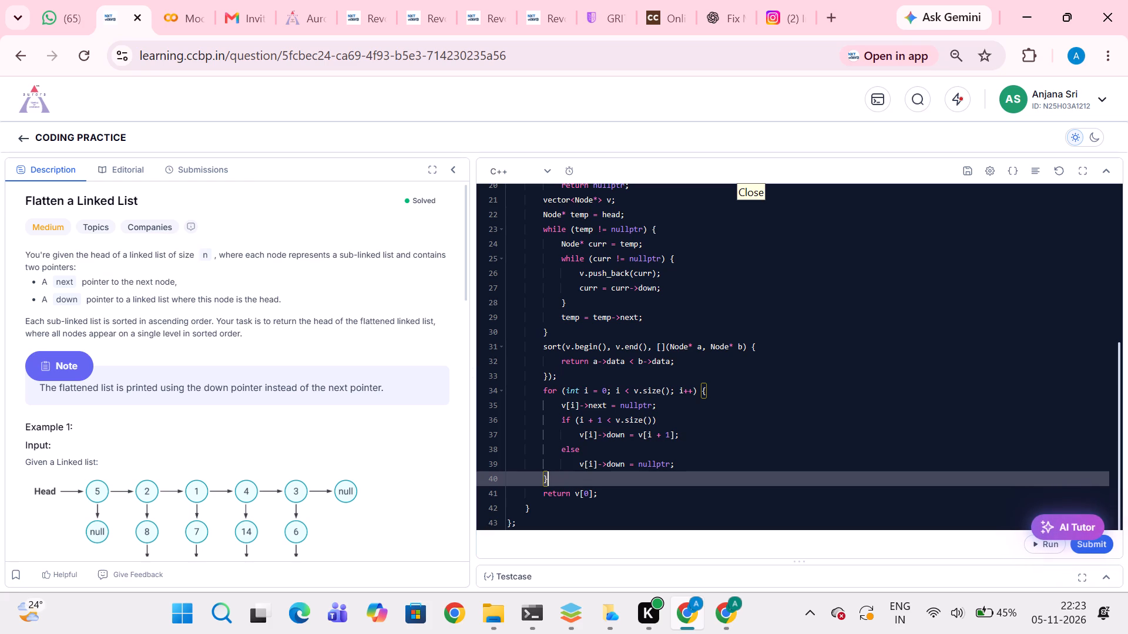
Capture the full-width coding page area at 50% page zoom, showing the Flatten a Linked List problem and the whole solution class.
{"action": "key", "text": "Up"}
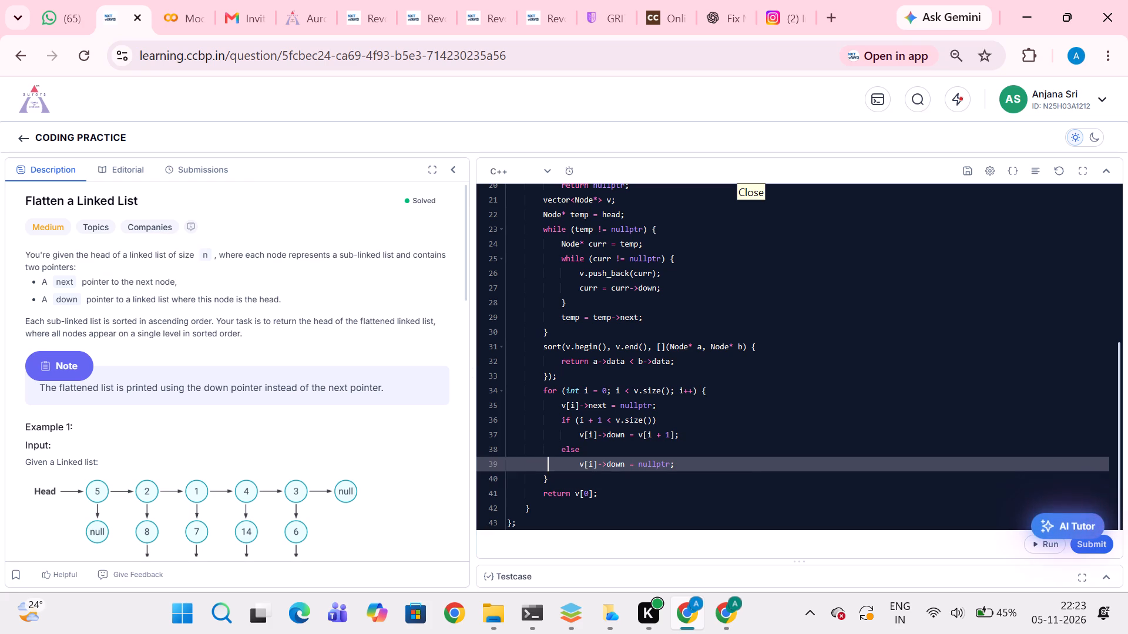
{"action": "key", "text": "Up"}
{"action": "key", "text": "Up"}
{"action": "key", "text": "Up"}
{"action": "key", "text": "Up"}
{"action": "key", "text": "Up"}
{"action": "key", "text": "Up"}
{"action": "key", "text": "Up"}
{"action": "key", "text": "Up"}
{"action": "key", "text": "Up"}
{"action": "key", "text": "Up"}
{"action": "key", "text": "Up"}
{"action": "key", "text": "Up"}
{"action": "key", "text": "Up"}
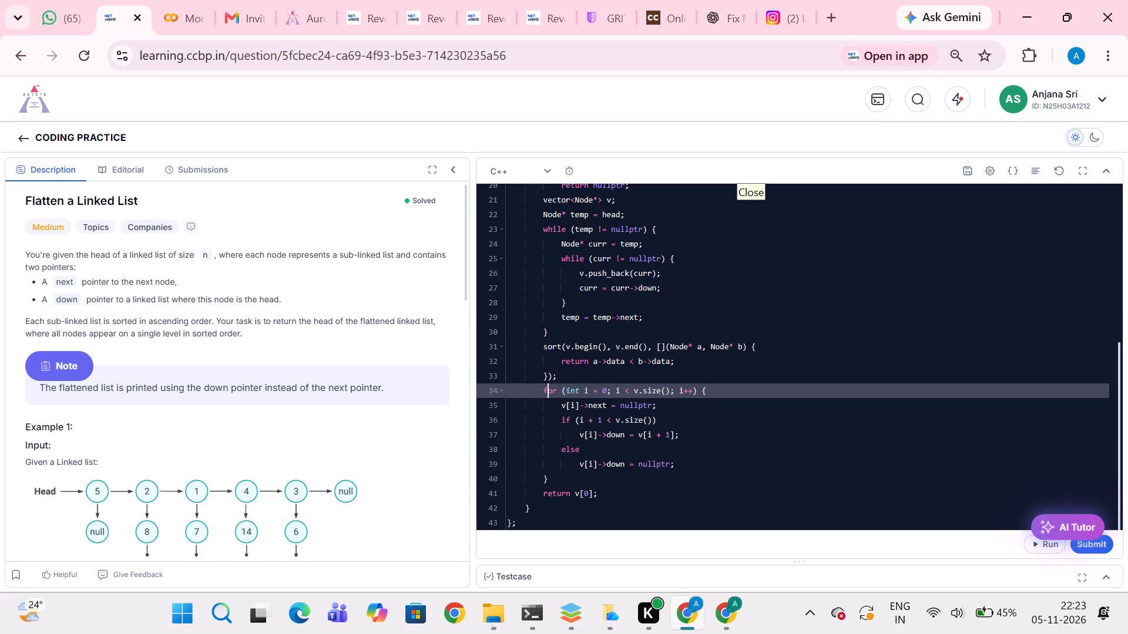
{"action": "key", "text": "Up"}
{"action": "key", "text": "Up"}
{"action": "key", "text": "Up"}
{"action": "key", "text": "Up"}
{"action": "key", "text": "Up"}
{"action": "key", "text": "Up"}
{"action": "key", "text": "Up"}
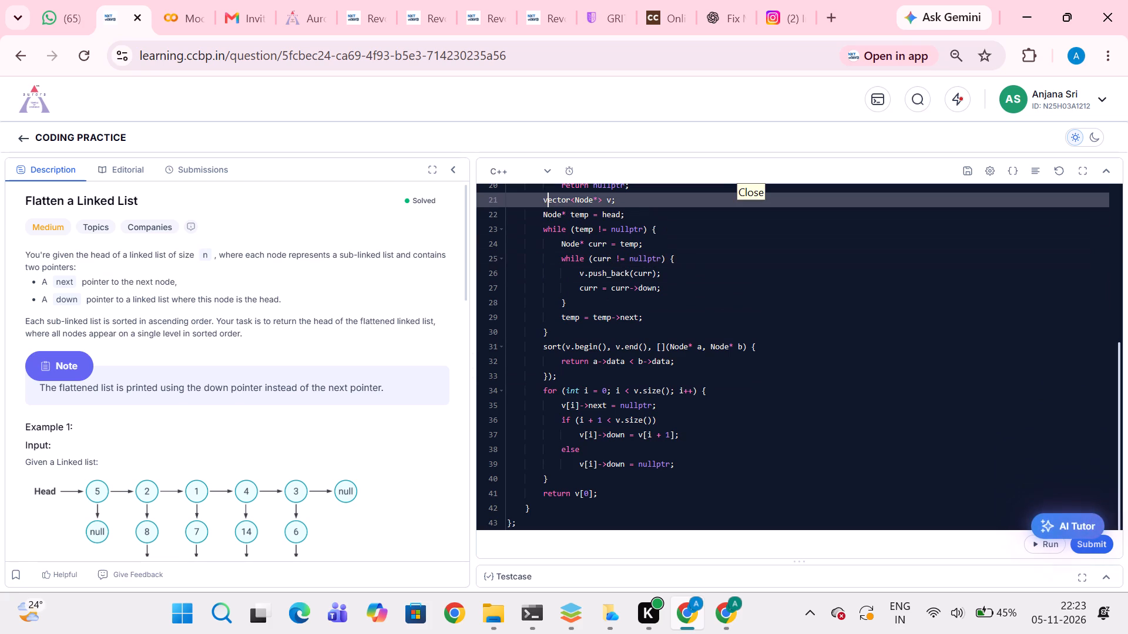
{"action": "key", "text": "Up"}
{"action": "key", "text": "Up"}
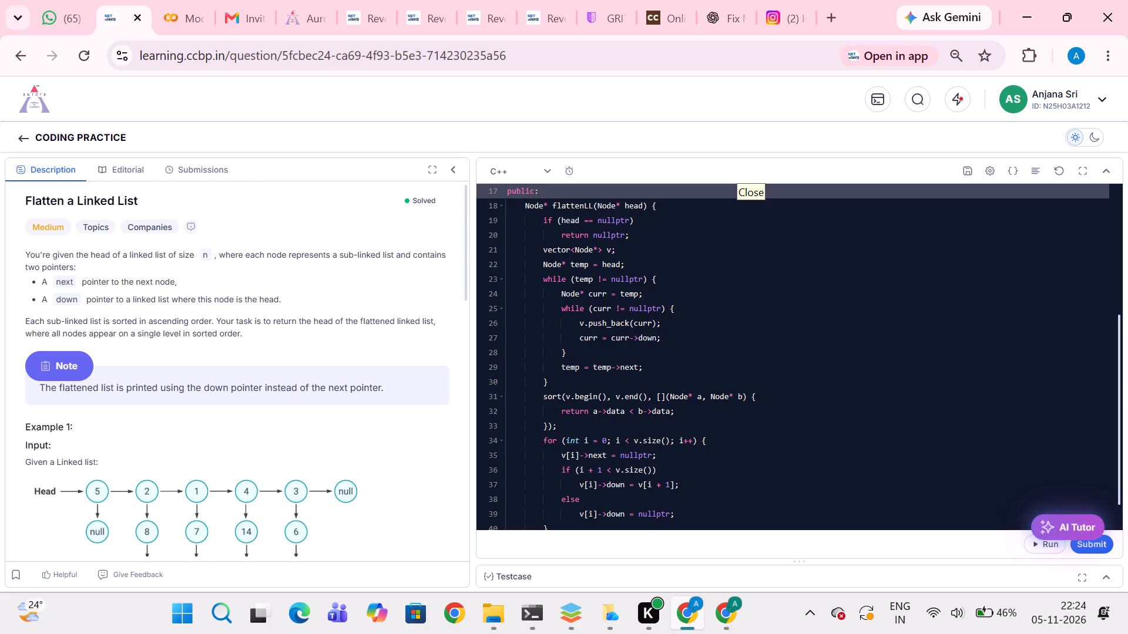
{"action": "key", "text": "ctrl+minus"}
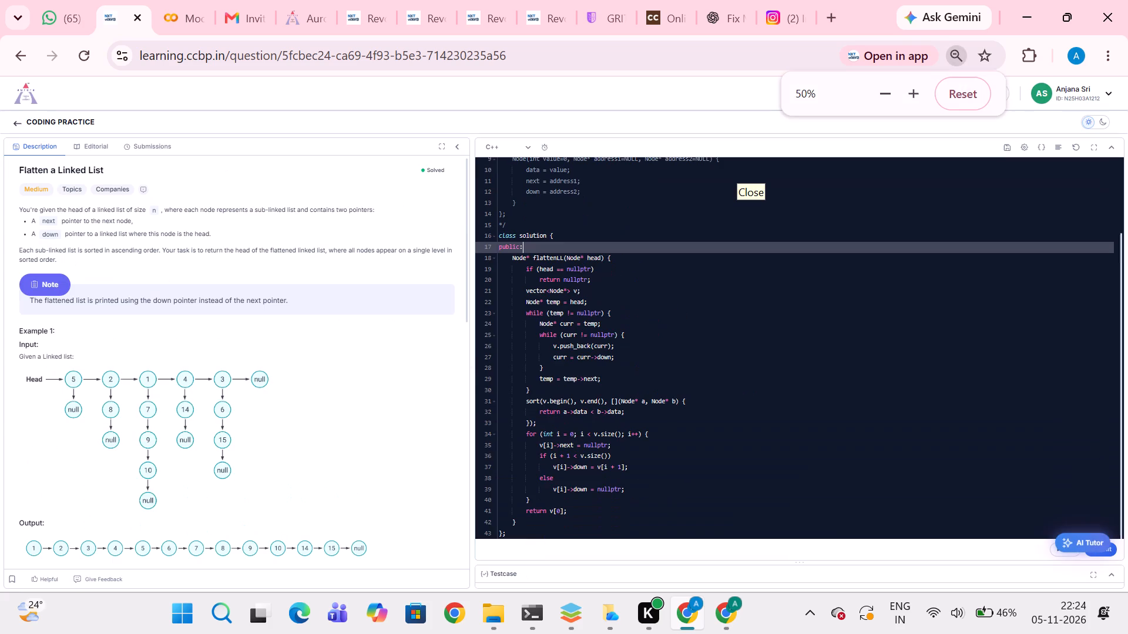
{"action": "scroll", "coordinate": [542, 284], "scroll_direction": "down", "scroll_amount": 1}
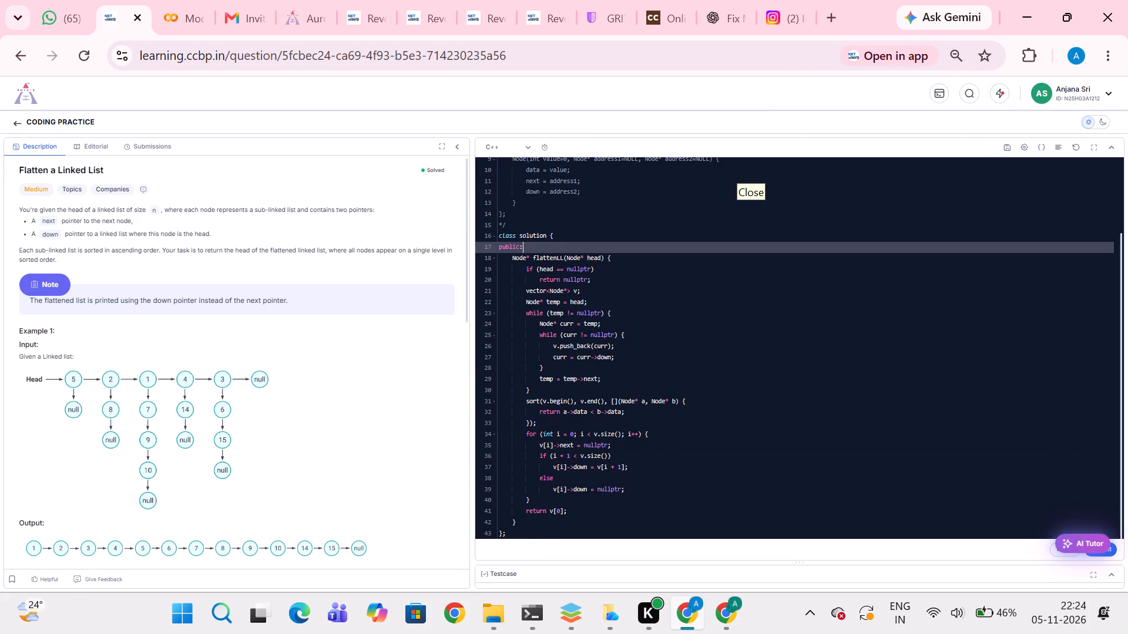
{"action": "scroll", "coordinate": [542, 284], "scroll_direction": "down", "scroll_amount": 1}
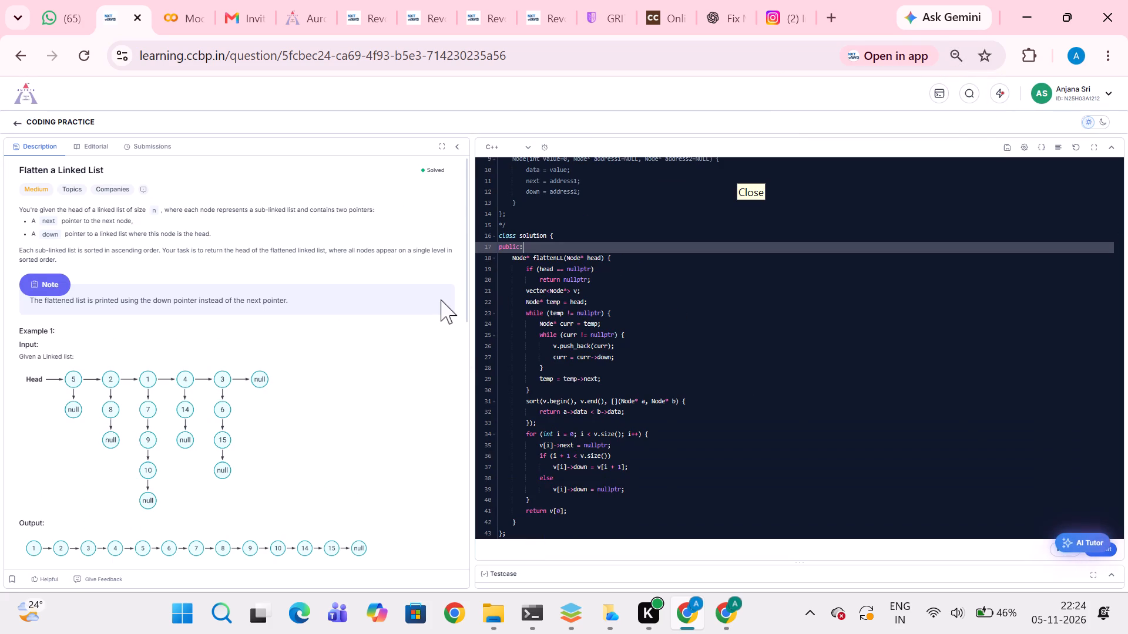
{"action": "key", "text": "Print"}
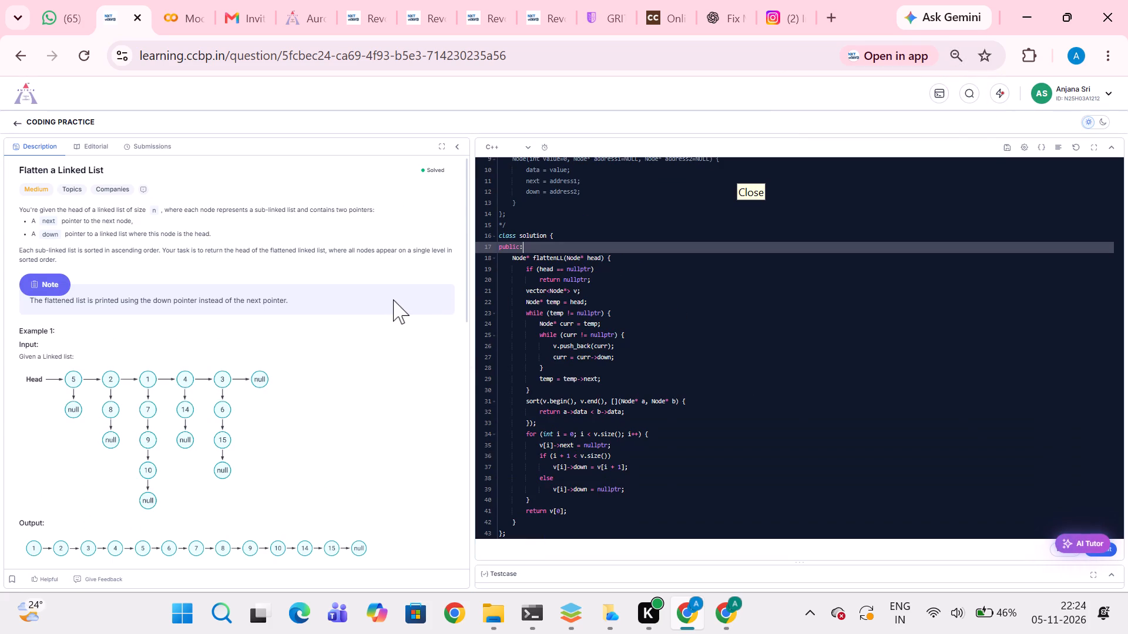
{"action": "left_click_drag", "start_coordinate": [0, 82], "coordinate": [496, 229]}
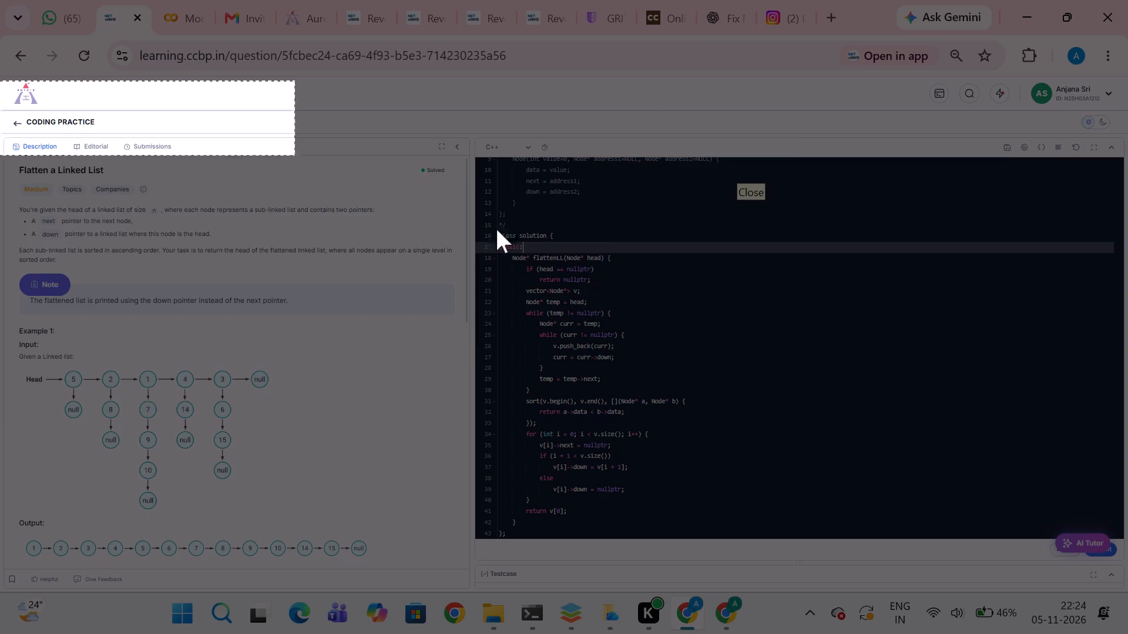
{"action": "left_click_drag", "start_coordinate": [496, 229], "coordinate": [1127, 633]}
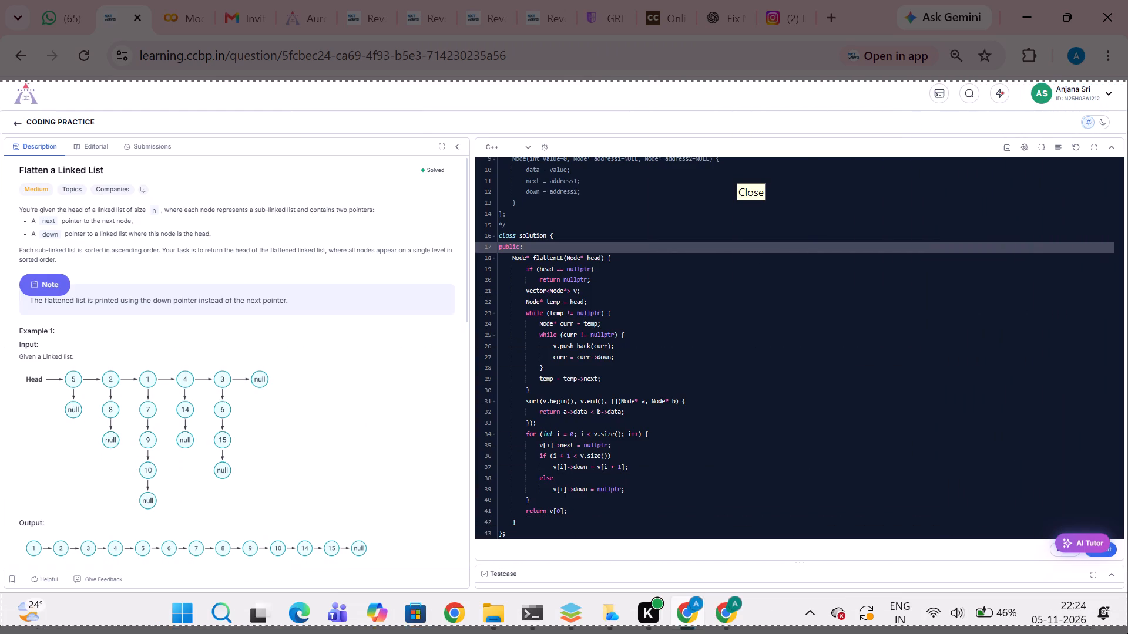
{"action": "left_click_drag", "start_coordinate": [1127, 633], "coordinate": [1127, 585]}
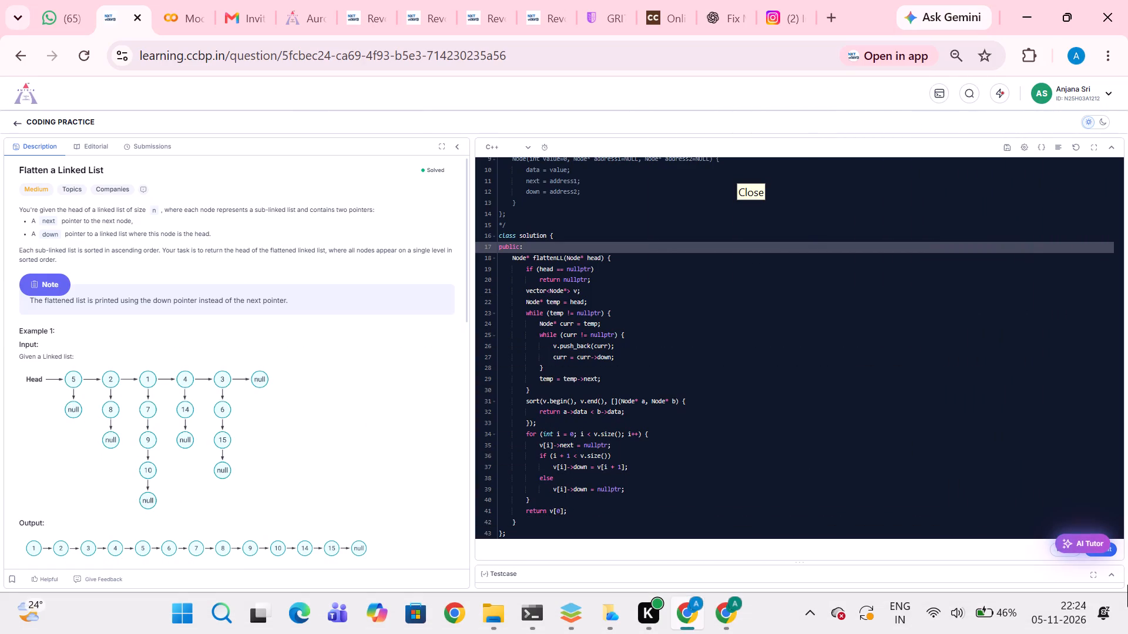
Switch to ONLYOFFICE, paste the problem screenshot below the "Question 5:" heading and start a new line after it.
{"action": "key", "text": "alt+Tab"}
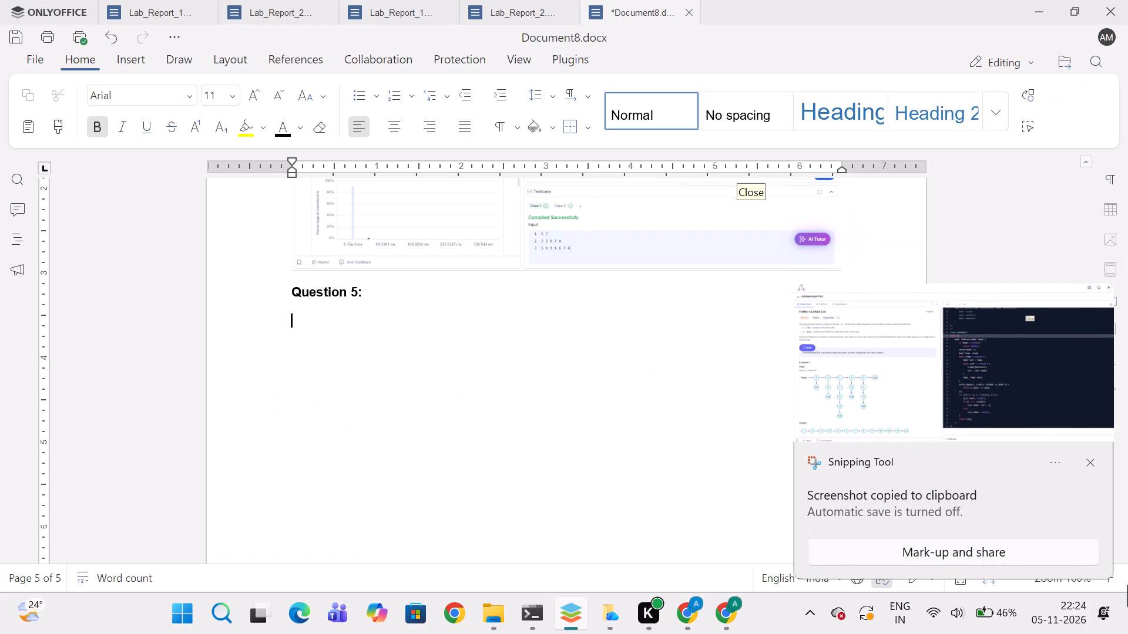
{"action": "key", "text": "ctrl+v"}
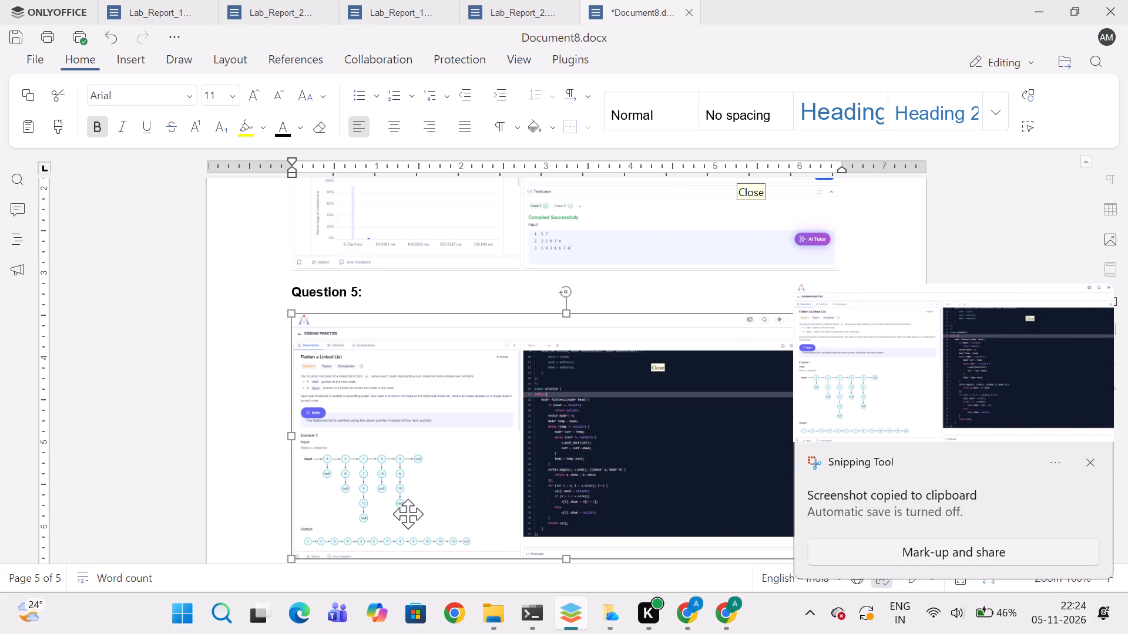
{"action": "left_click", "coordinate": [263, 520]}
{"action": "key", "text": "Right"}
{"action": "key", "text": "Return"}
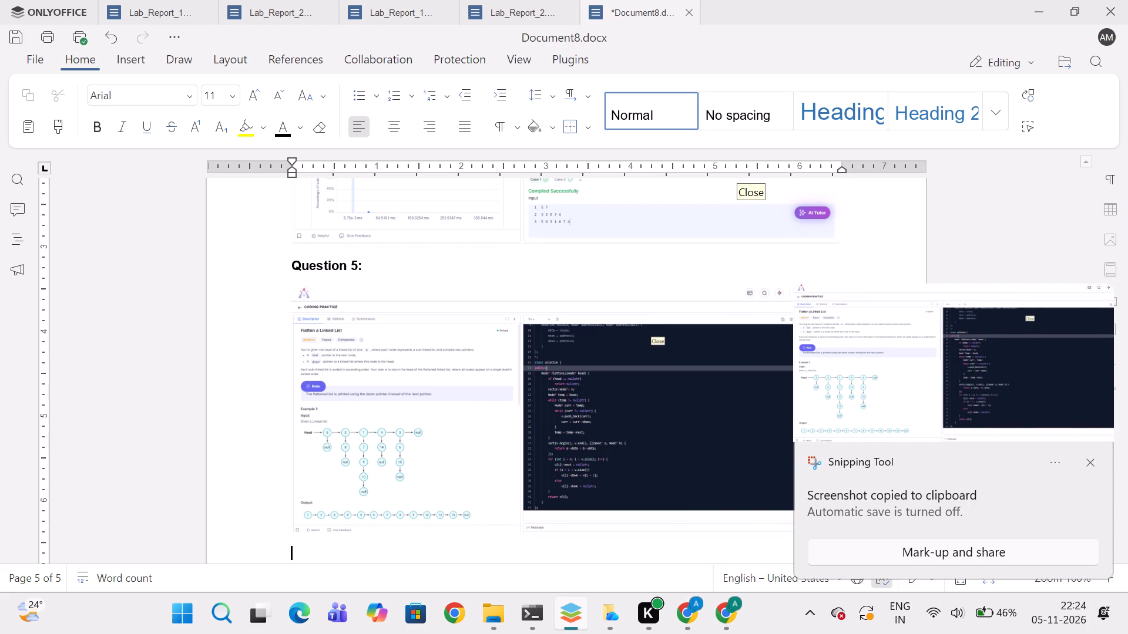
Switch back to Chrome, then run and submit the Flatten a Linked List solution.
{"action": "key", "text": "alt+Tab"}
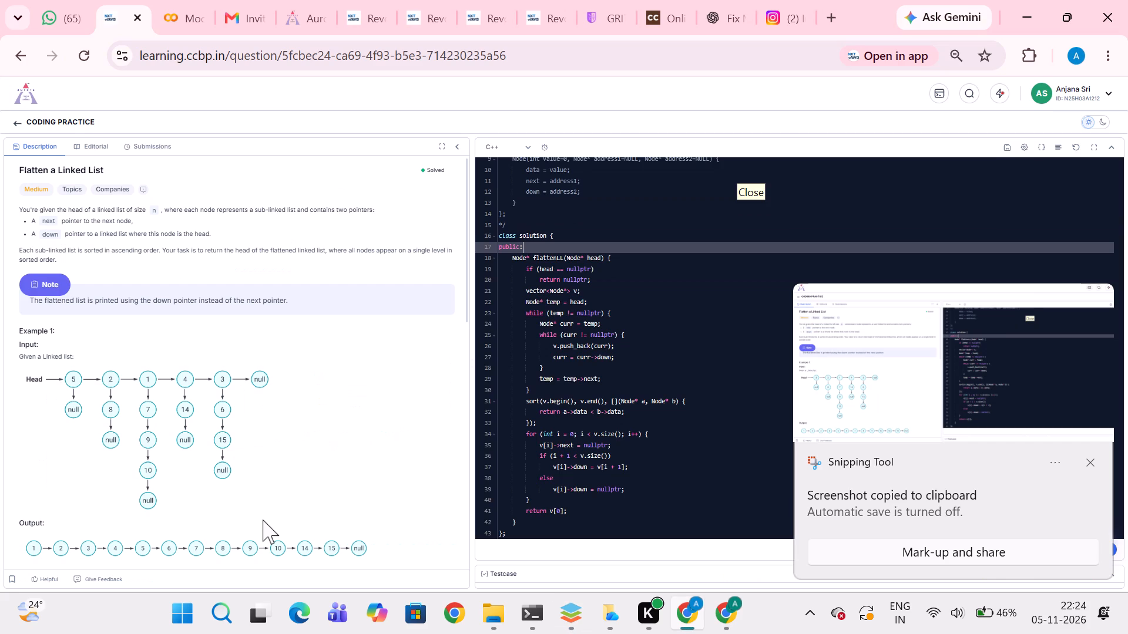
{"action": "key", "text": "ctrl+apostrophe"}
{"action": "key", "text": "ctrl+Return"}
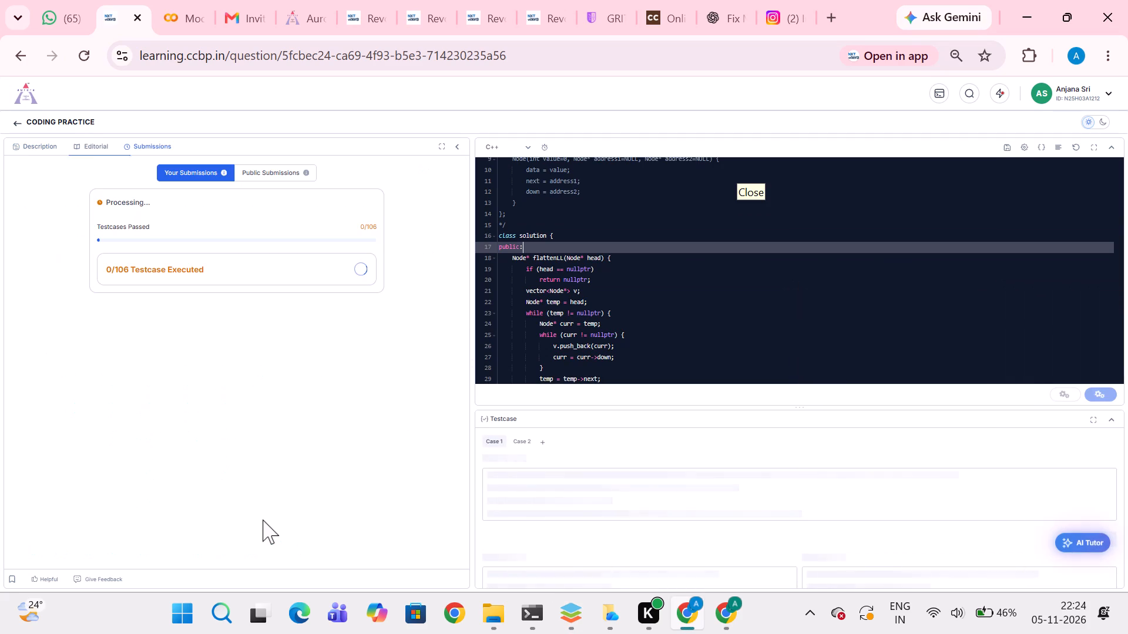
Capture the full-width coding page area showing the submission result, the flattenLL code from its header and the test cases.
{"action": "scroll", "coordinate": [263, 520], "scroll_direction": "down", "scroll_amount": 1}
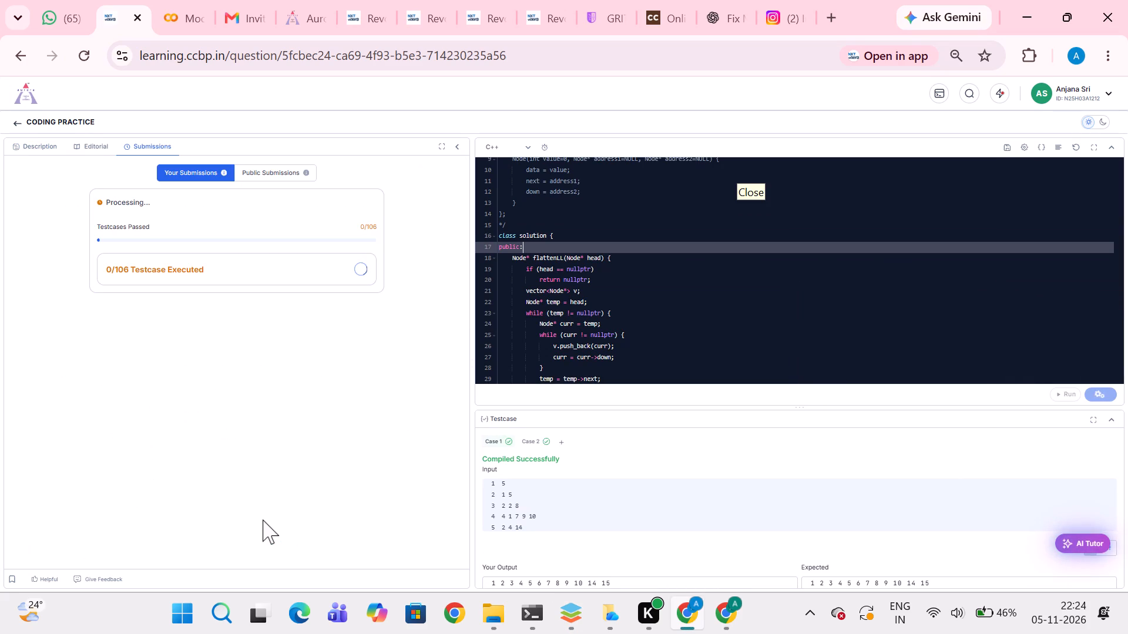
{"action": "scroll", "coordinate": [263, 520], "scroll_direction": "down", "scroll_amount": 1}
{"action": "scroll", "coordinate": [626, 306], "scroll_direction": "down", "scroll_amount": 2}
{"action": "scroll", "coordinate": [626, 306], "scroll_direction": "up", "scroll_amount": 1}
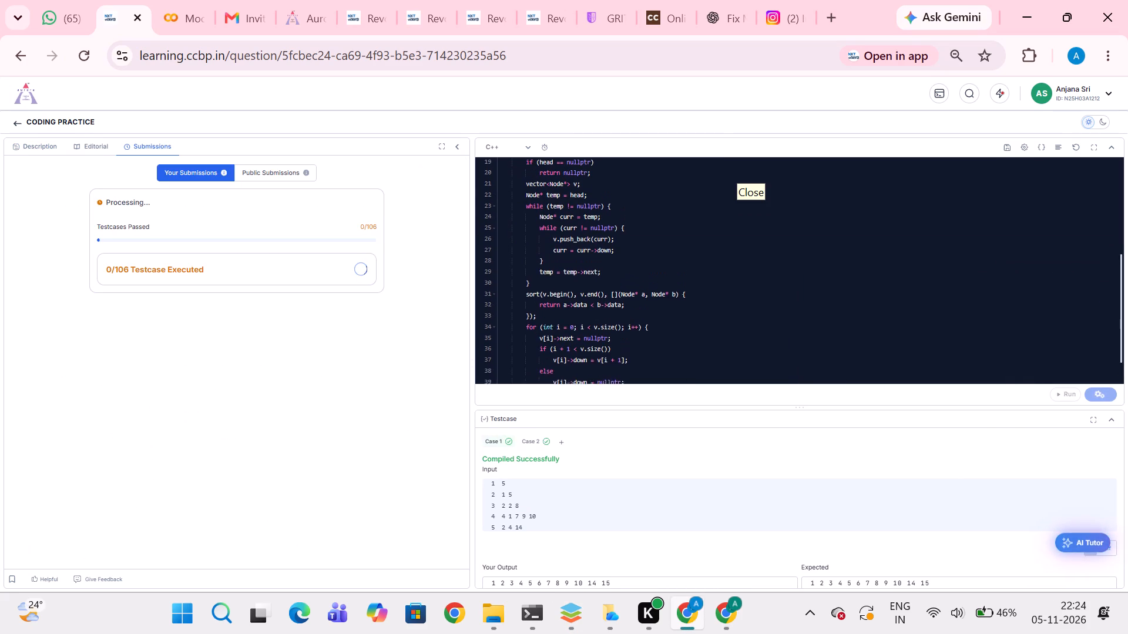
{"action": "scroll", "coordinate": [626, 306], "scroll_direction": "up", "scroll_amount": 1}
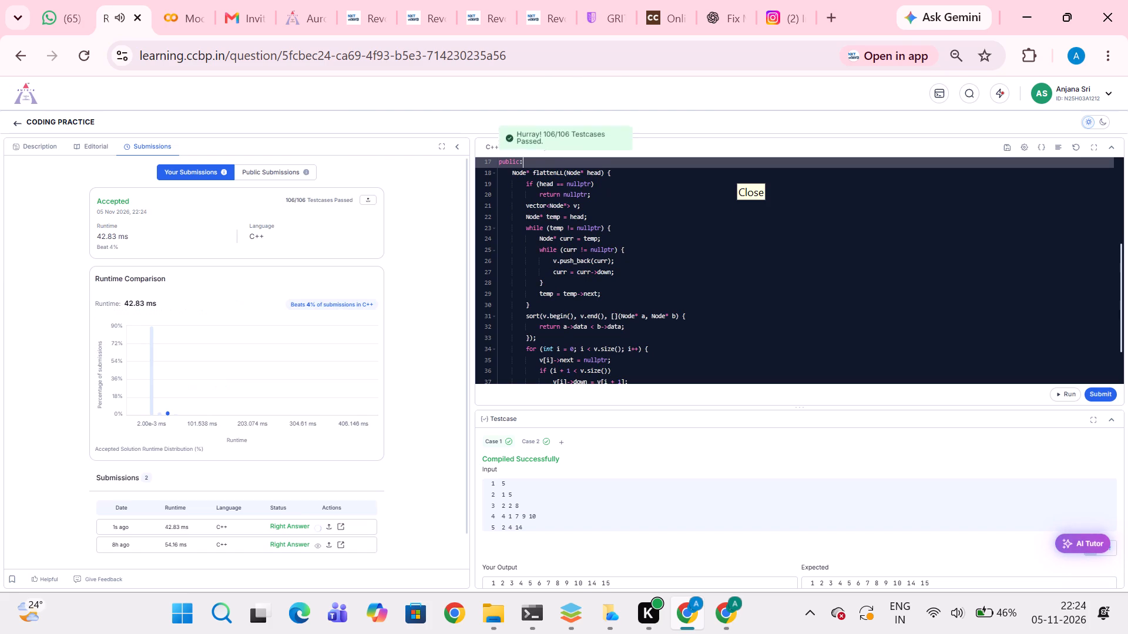
{"action": "key", "text": "Print"}
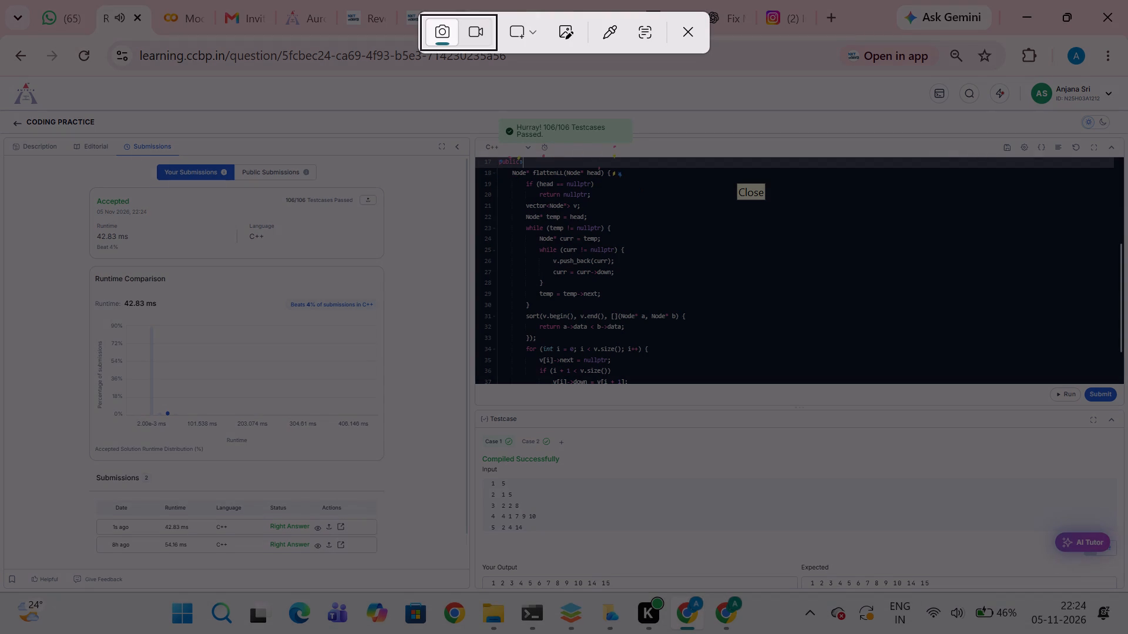
{"action": "left_click_drag", "start_coordinate": [0, 77], "coordinate": [888, 522]}
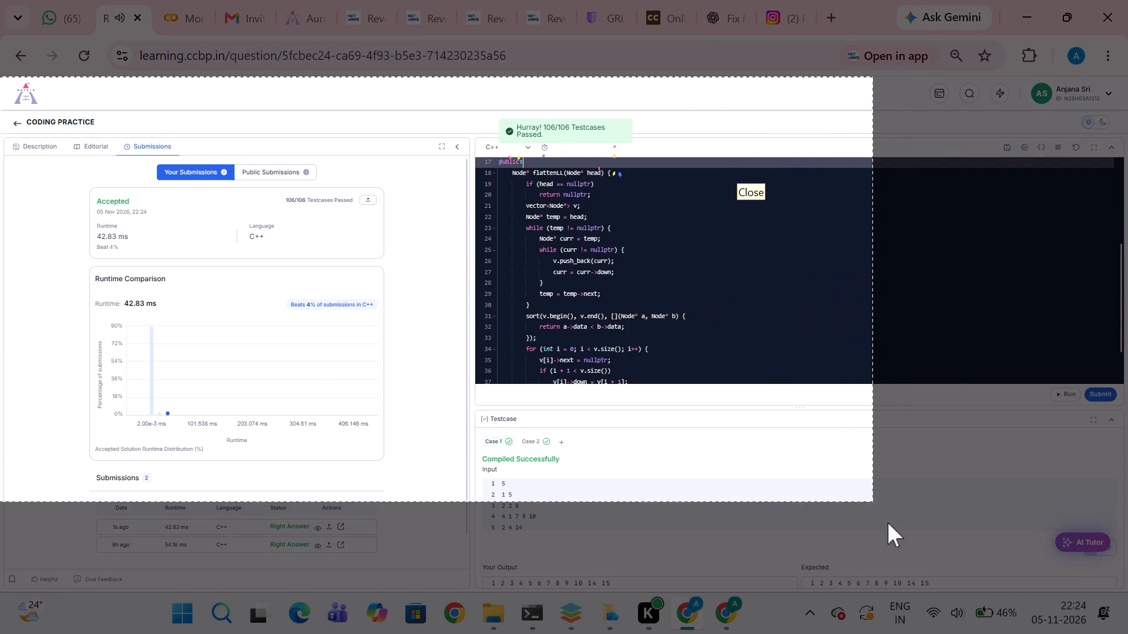
{"action": "left_click_drag", "start_coordinate": [888, 522], "coordinate": [1127, 593]}
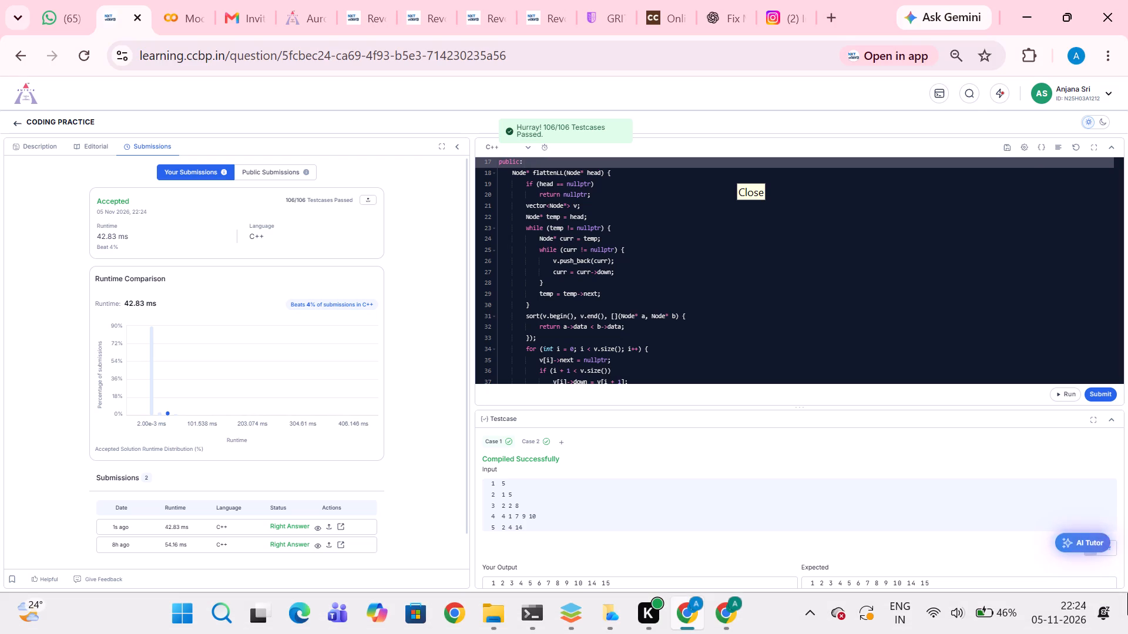
Switch to ONLYOFFICE, paste the submission screenshot below the Question 5 problem screenshot and start a new line after it.
{"action": "key", "text": "alt+Tab"}
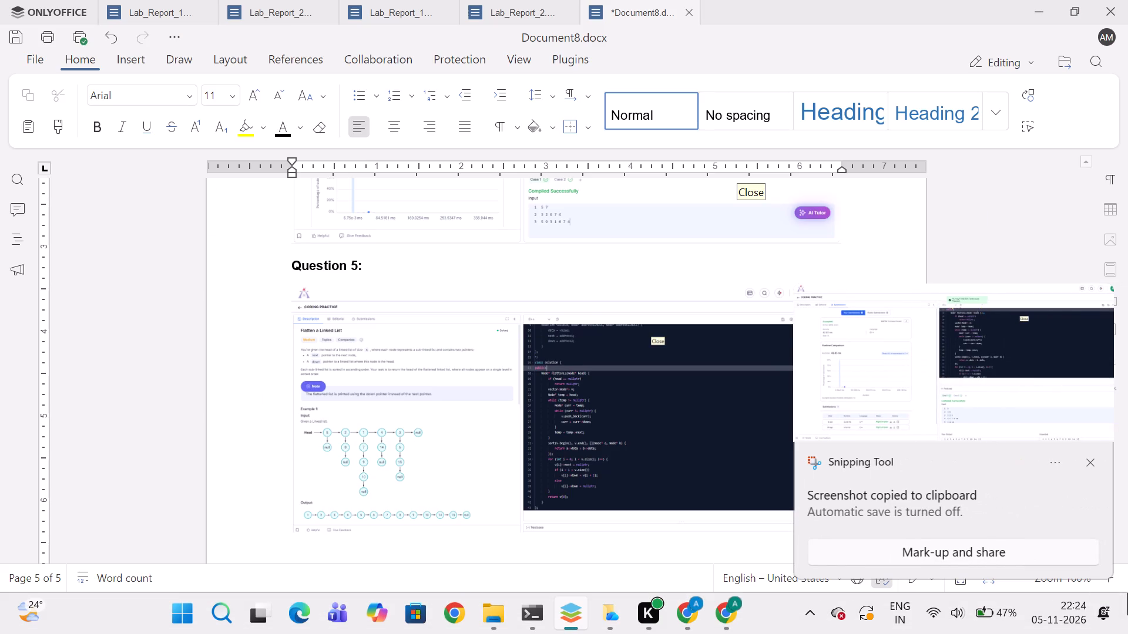
{"action": "key", "text": "ctrl+v"}
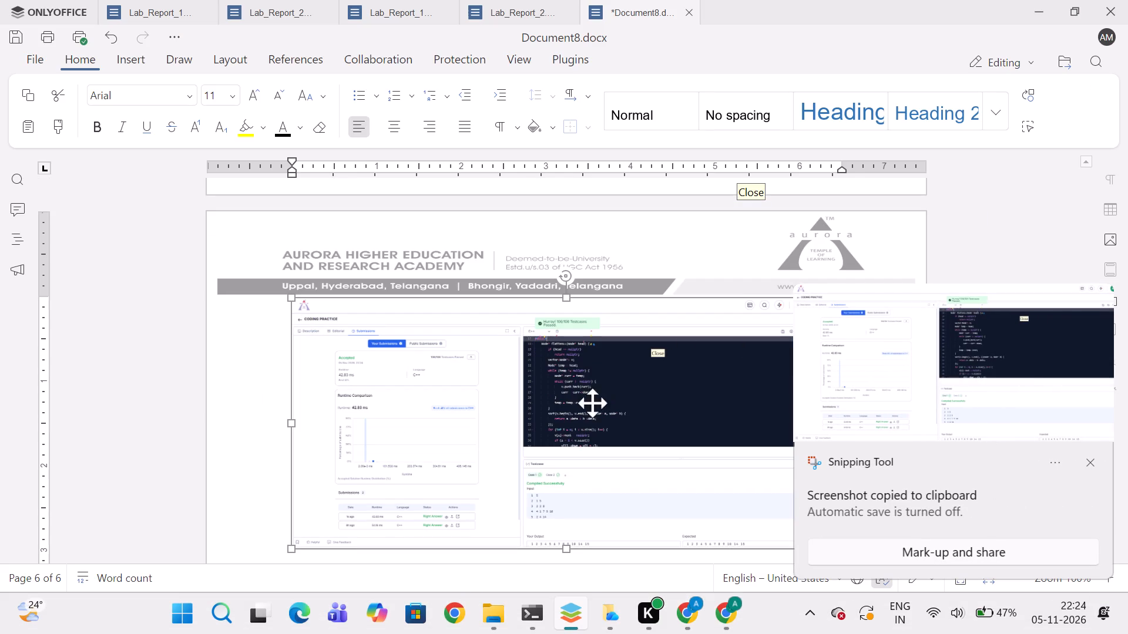
{"action": "left_click", "coordinate": [266, 490]}
{"action": "key", "text": "Right"}
{"action": "key", "text": "Return"}
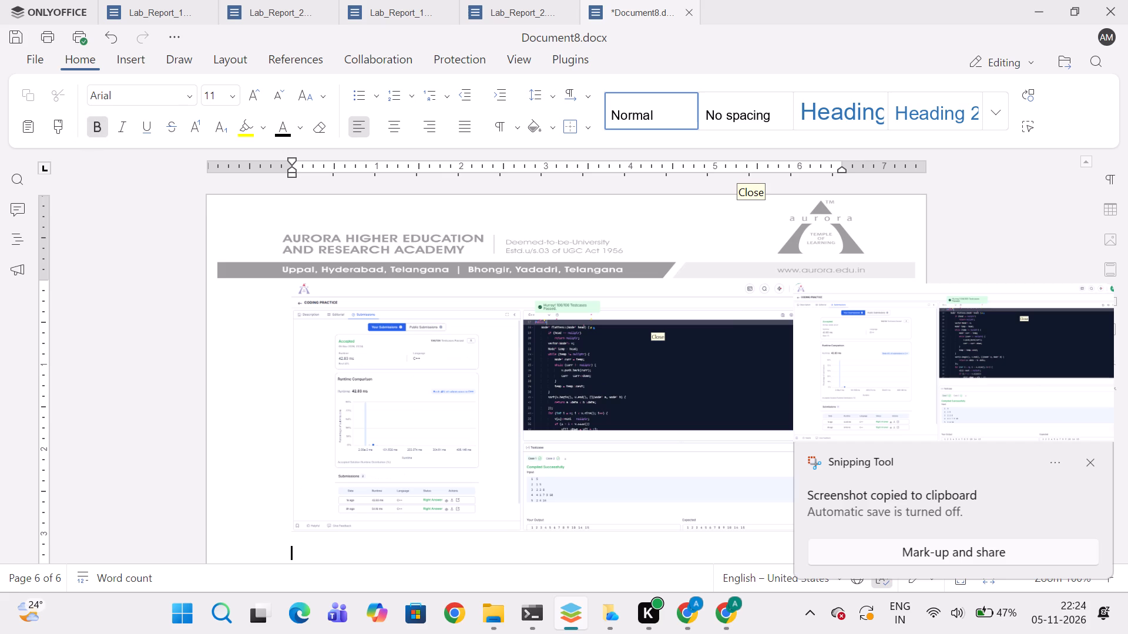
Add the heading "Question 6:" below the Question 5 submission screenshot and start a new line after it.
{"action": "key", "text": "shift+q"}
{"action": "type", "text": "uestion"}
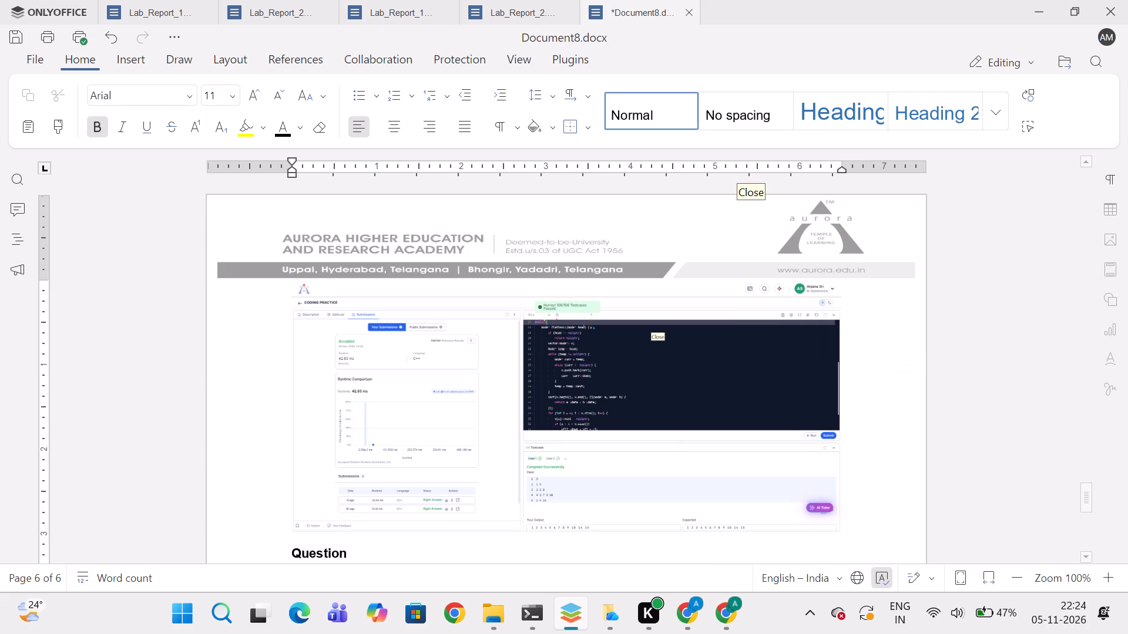
{"action": "key", "text": "space"}
{"action": "type", "text": "6"}
{"action": "key", "text": "shift+colon"}
{"action": "key", "text": "Return"}
Switch to Chrome, return to the Coding Practice list and open the Flatten Multilevel Doubly Linked List problem.
{"action": "key", "text": "alt+Tab"}
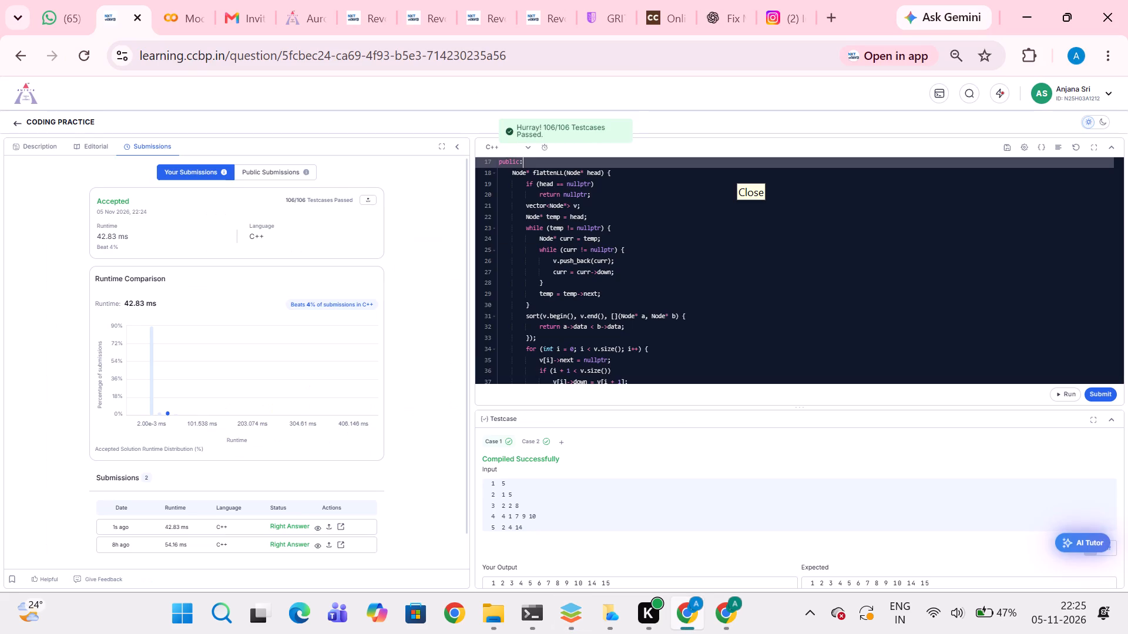
{"action": "left_click", "coordinate": [16, 120]}
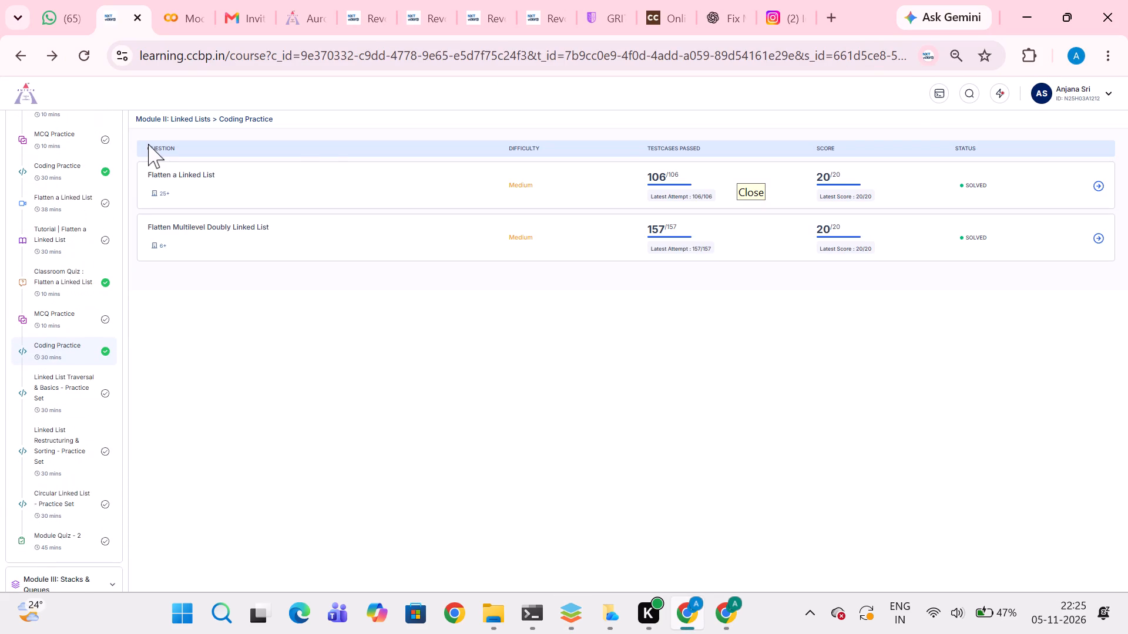
{"action": "left_click", "coordinate": [335, 221]}
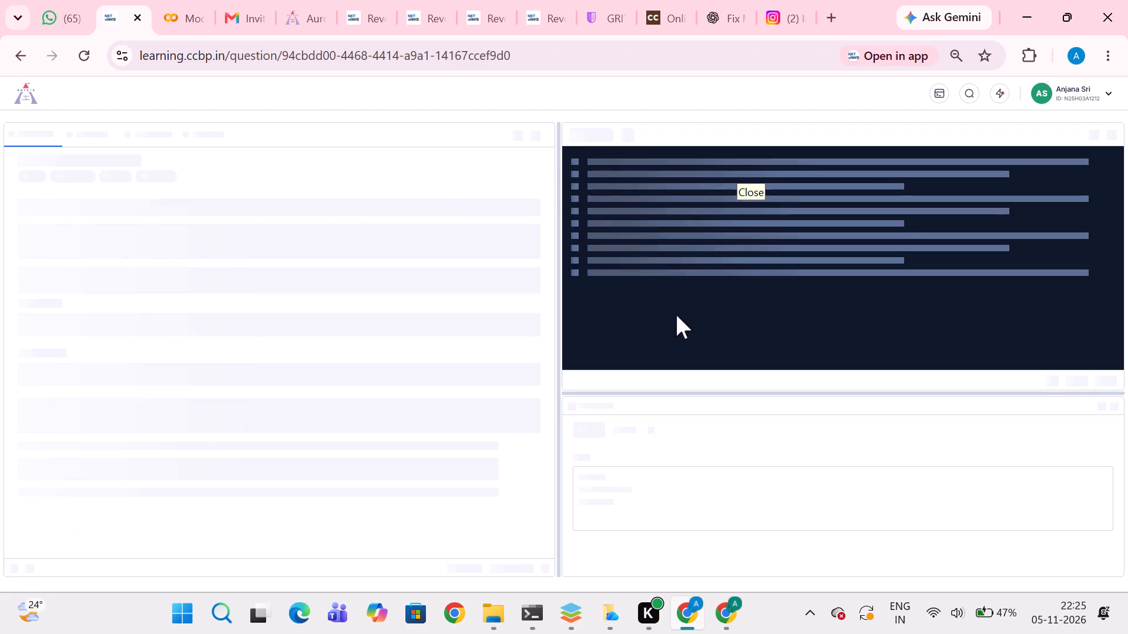
Remove the blank lines in flattenList from above return head; back up to the inner while loop's closing brace.
{"action": "scroll", "coordinate": [676, 315], "scroll_direction": "down", "scroll_amount": 4}
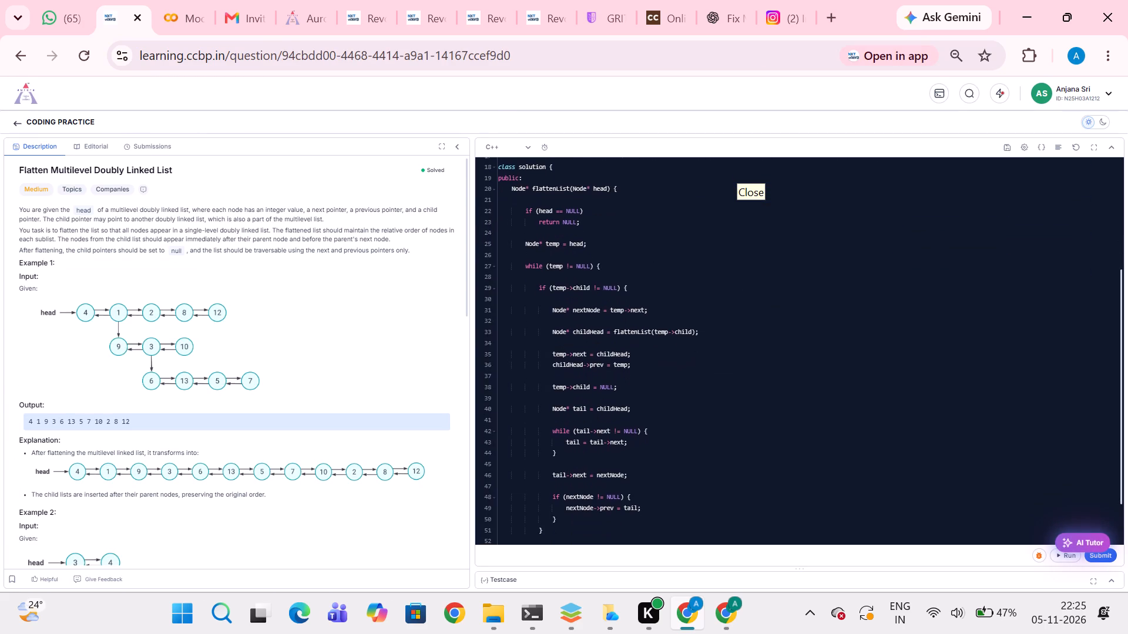
{"action": "scroll", "coordinate": [676, 315], "scroll_direction": "down", "scroll_amount": 2}
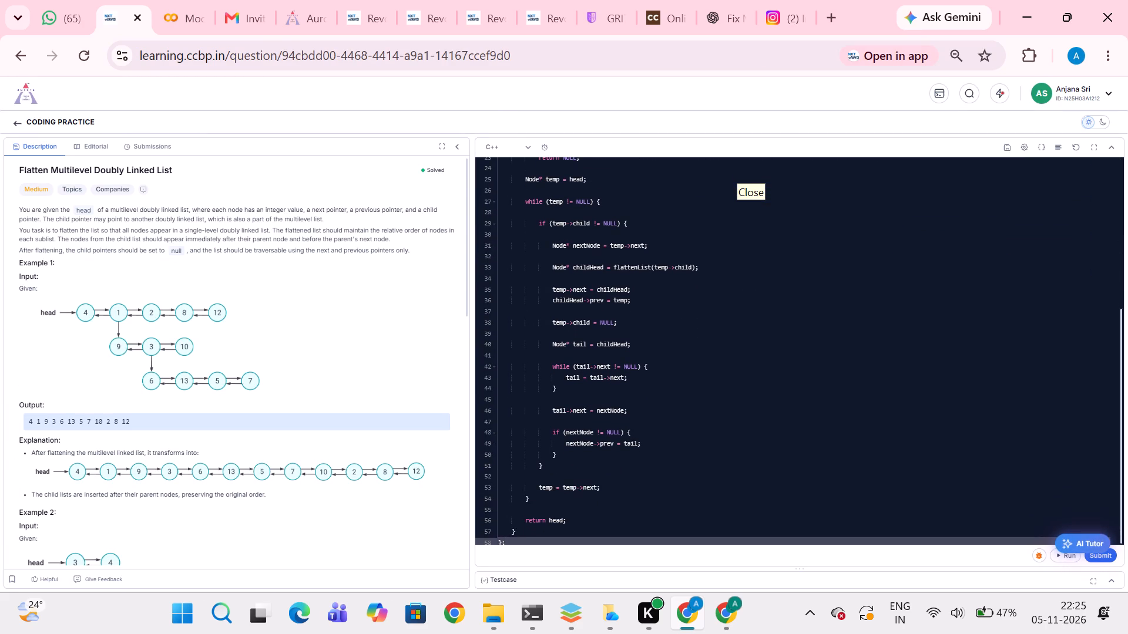
{"action": "left_click", "coordinate": [502, 509]}
{"action": "key", "text": "BackSpace"}
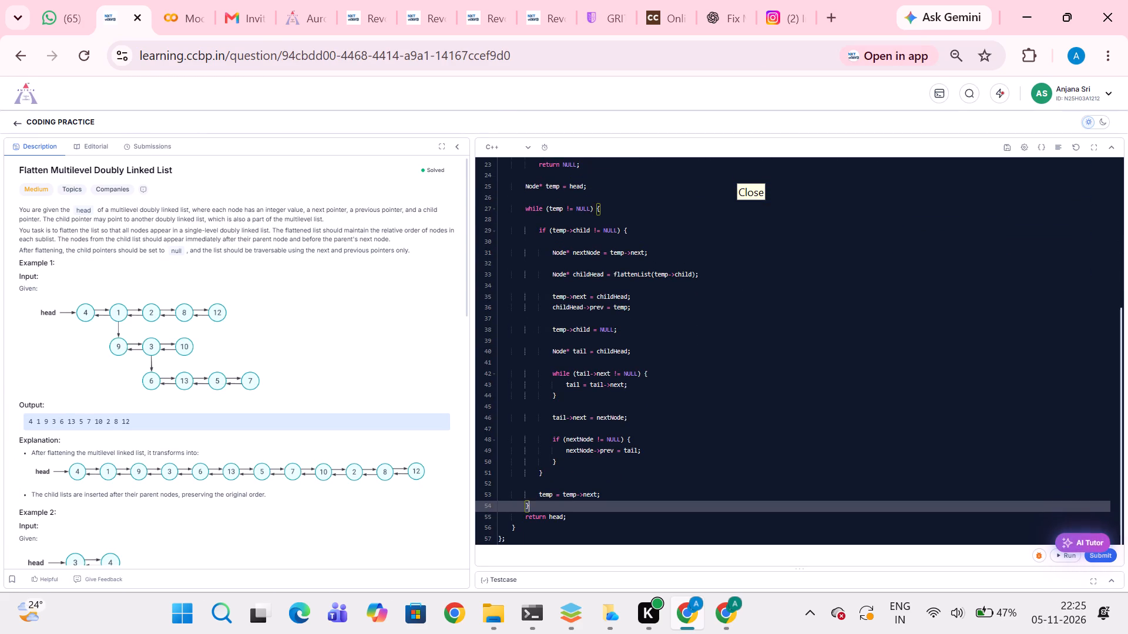
{"action": "key", "text": "Up"}
{"action": "key", "text": "Up"}
{"action": "key", "text": "BackSpace"}
{"action": "key", "text": "Up"}
{"action": "key", "text": "Up"}
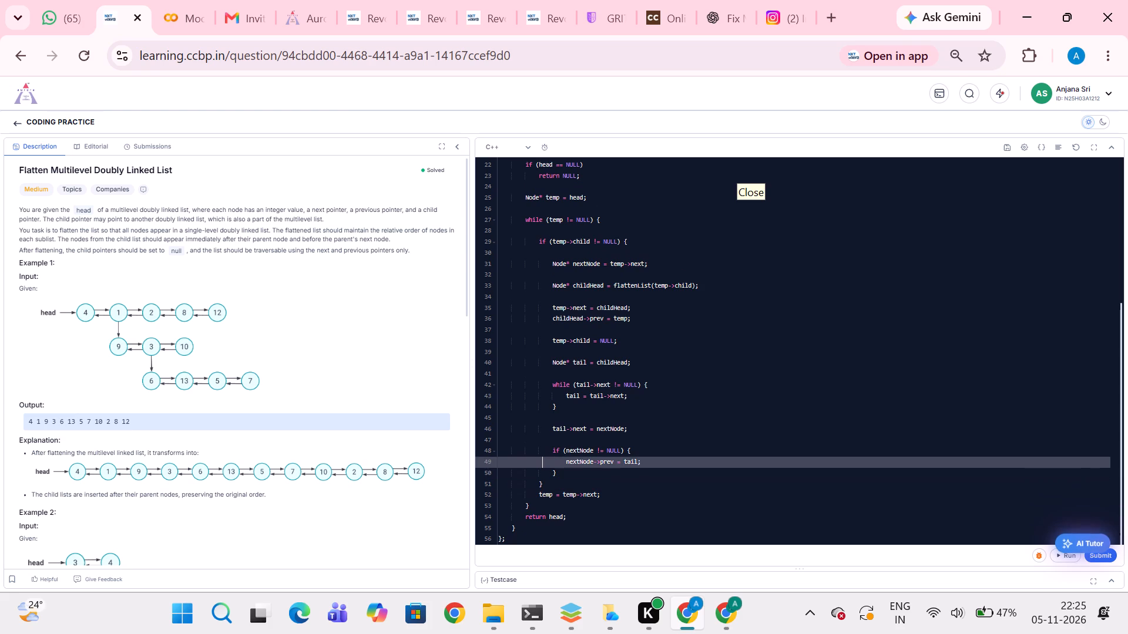
{"action": "key", "text": "Up"}
{"action": "key", "text": "Up"}
{"action": "key", "text": "BackSpace"}
{"action": "key", "text": "Up"}
{"action": "key", "text": "BackSpace"}
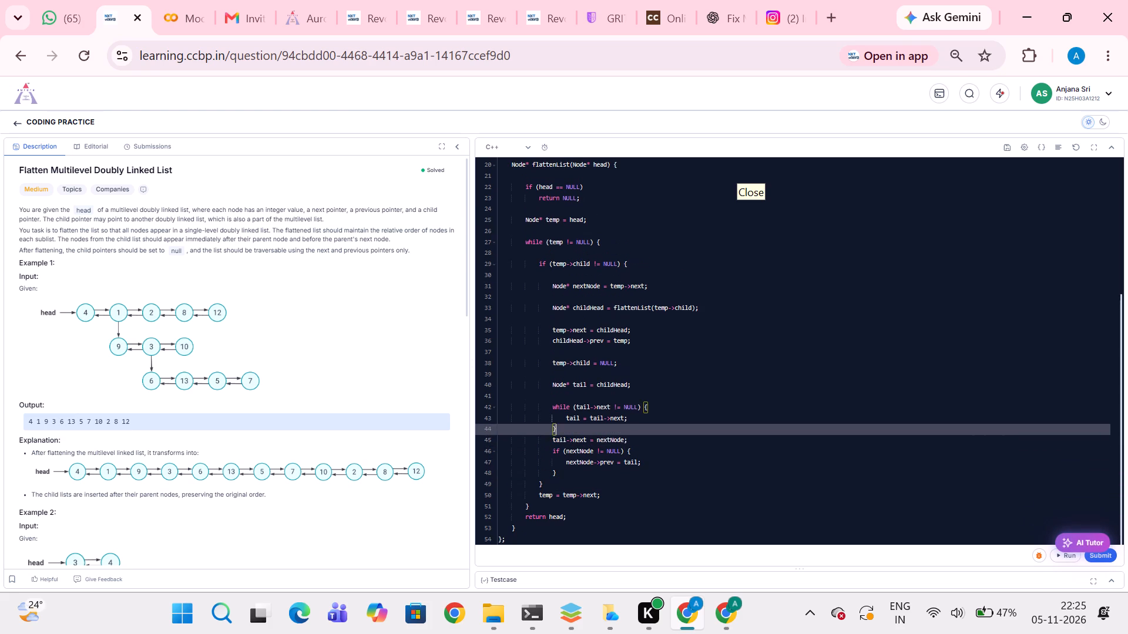
Remove the blank lines inside the if (temp->child != NULL) block, from above the inner while loop back to the block's start.
{"action": "key", "text": "Up"}
{"action": "key", "text": "Up"}
{"action": "key", "text": "Up"}
{"action": "key", "text": "BackSpace"}
{"action": "key", "text": "Up"}
{"action": "key", "text": "BackSpace"}
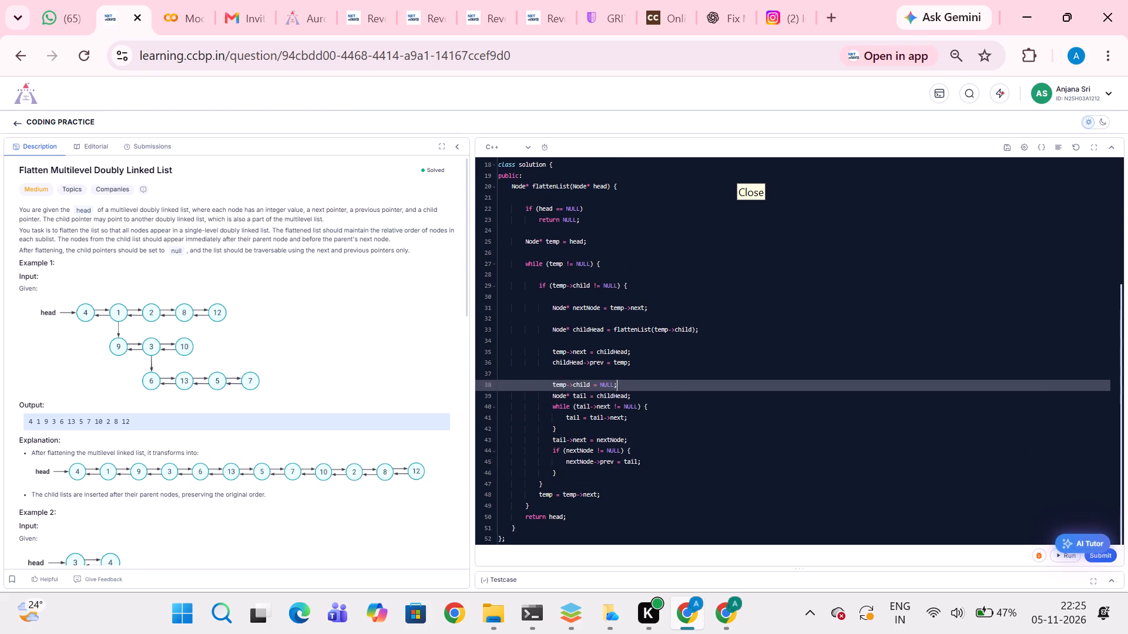
{"action": "key", "text": "Up"}
{"action": "key", "text": "BackSpace"}
{"action": "key", "text": "Up"}
{"action": "key", "text": "Up"}
{"action": "key", "text": "BackSpace"}
{"action": "key", "text": "Up"}
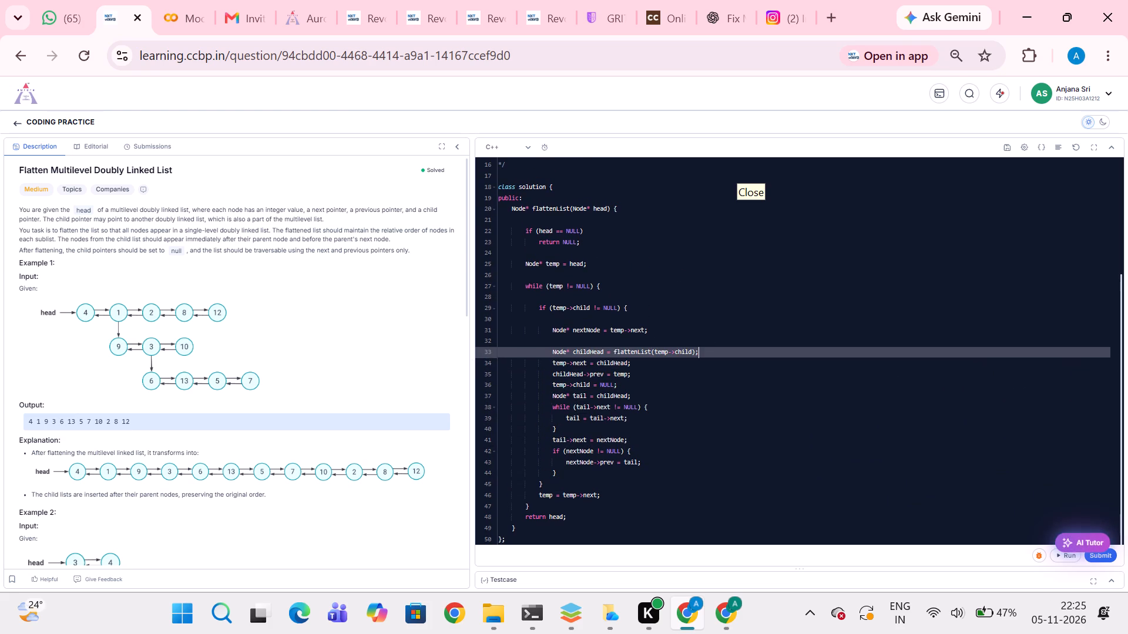
{"action": "key", "text": "BackSpace"}
{"action": "key", "text": "Up"}
{"action": "key", "text": "BackSpace"}
Remove the remaining blank lines between the flattenList header and the if (temp->child != NULL) line.
{"action": "key", "text": "Up"}
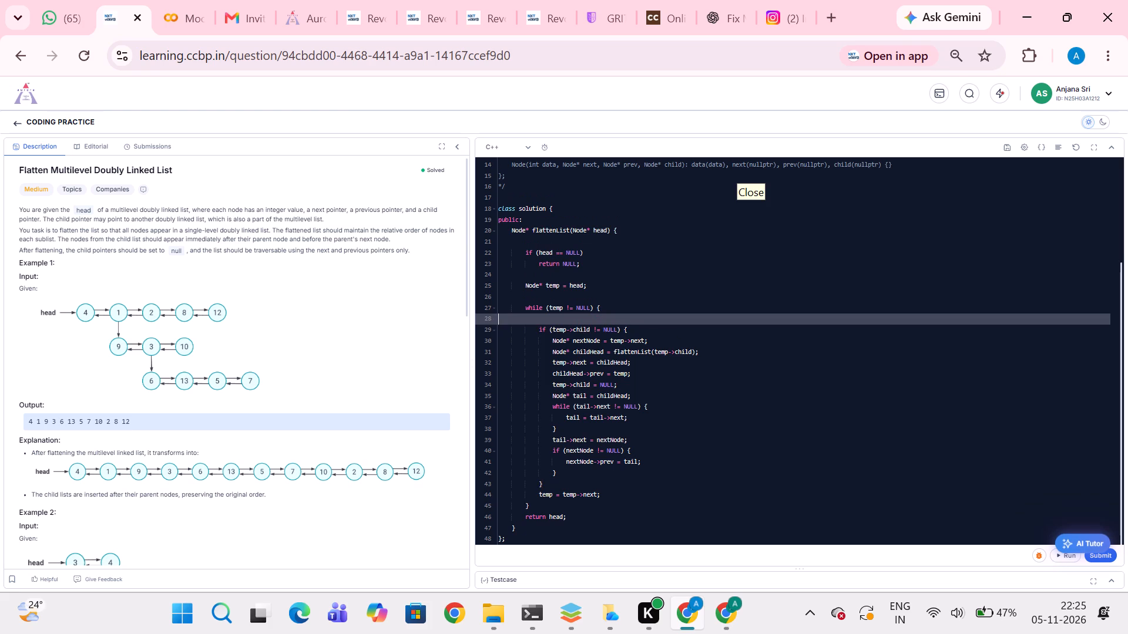
{"action": "key", "text": "BackSpace"}
{"action": "key", "text": "Up"}
{"action": "key", "text": "BackSpace"}
{"action": "key", "text": "Up"}
{"action": "key", "text": "BackSpace"}
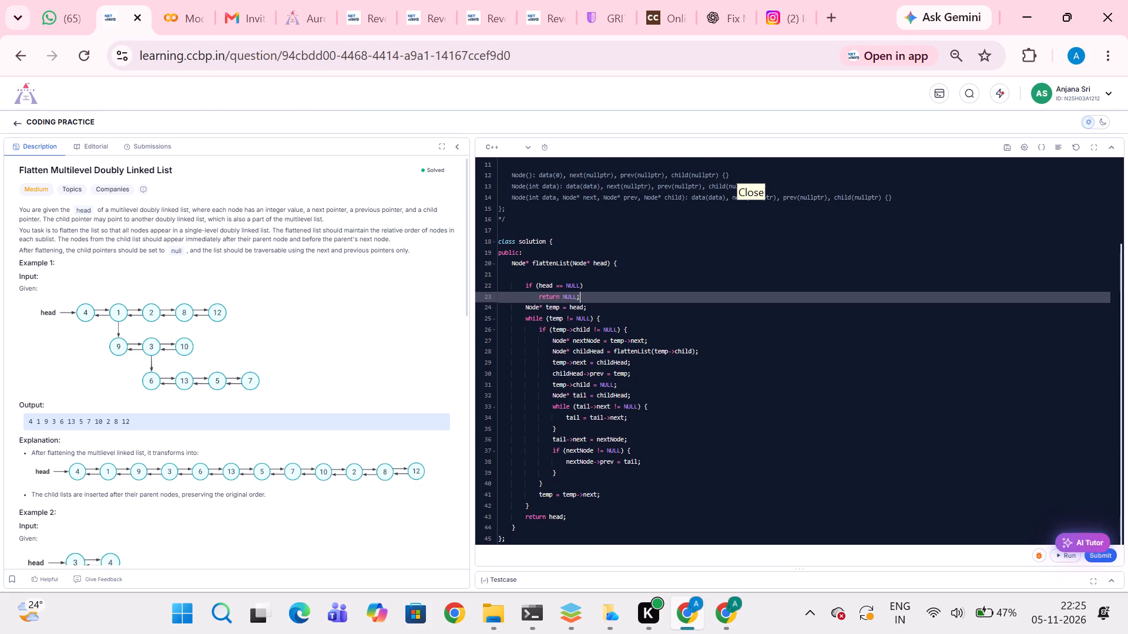
{"action": "key", "text": "Up"}
{"action": "key", "text": "Up"}
{"action": "key", "text": "BackSpace"}
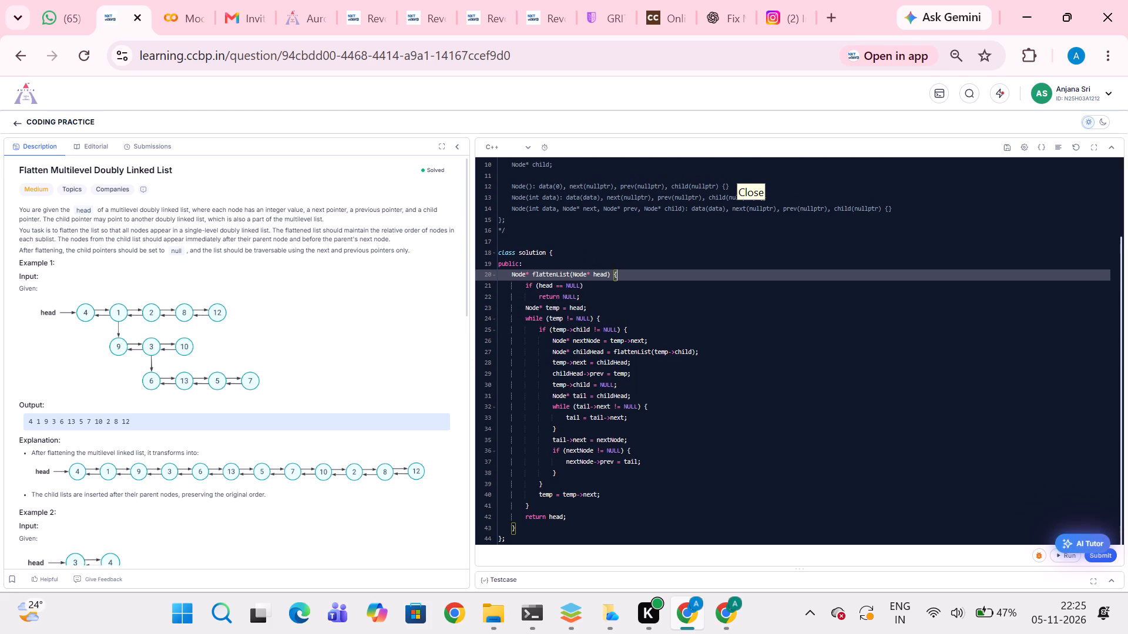
Join return NULL; onto the if (head == NULL) line of flattenList, separated by one space.
{"action": "scroll", "coordinate": [618, 535], "scroll_direction": "down", "scroll_amount": 2}
{"action": "key", "text": "ctrl+equal"}
{"action": "scroll", "coordinate": [647, 376], "scroll_direction": "down", "scroll_amount": 2}
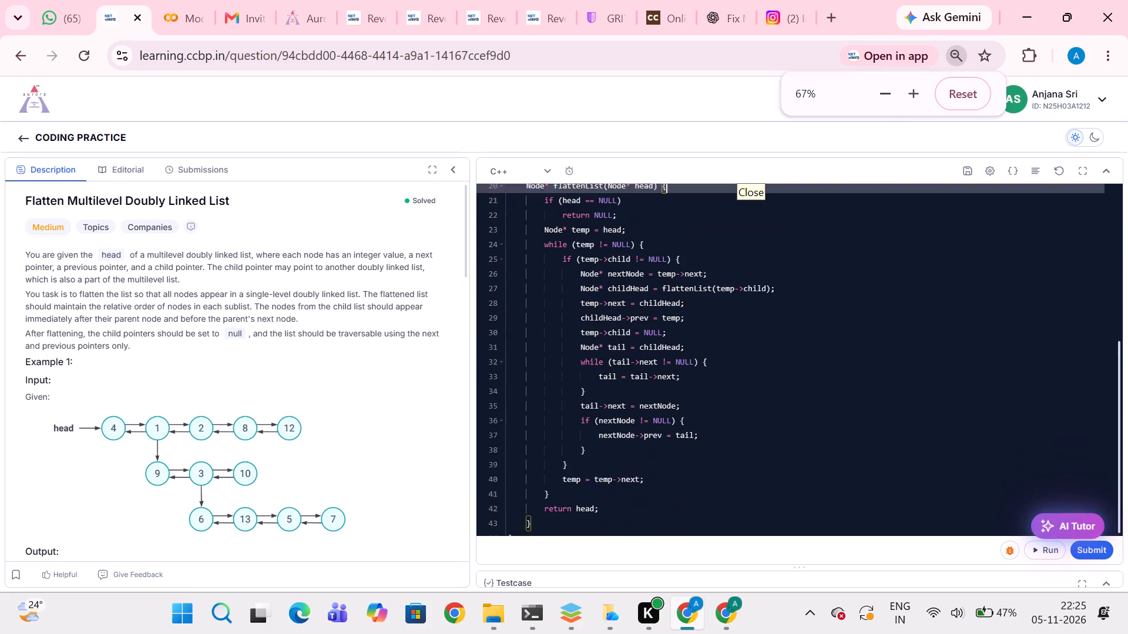
{"action": "scroll", "coordinate": [647, 376], "scroll_direction": "down", "scroll_amount": 2}
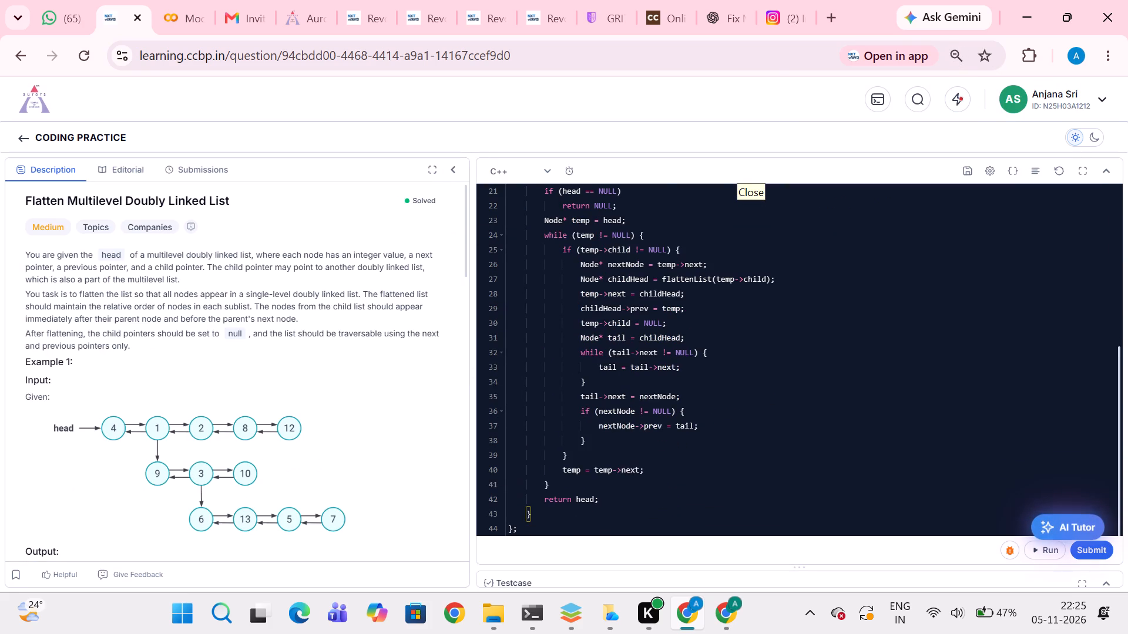
{"action": "scroll", "coordinate": [647, 376], "scroll_direction": "up", "scroll_amount": 2}
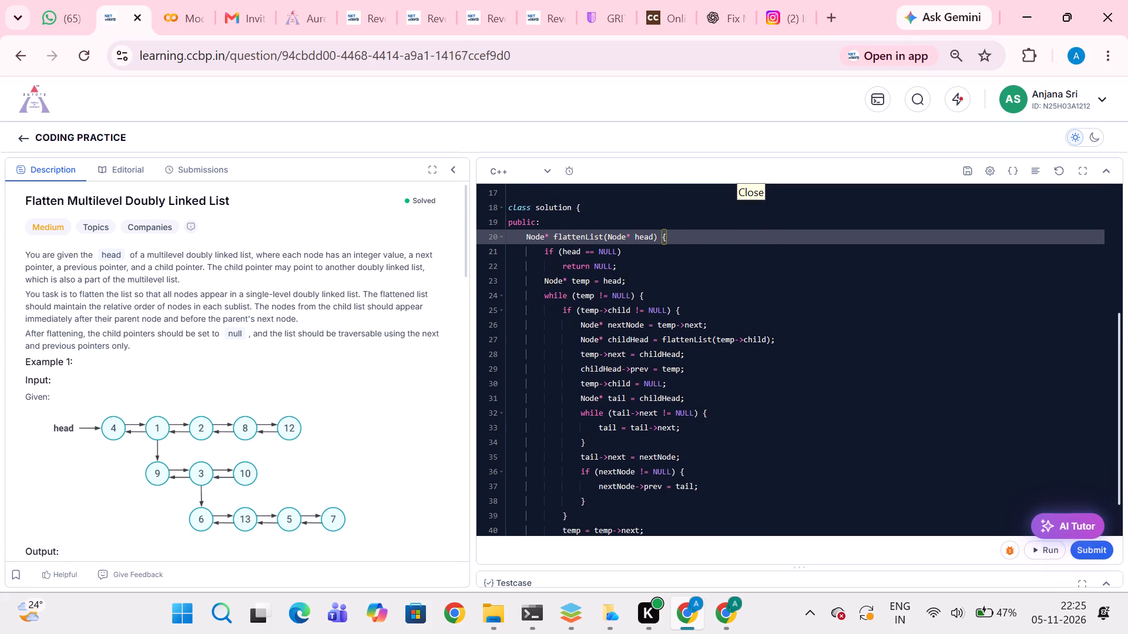
{"action": "left_click", "coordinate": [562, 261]}
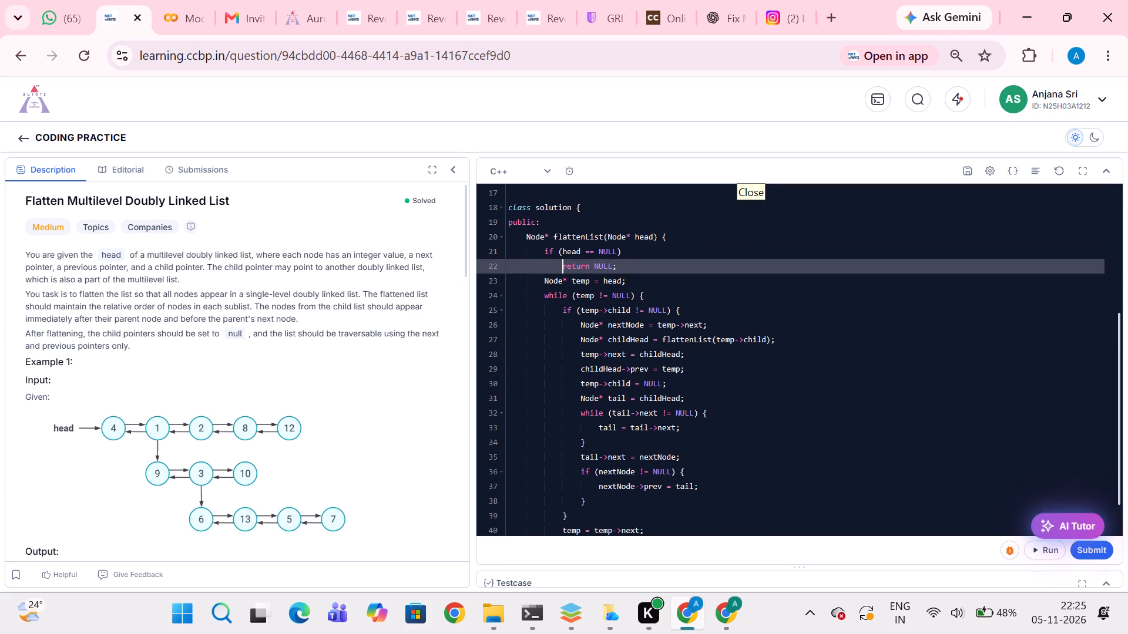
{"action": "key", "text": "BackSpace"}
{"action": "key", "text": "BackSpace"}
{"action": "key", "text": "BackSpace"}
{"action": "key", "text": "BackSpace"}
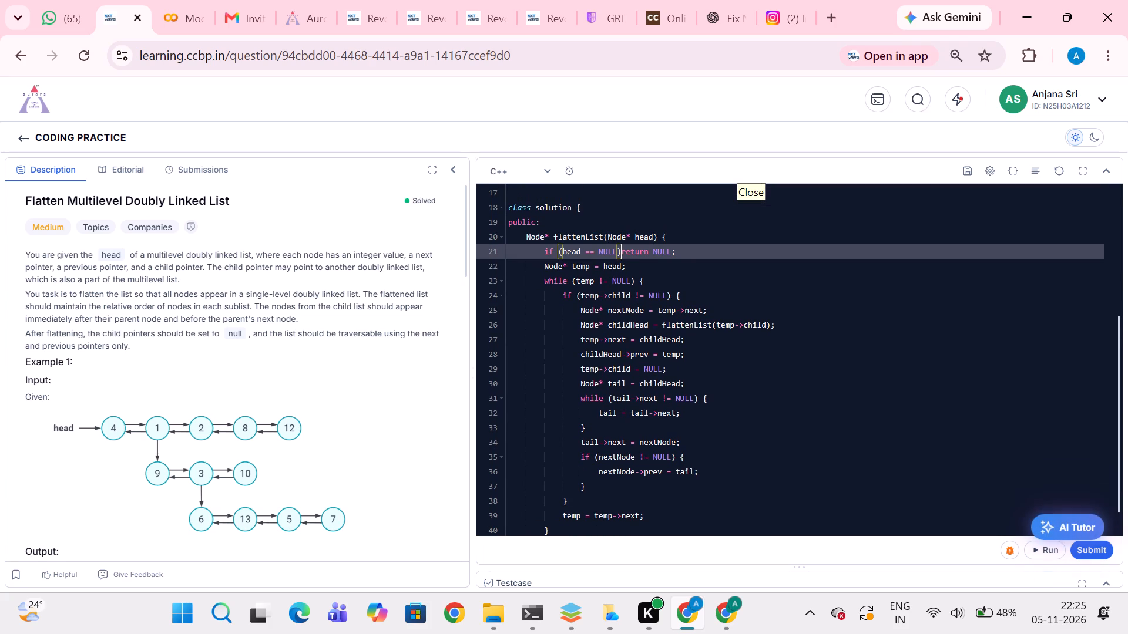
{"action": "key", "text": "space"}
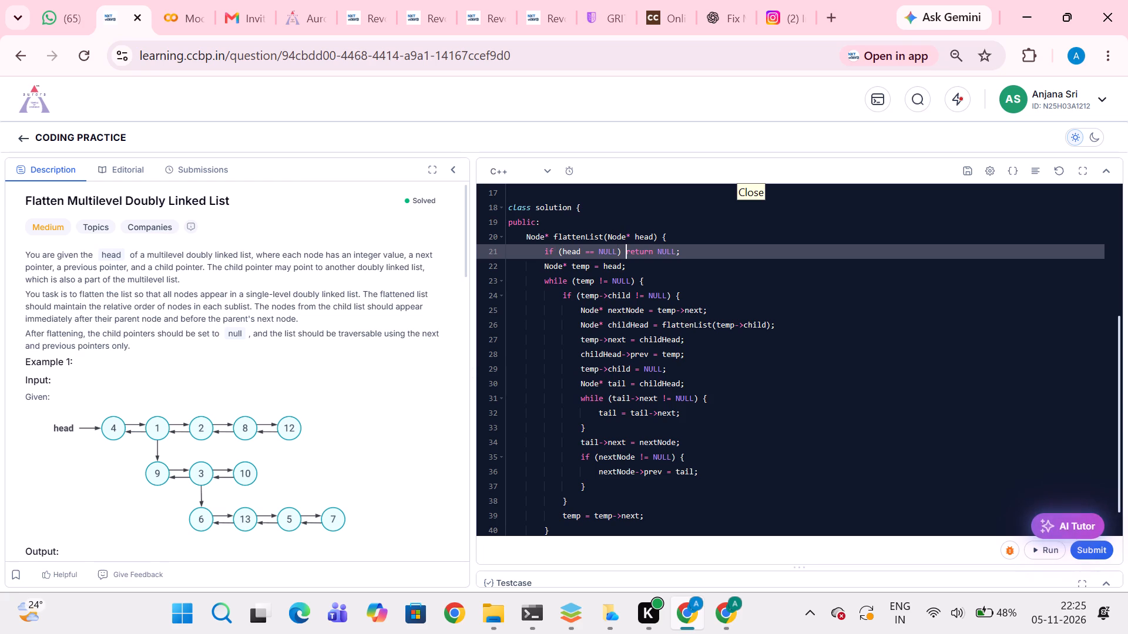
Join the class's closing brace and semicolon onto the line of flattenList's closing brace, separated by one space.
{"action": "scroll", "coordinate": [717, 295], "scroll_direction": "down", "scroll_amount": 1}
{"action": "scroll", "coordinate": [717, 295], "scroll_direction": "up", "scroll_amount": 1}
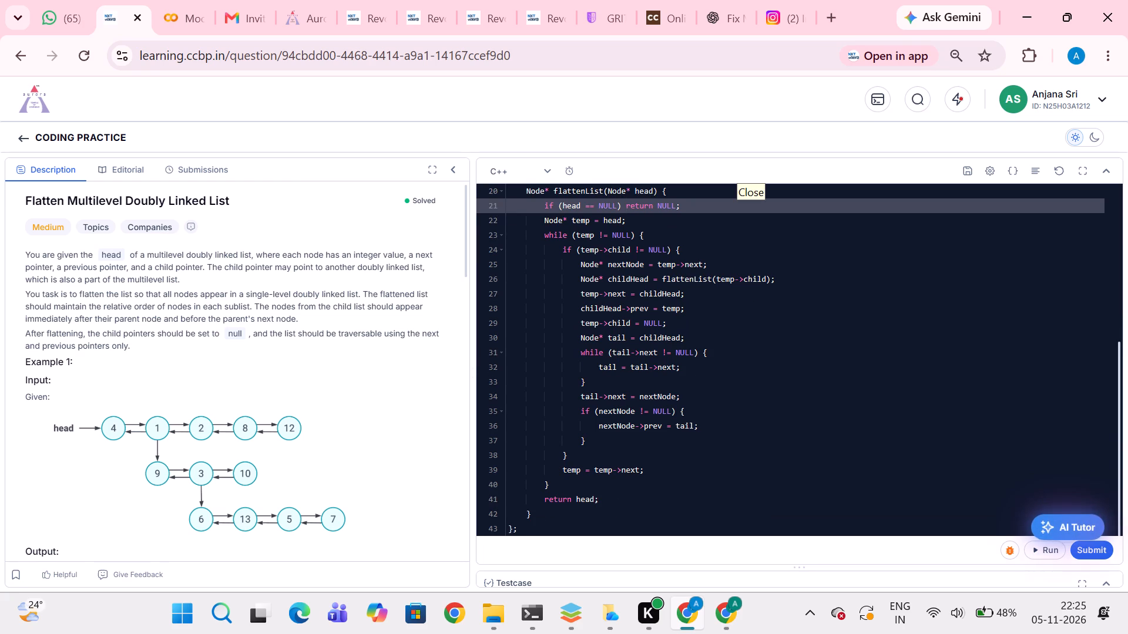
{"action": "scroll", "coordinate": [717, 295], "scroll_direction": "up", "scroll_amount": 1}
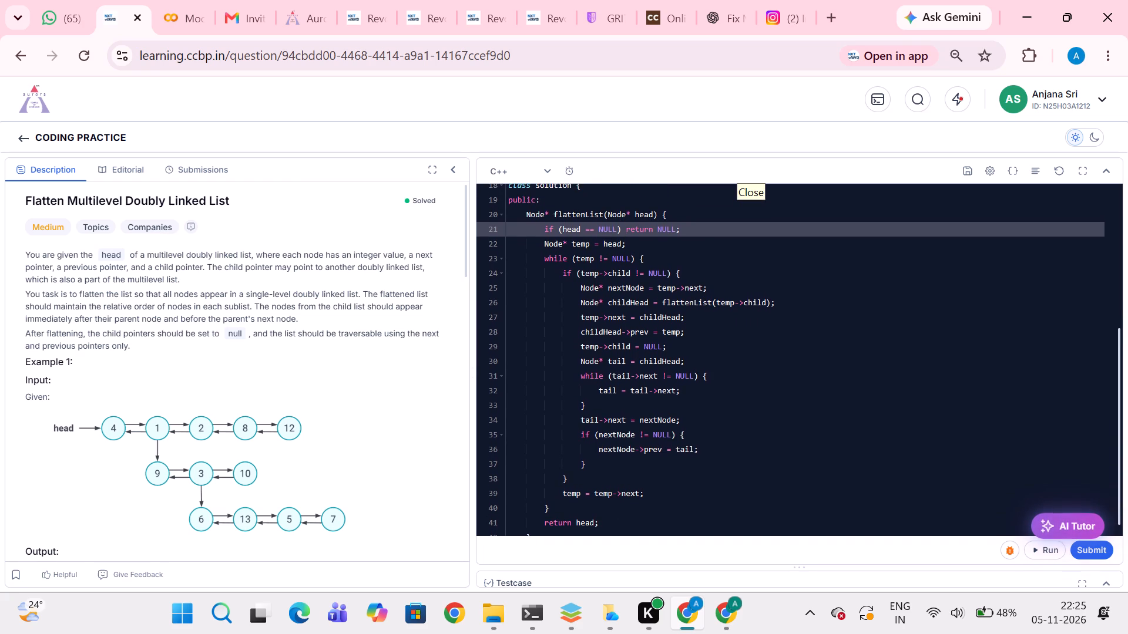
{"action": "scroll", "coordinate": [717, 295], "scroll_direction": "up", "scroll_amount": 1}
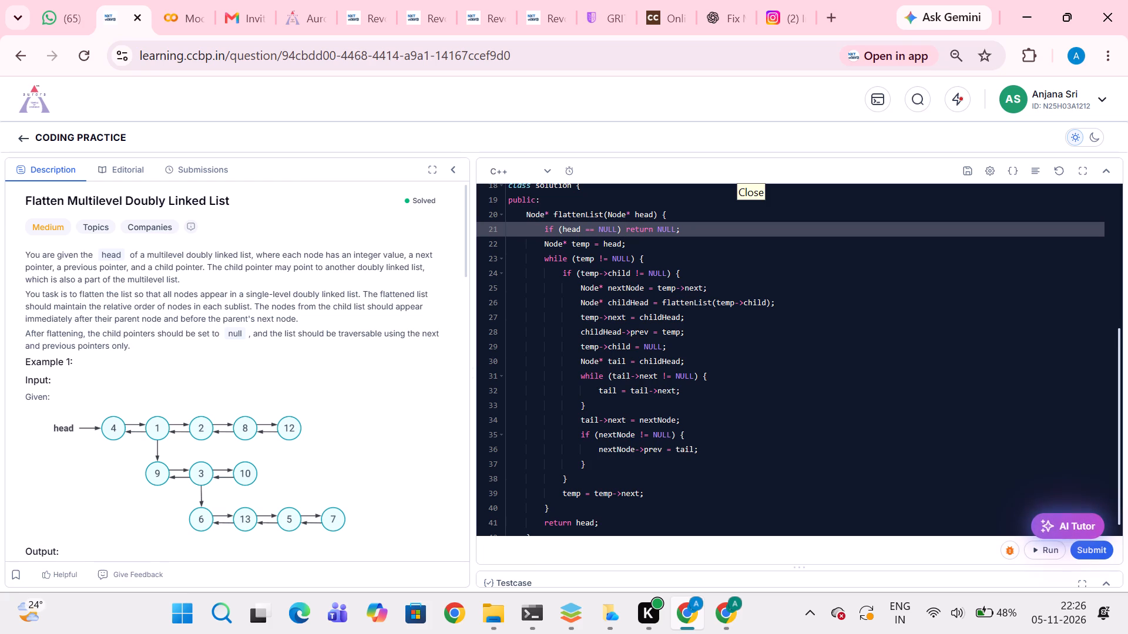
{"action": "scroll", "coordinate": [660, 438], "scroll_direction": "down", "scroll_amount": 1}
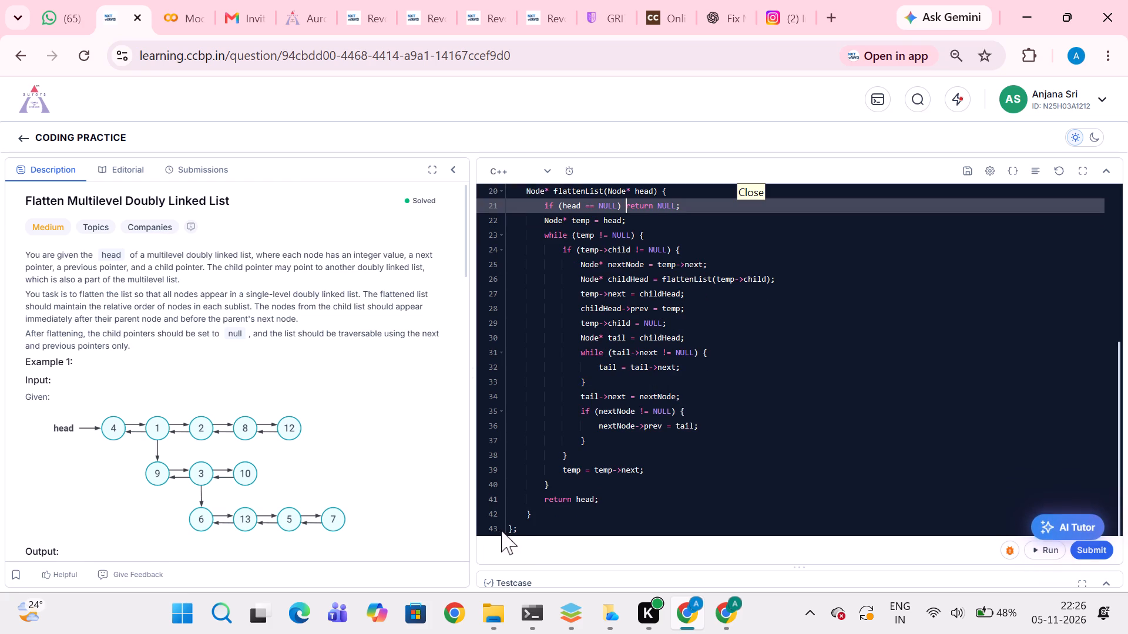
{"action": "left_click", "coordinate": [508, 531]}
{"action": "key", "text": "Left"}
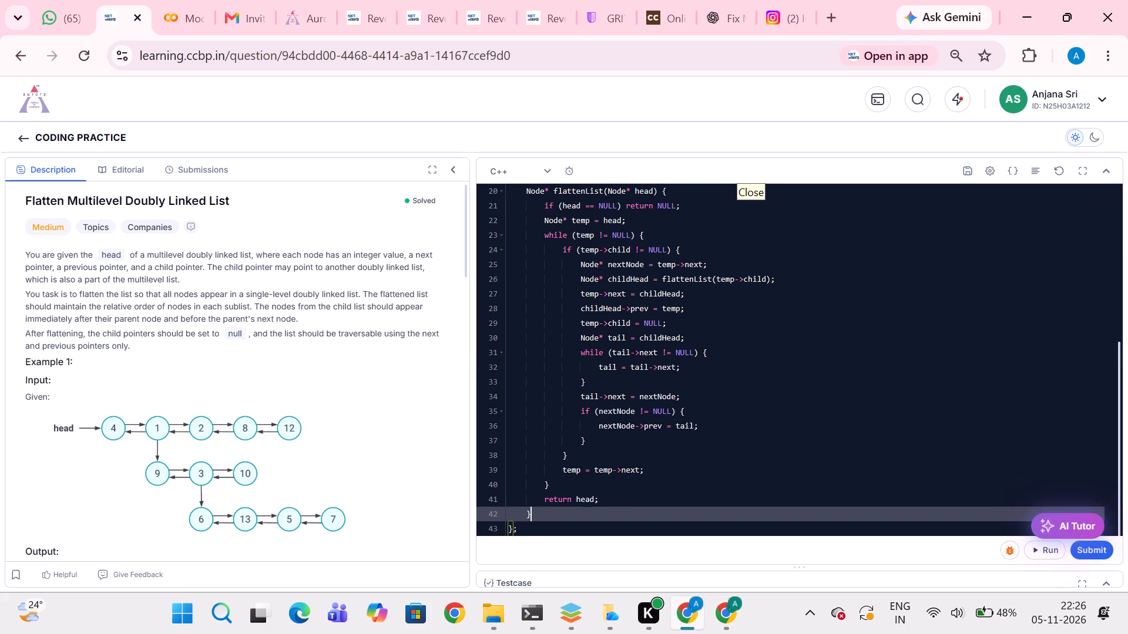
{"action": "key", "text": "Left"}
{"action": "key", "text": "Right"}
{"action": "key", "text": "Right"}
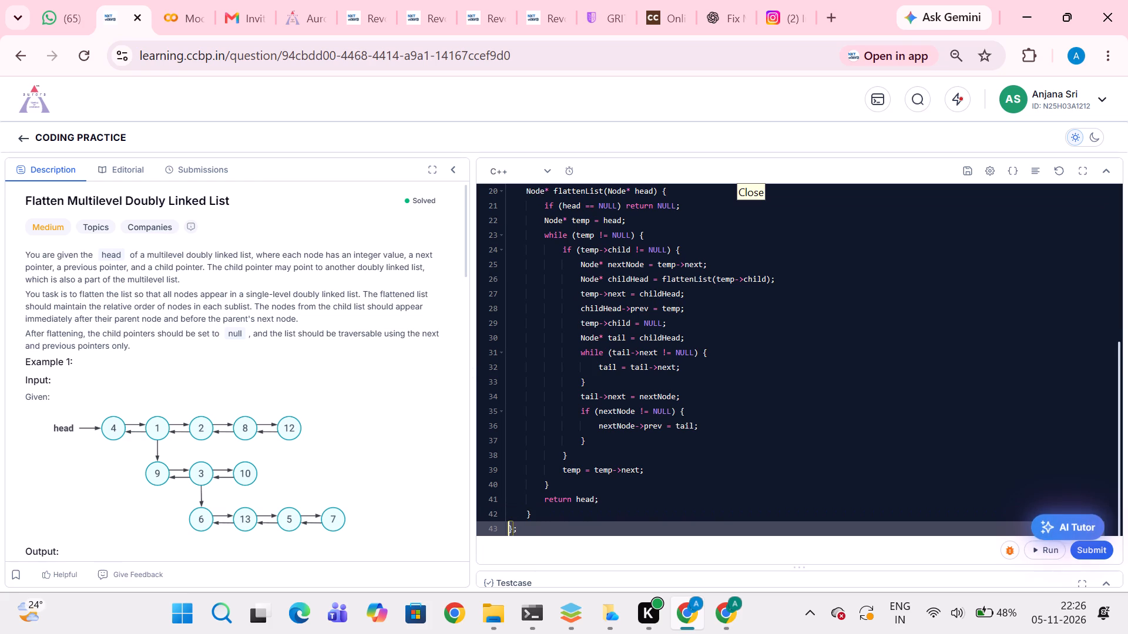
{"action": "key", "text": "BackSpace"}
{"action": "key", "text": "space"}
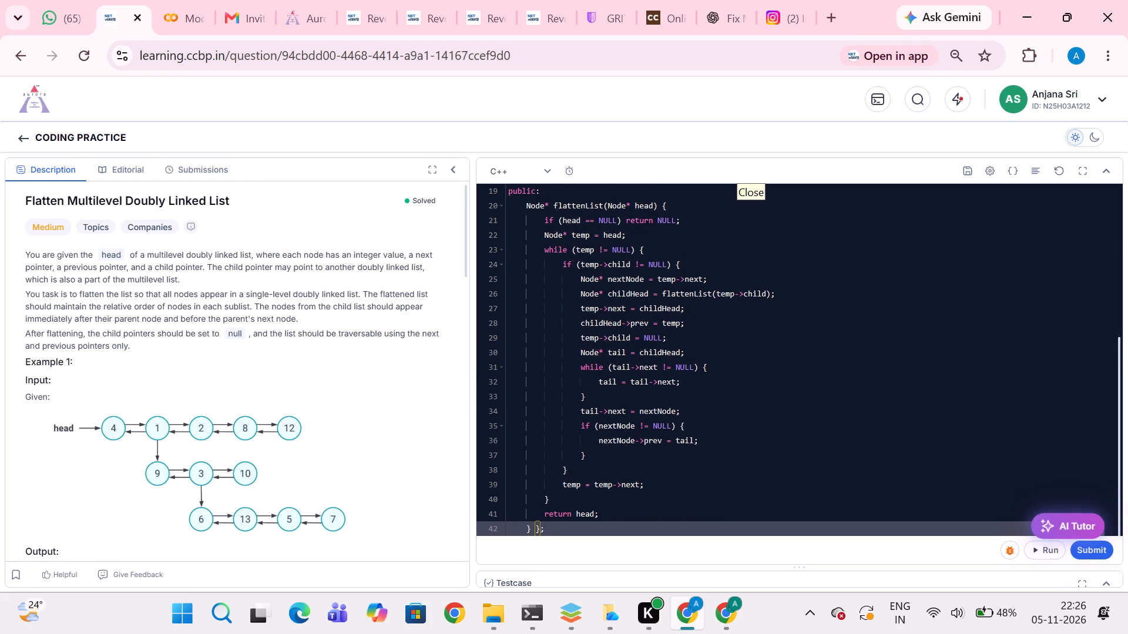
Capture the full-width coding page area showing the Flatten Multilevel Doubly Linked List description and the compacted flattenList code.
{"action": "left_click", "coordinate": [454, 407]}
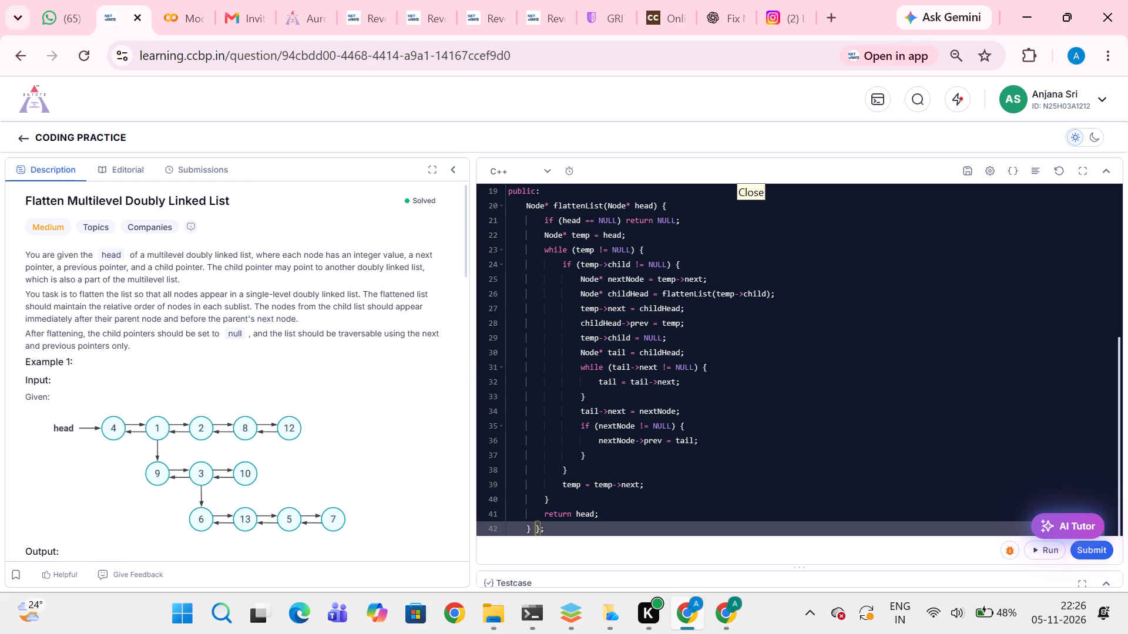
{"action": "key", "text": "Print"}
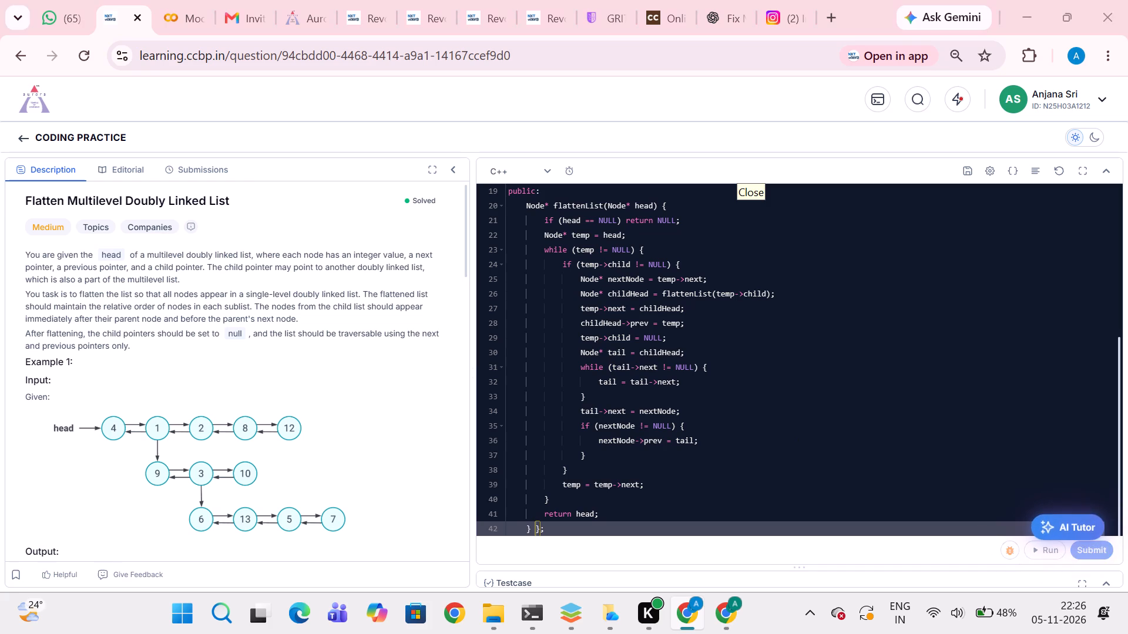
{"action": "left_click_drag", "start_coordinate": [0, 76], "coordinate": [870, 478]}
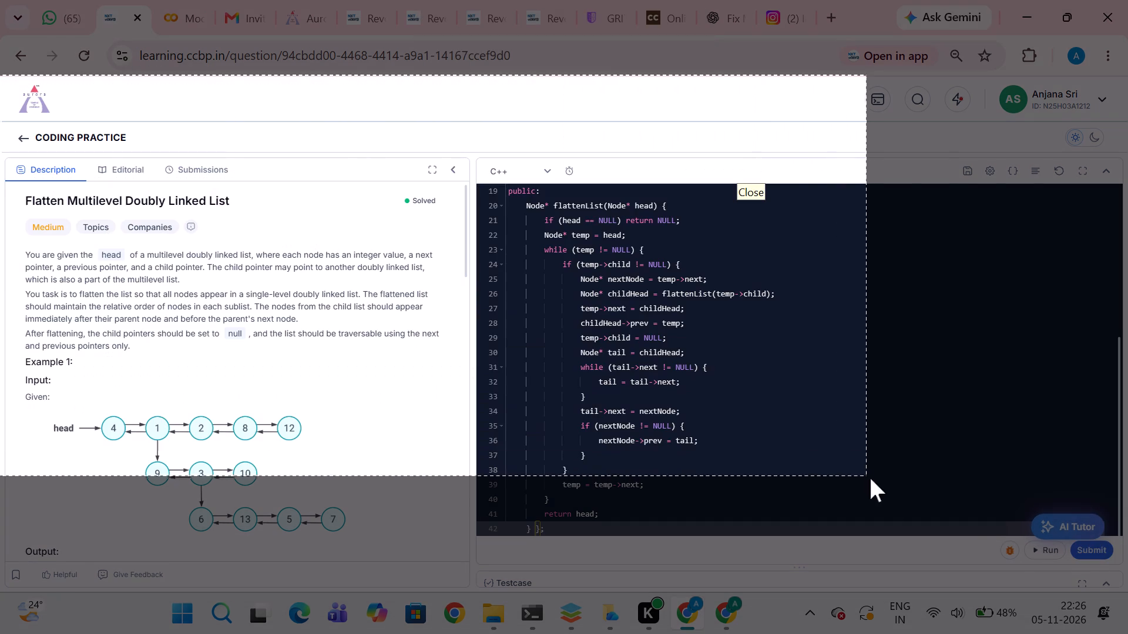
{"action": "left_click_drag", "start_coordinate": [870, 478], "coordinate": [1127, 588]}
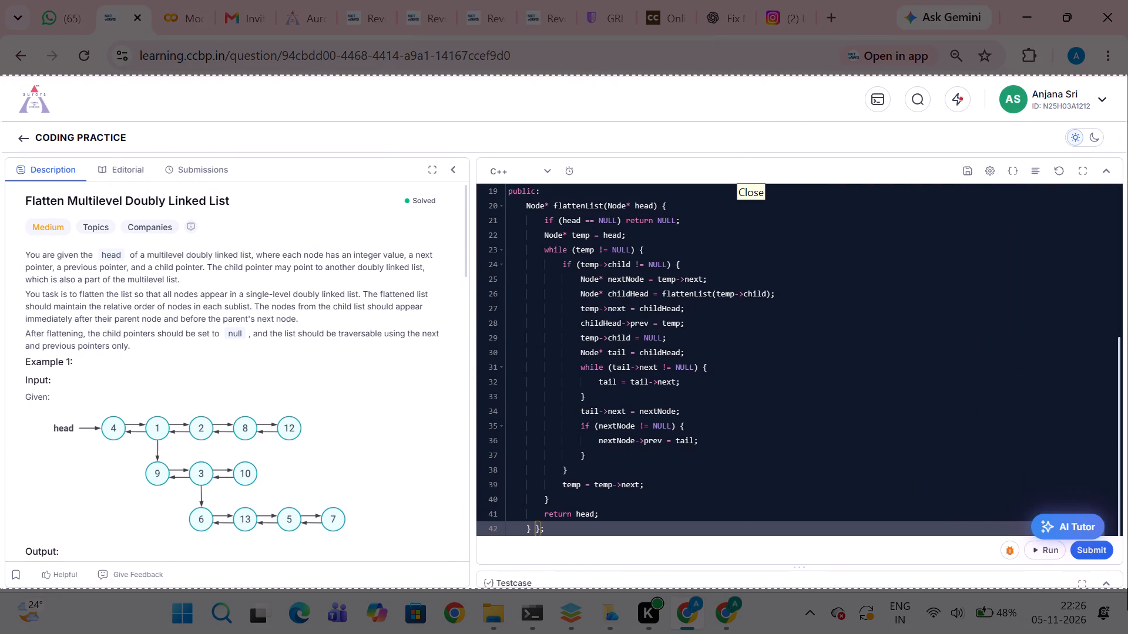
{"action": "left_click_drag", "start_coordinate": [1127, 588], "coordinate": [1127, 591]}
Switch to ONLYOFFICE and paste the problem screenshot below the "Question 6:" heading.
{"action": "key", "text": "alt+Tab"}
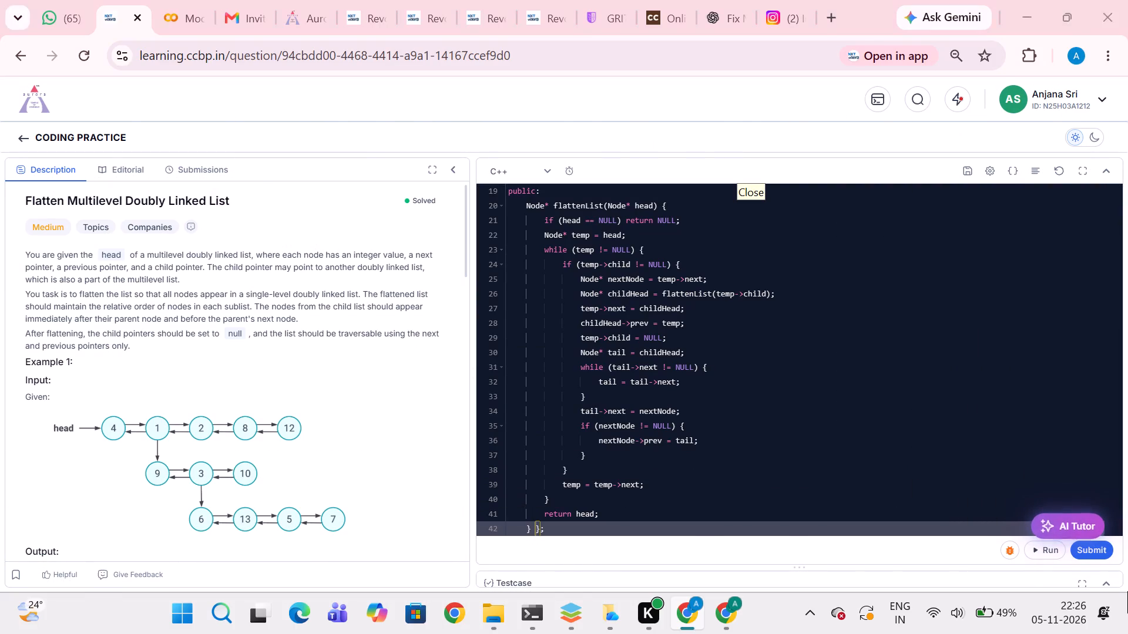
{"action": "key", "text": "ctrl+v"}
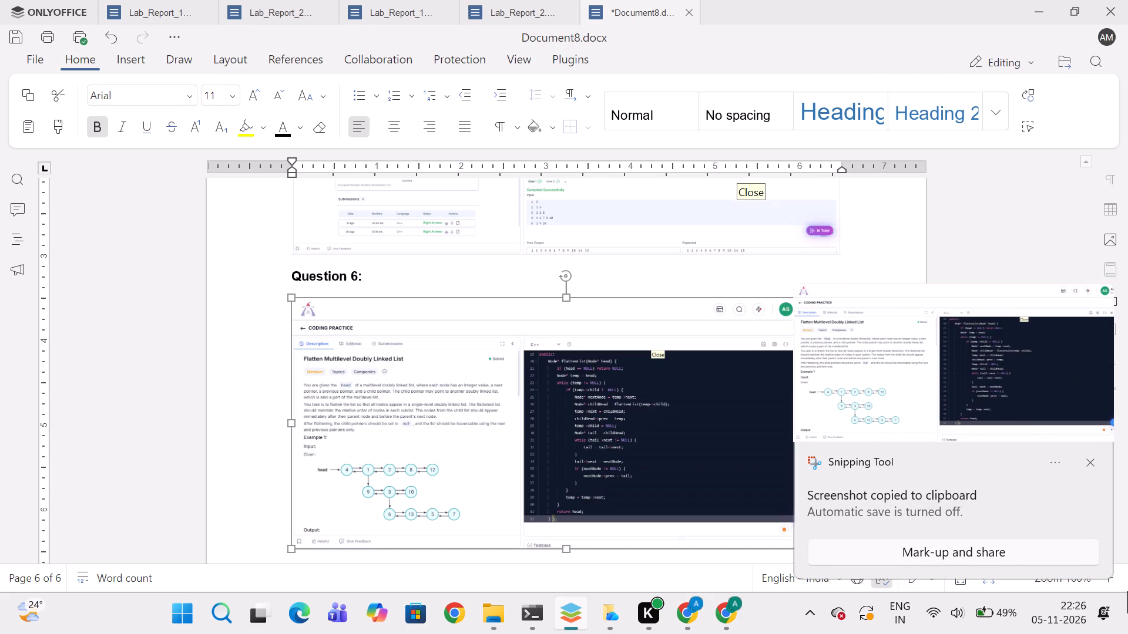
Switch to Chrome, then run and submit the C++ flattenList solution for Flatten Multilevel Doubly Linked List.
{"action": "key", "text": "alt+Tab"}
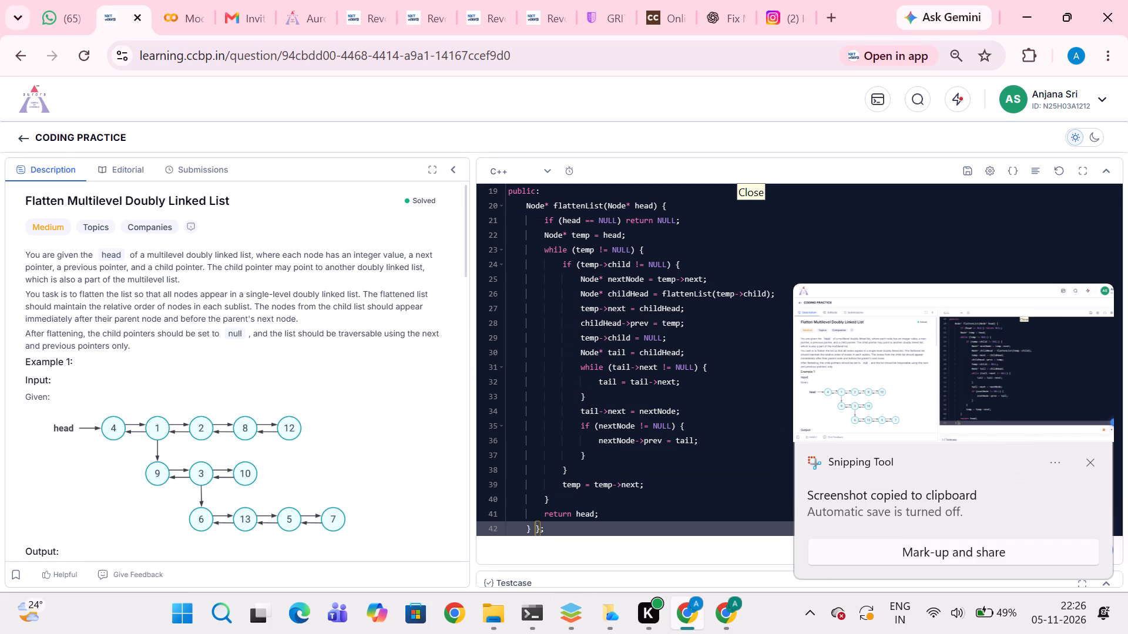
{"action": "key", "text": "ctrl+apostrophe"}
{"action": "key", "text": "ctrl+Return"}
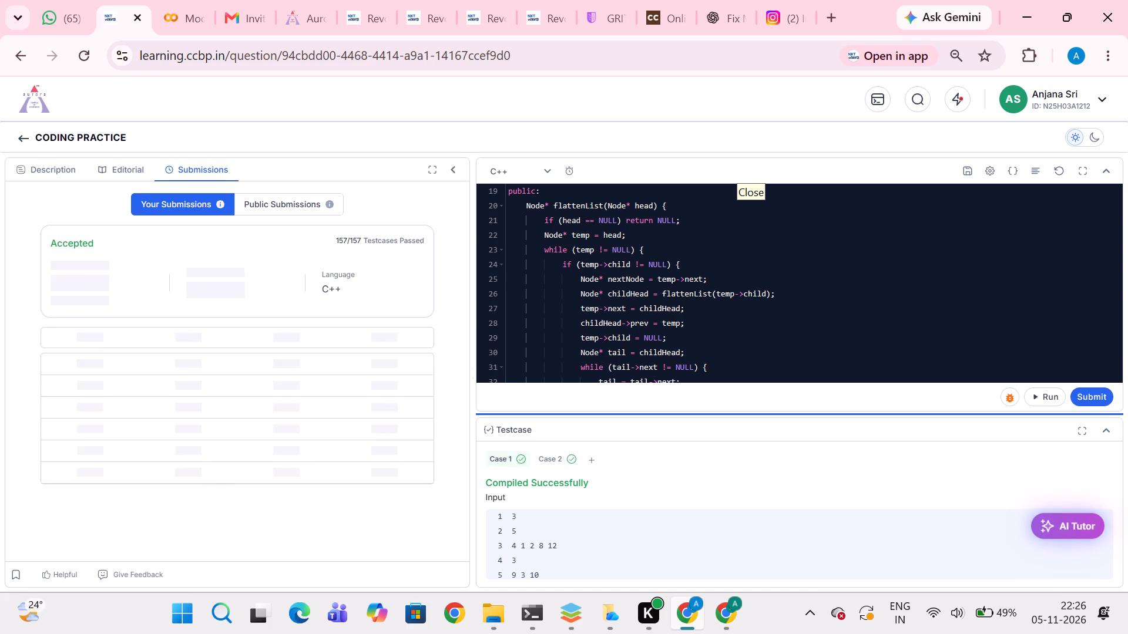
Capture the full-width coding page area showing the submission result, the flattenList code and the testcase output.
{"action": "key", "text": "Print"}
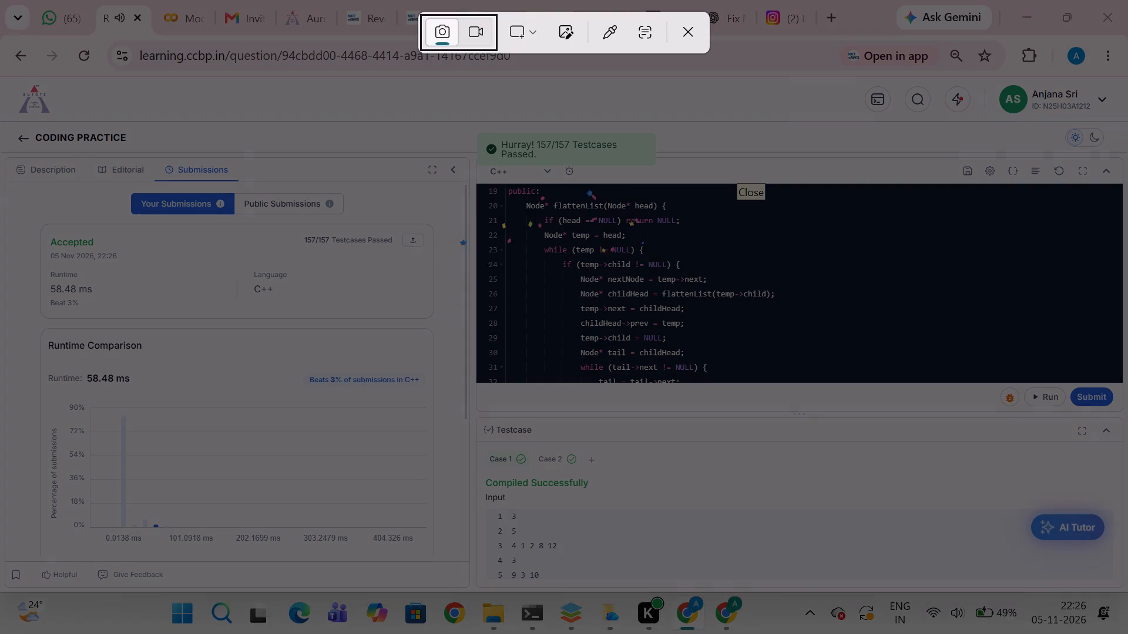
{"action": "left_click_drag", "start_coordinate": [0, 79], "coordinate": [877, 446]}
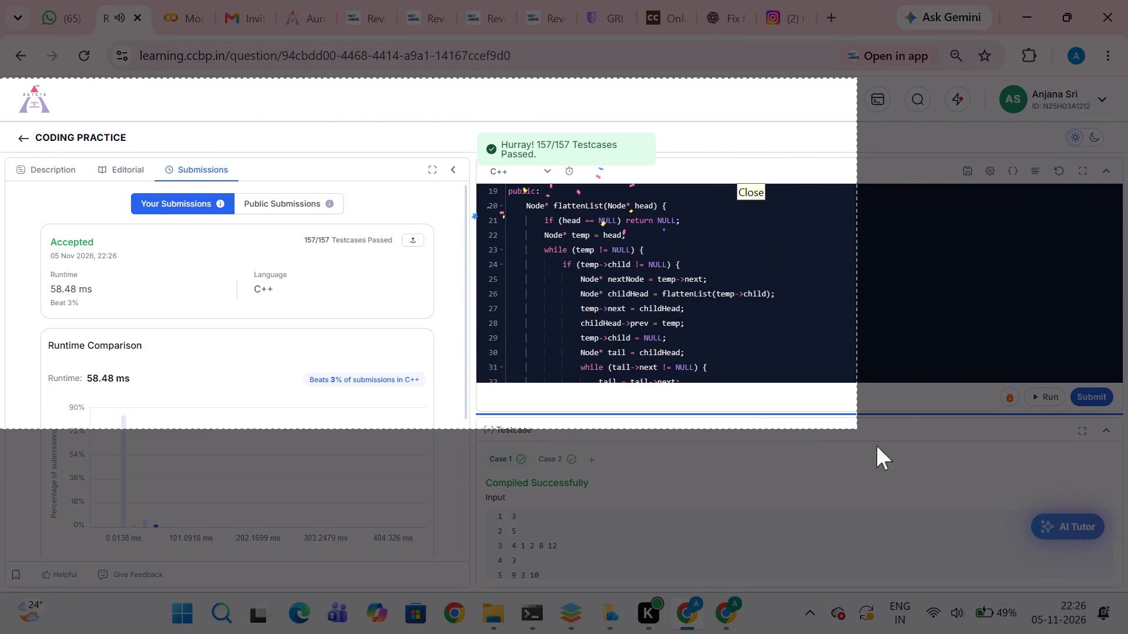
{"action": "left_click_drag", "start_coordinate": [877, 446], "coordinate": [1127, 589]}
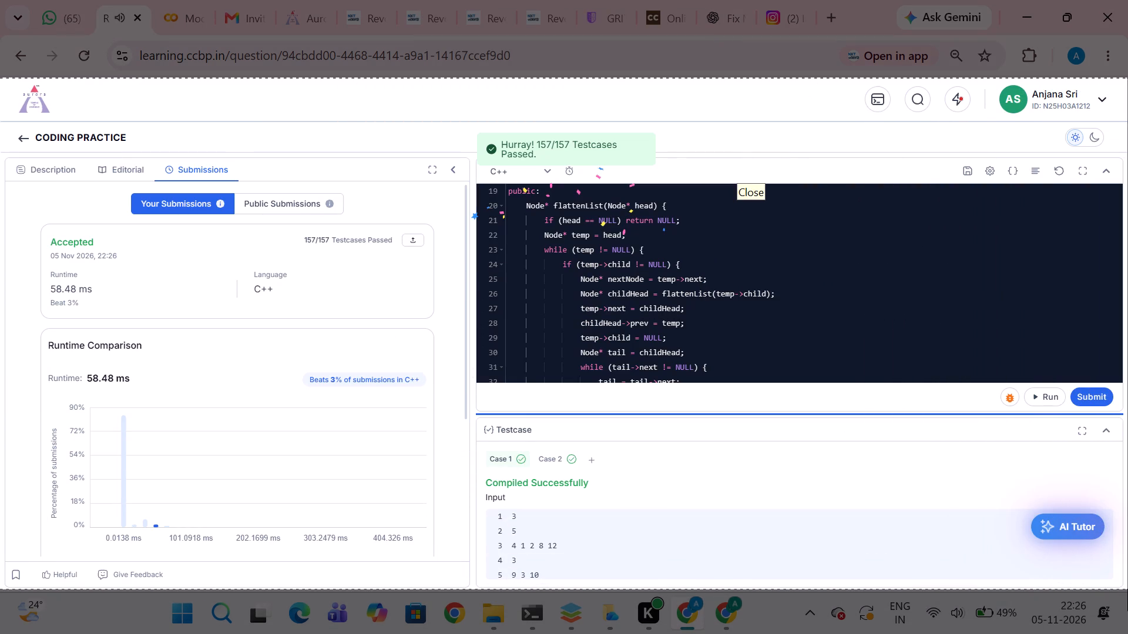
{"action": "left_click_drag", "start_coordinate": [1127, 589], "coordinate": [1127, 571]}
Switch to ONLYOFFICE and paste the submission result screenshot on a new line after the Question 6 problem screenshot.
{"action": "key", "text": "alt+Tab"}
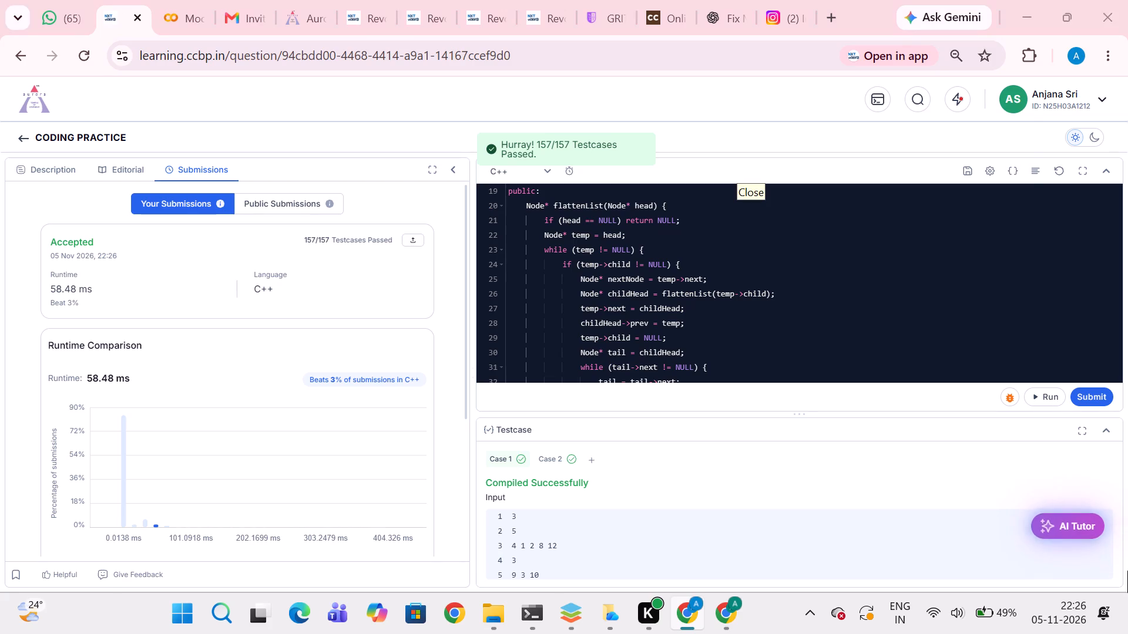
{"action": "left_click", "coordinate": [223, 512]}
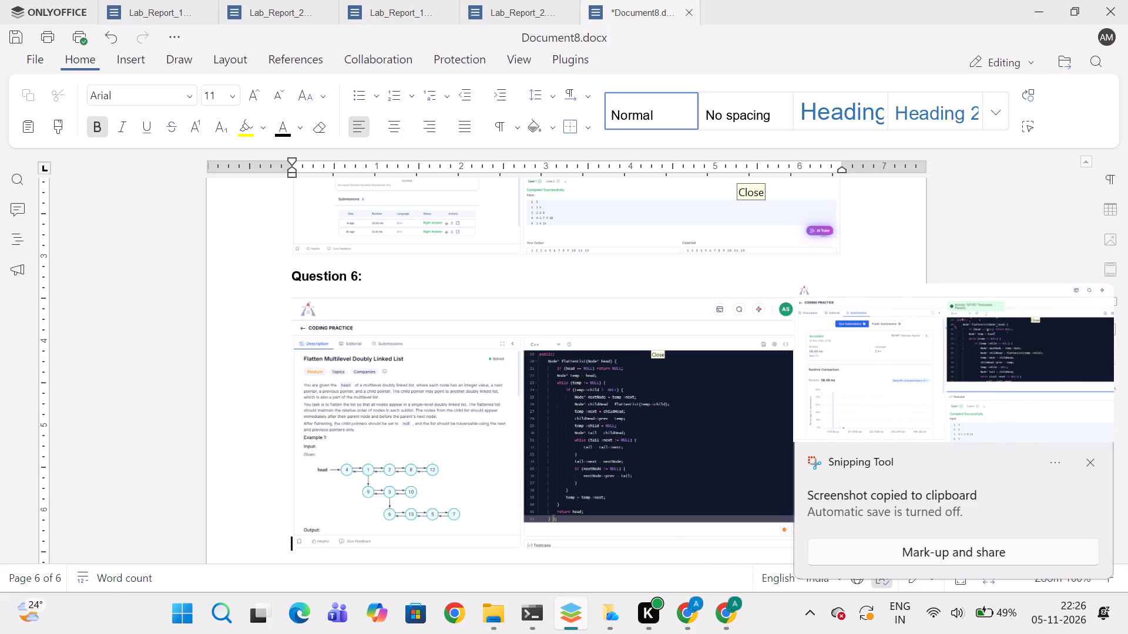
{"action": "key", "text": "Right"}
{"action": "key", "text": "Return"}
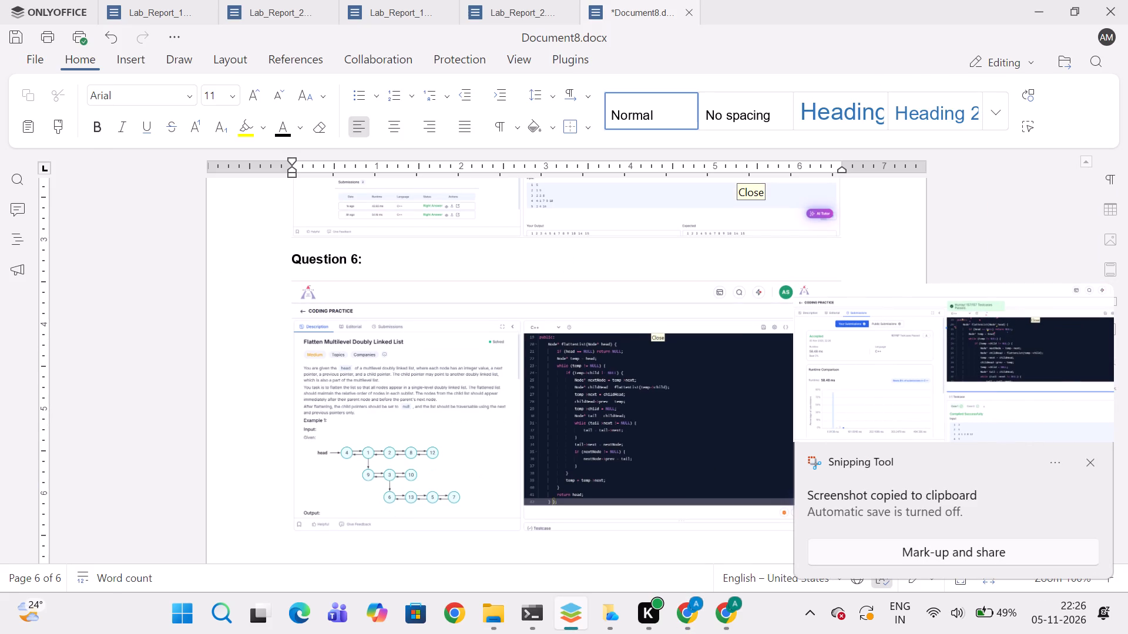
{"action": "key", "text": "ctrl+v"}
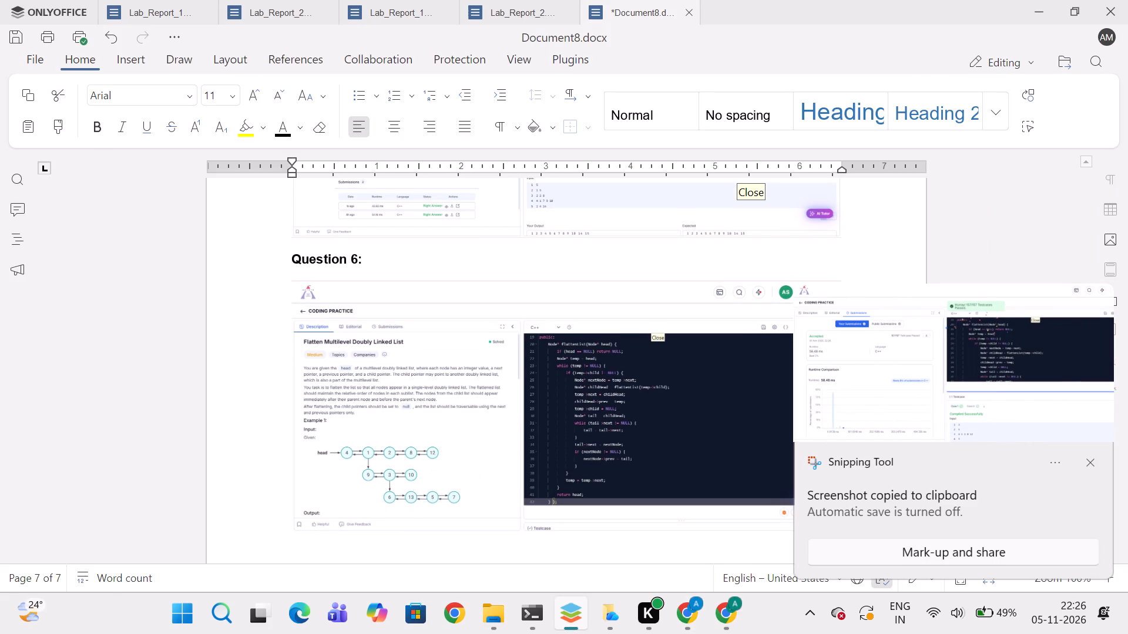
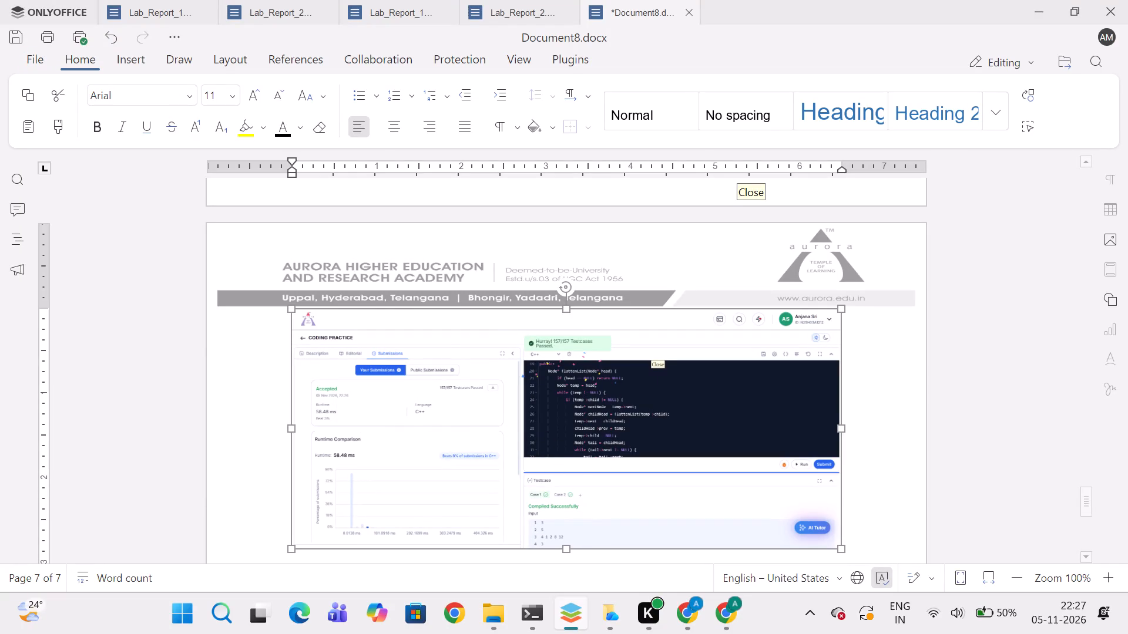
Save the document as Lab_Report_3 in DOCX format in the Lab reports folder under ADVANCED DATA STRUCTURES.
{"action": "key", "text": "ctrl+s"}
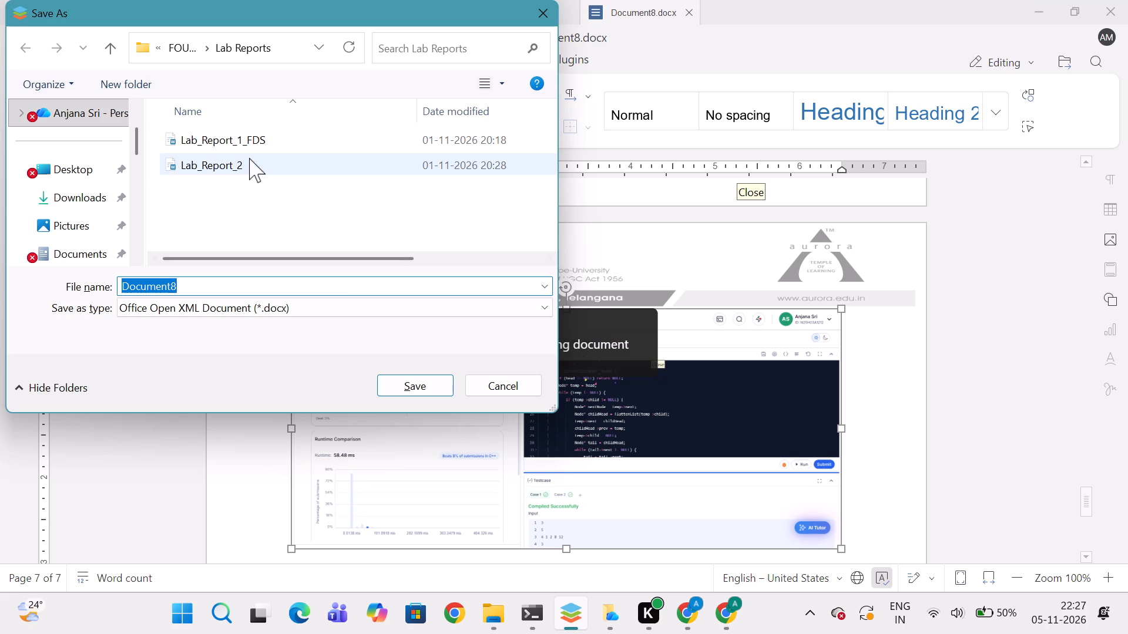
{"action": "left_click", "coordinate": [172, 41]}
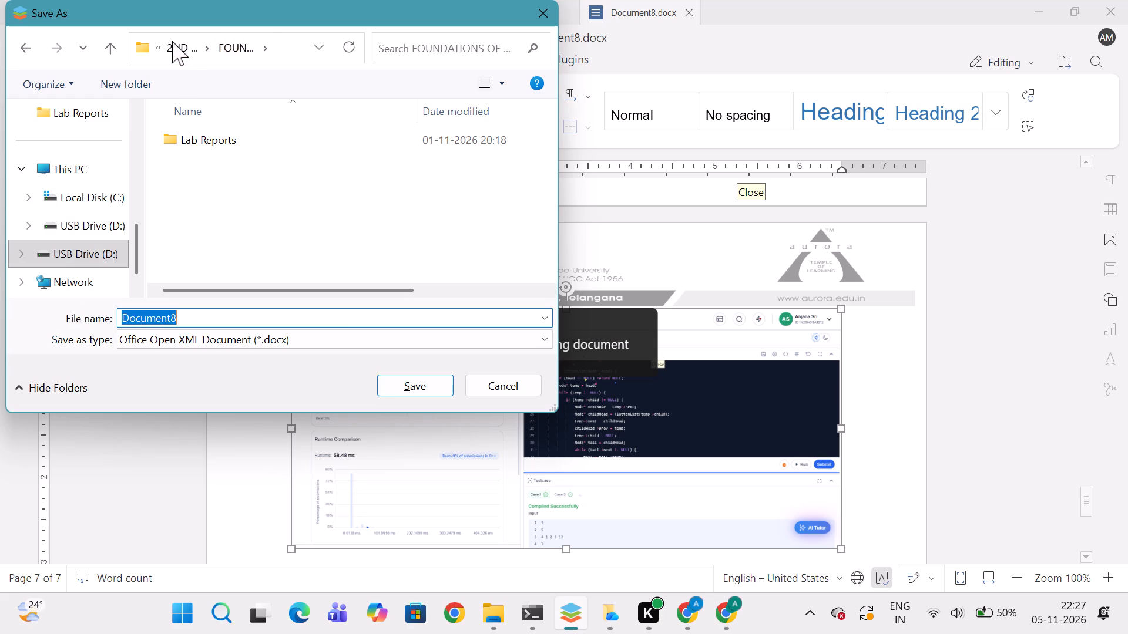
{"action": "left_click", "coordinate": [172, 41]}
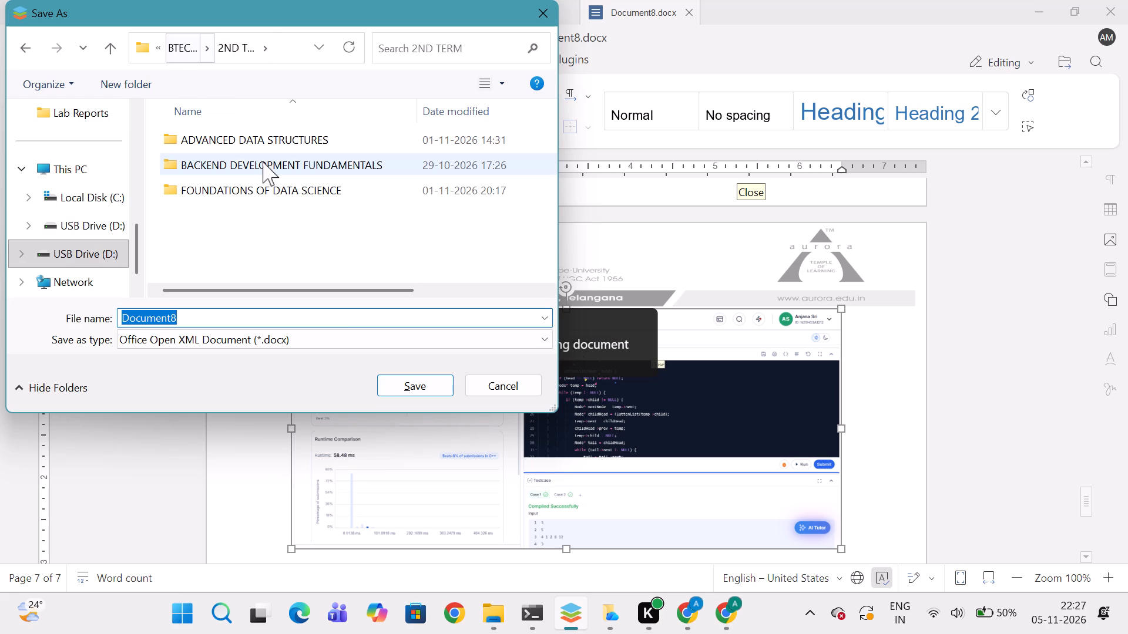
{"action": "double_click", "coordinate": [277, 142]}
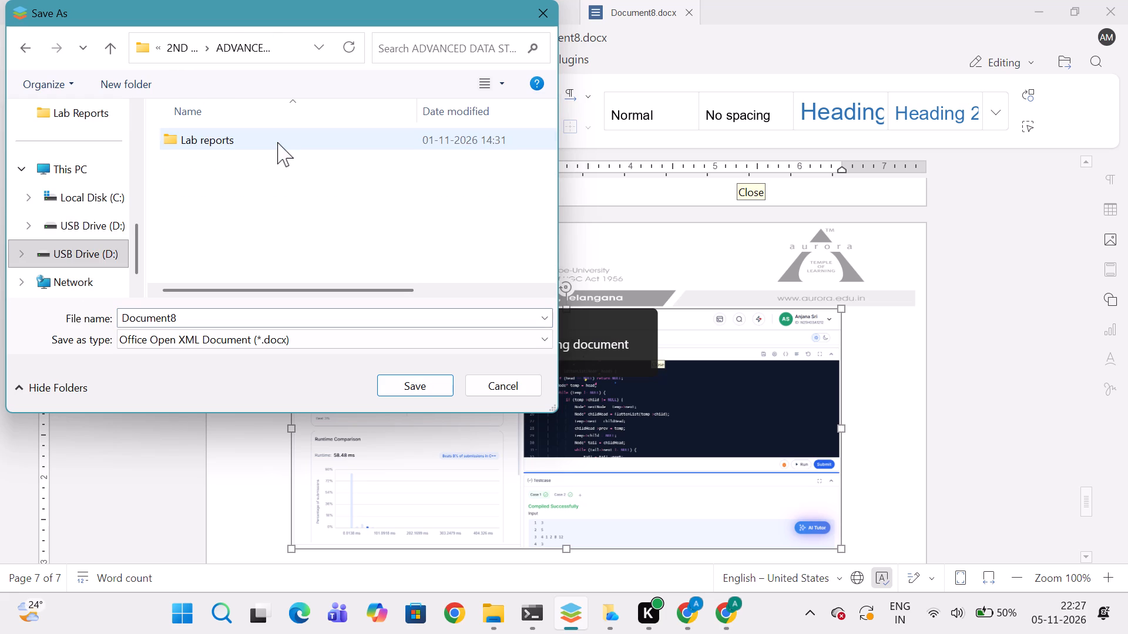
{"action": "double_click", "coordinate": [277, 142]}
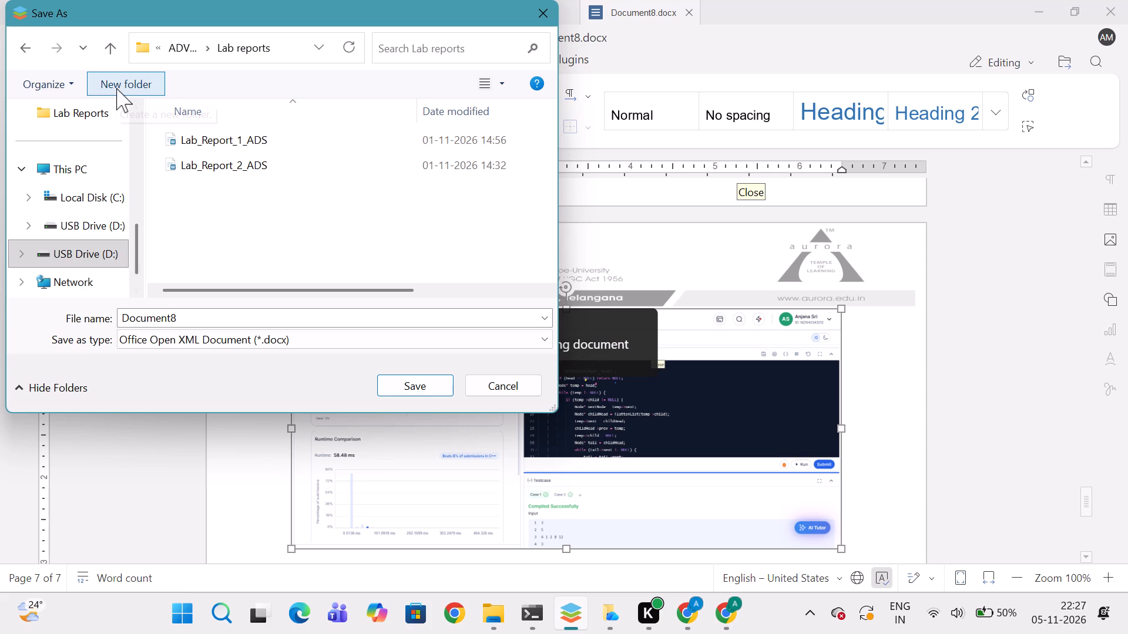
{"action": "left_click", "coordinate": [247, 309]}
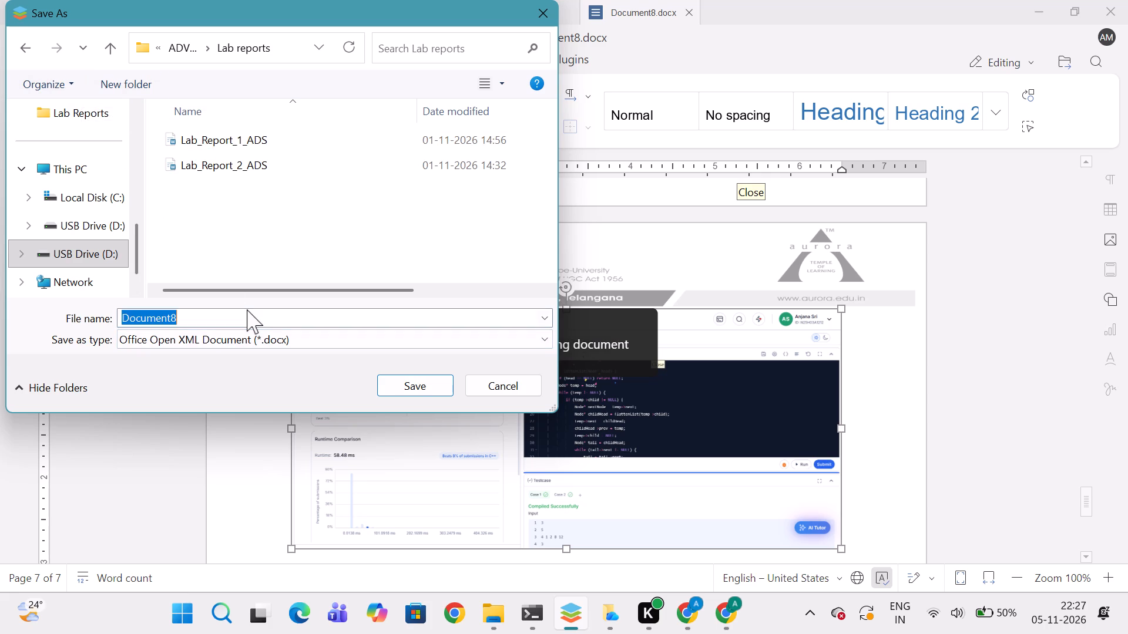
{"action": "key", "text": "BackSpace"}
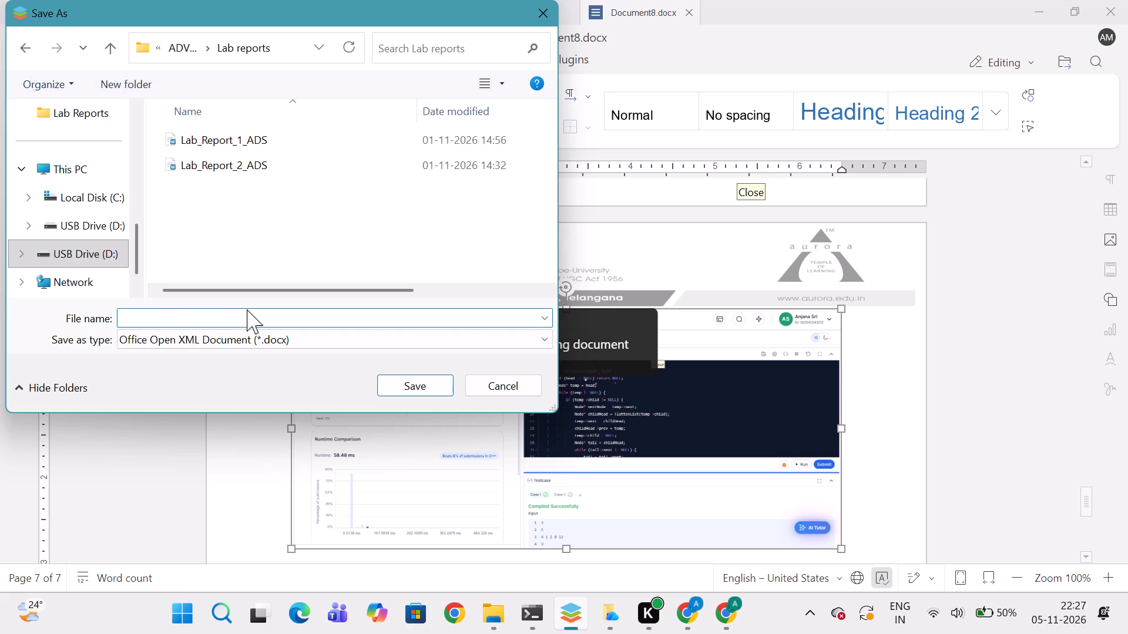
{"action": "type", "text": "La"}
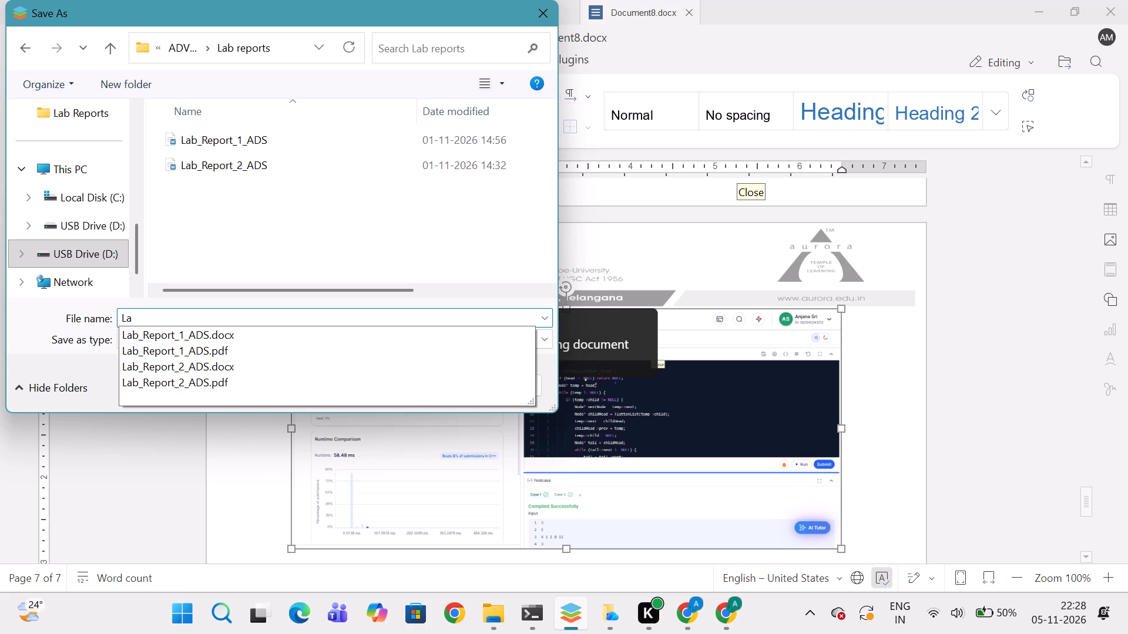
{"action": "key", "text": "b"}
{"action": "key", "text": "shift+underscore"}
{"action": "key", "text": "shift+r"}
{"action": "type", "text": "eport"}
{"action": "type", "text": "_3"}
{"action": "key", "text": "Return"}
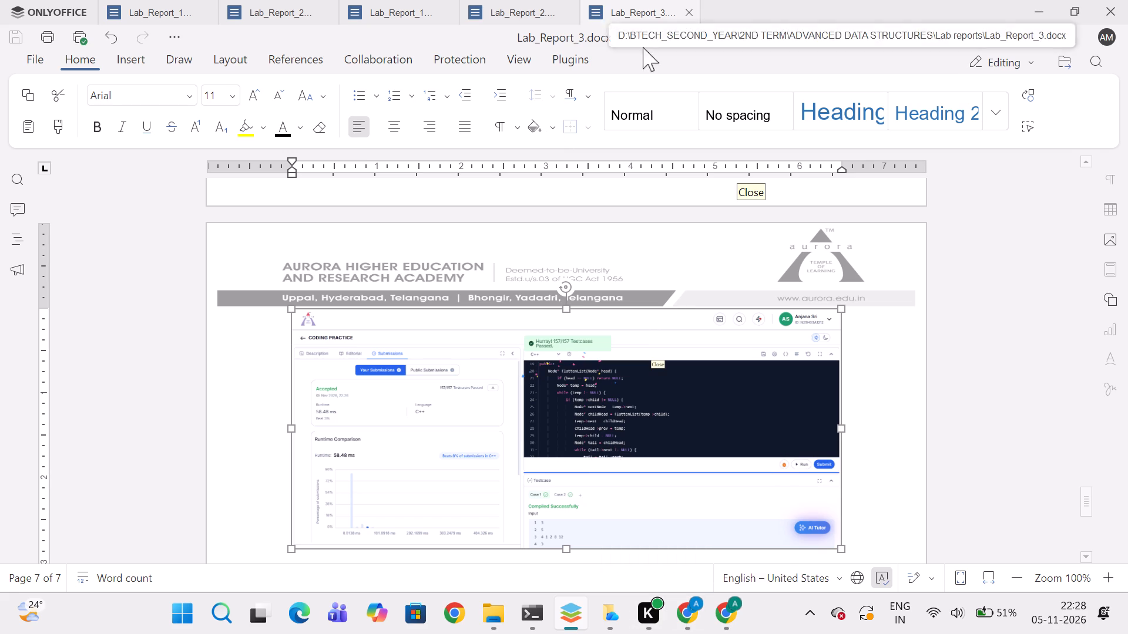
Show the saved Lab_Report_3 document in its containing folder in File Explorer.
{"action": "right_click", "coordinate": [650, 14]}
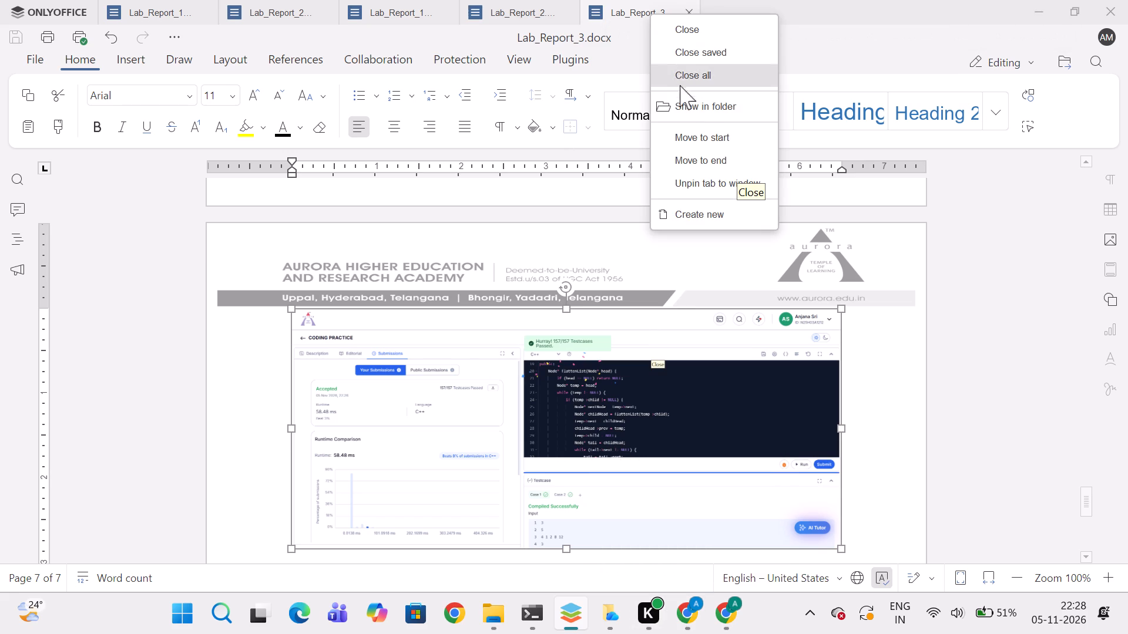
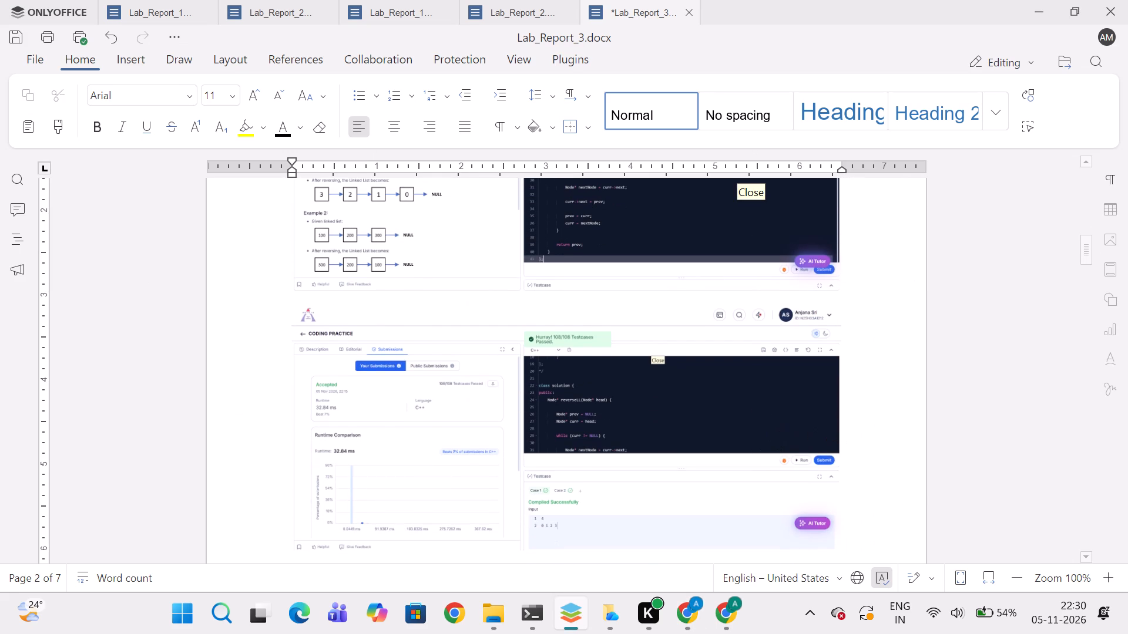
{"action": "key", "text": "Return"}
{"action": "key", "text": "ctrl+v"}
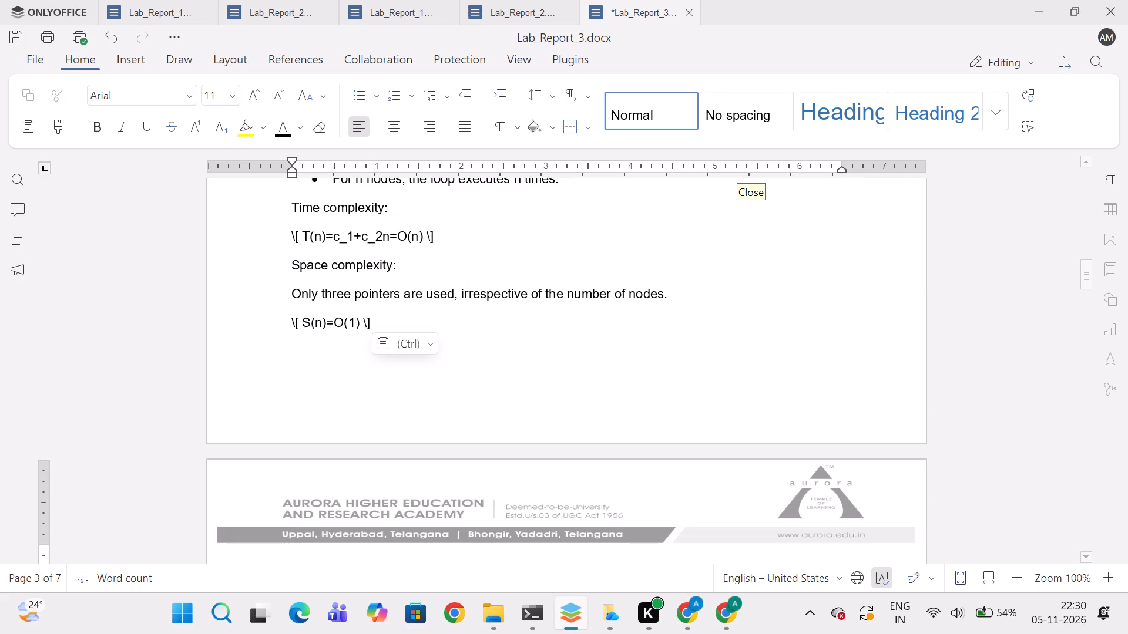
Delete the "\[" and "\]" markers around the space complexity formula, leaving S(n)=O(1).
{"action": "left_click", "coordinate": [386, 320]}
{"action": "key", "text": "BackSpace"}
{"action": "key", "text": "BackSpace"}
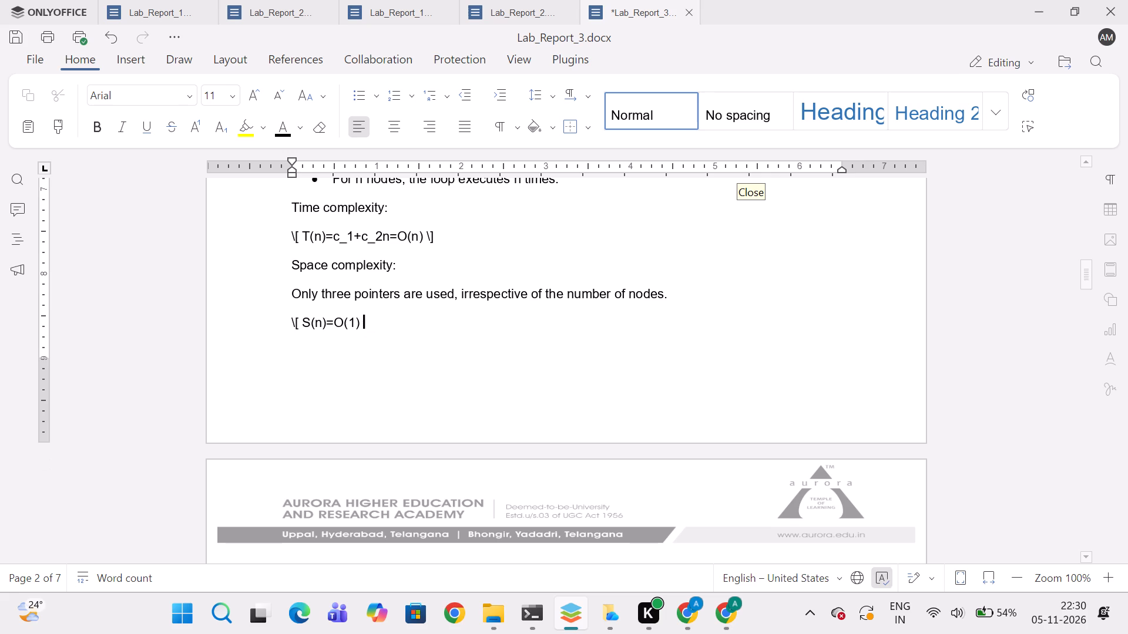
{"action": "key", "text": "Left"}
{"action": "key", "text": "Left"}
{"action": "key", "text": "Left"}
{"action": "key", "text": "Left"}
{"action": "key", "text": "Left"}
{"action": "key", "text": "Left"}
{"action": "key", "text": "Left"}
{"action": "key", "text": "Left"}
{"action": "key", "text": "Left"}
{"action": "key", "text": "Left"}
{"action": "key", "text": "Left"}
{"action": "key", "text": "BackSpace"}
{"action": "key", "text": "BackSpace"}
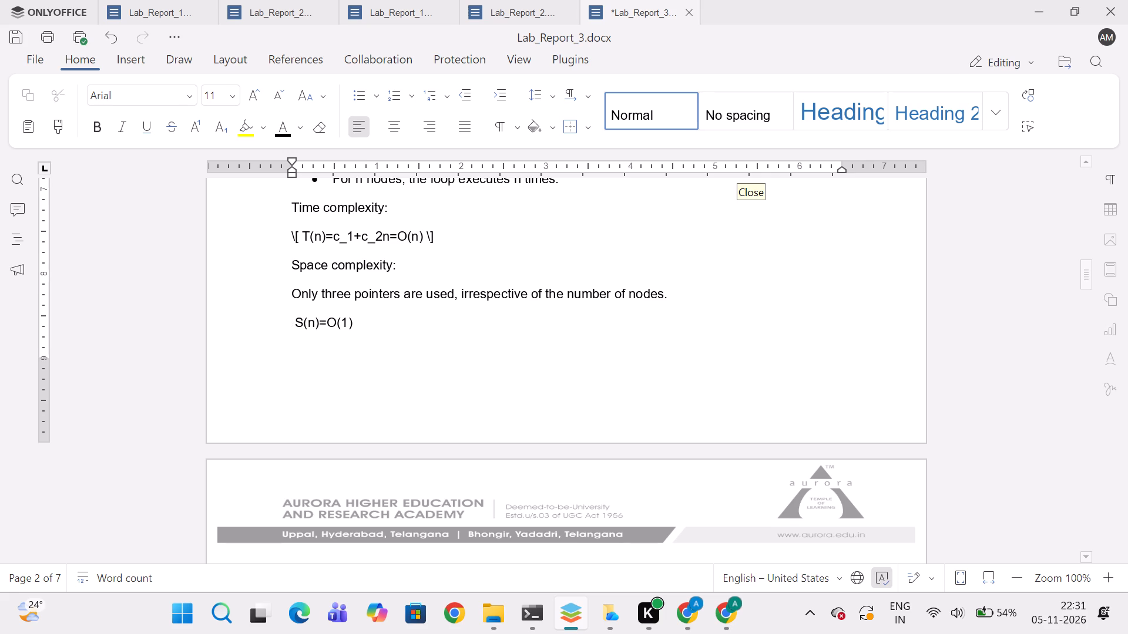
Delete the "\[" and "\]" markers around the time complexity formula, leaving T(n)=c_1+c_2n=O(n).
{"action": "scroll", "coordinate": [386, 320], "scroll_direction": "up", "scroll_amount": 1}
{"action": "left_click", "coordinate": [441, 309]}
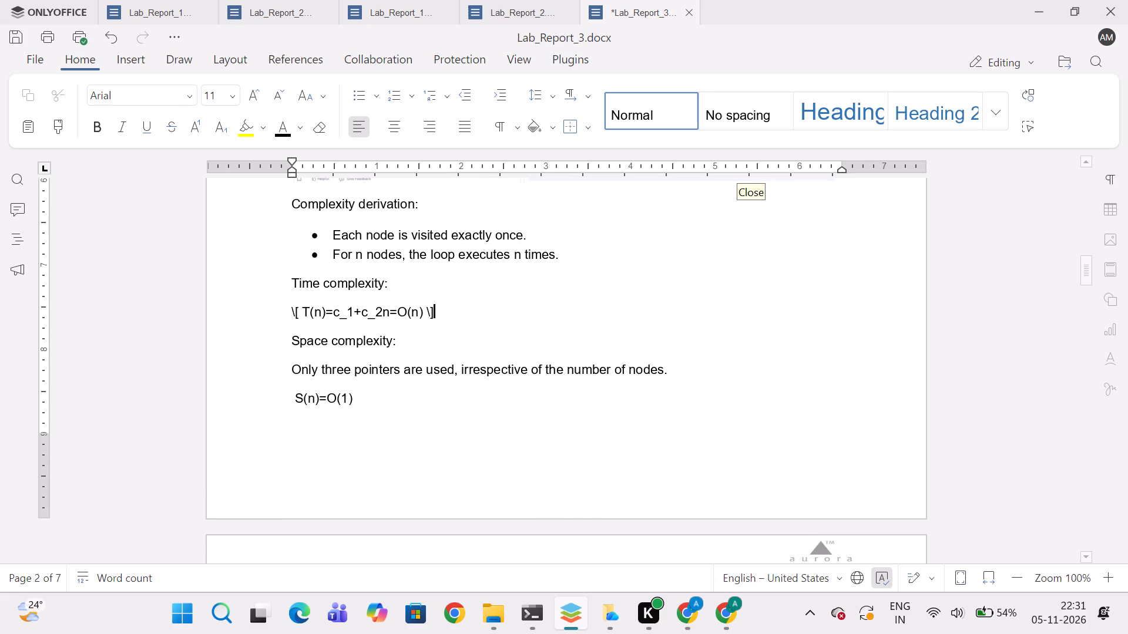
{"action": "key", "text": "BackSpace"}
{"action": "key", "text": "BackSpace"}
{"action": "key", "text": "Left"}
{"action": "key", "text": "Left"}
{"action": "key", "text": "Left"}
{"action": "key", "text": "Left"}
{"action": "key", "text": "Left"}
{"action": "key", "text": "Left"}
{"action": "key", "text": "Left"}
{"action": "key", "text": "Left"}
{"action": "key", "text": "Left"}
{"action": "key", "text": "Left"}
{"action": "key", "text": "Left"}
{"action": "key", "text": "Left"}
{"action": "key", "text": "Left"}
{"action": "key", "text": "Left"}
{"action": "key", "text": "Left"}
{"action": "key", "text": "Left"}
{"action": "key", "text": "Left"}
{"action": "key", "text": "Left"}
{"action": "key", "text": "Left"}
{"action": "key", "text": "Left"}
{"action": "key", "text": "BackSpace"}
{"action": "key", "text": "BackSpace"}
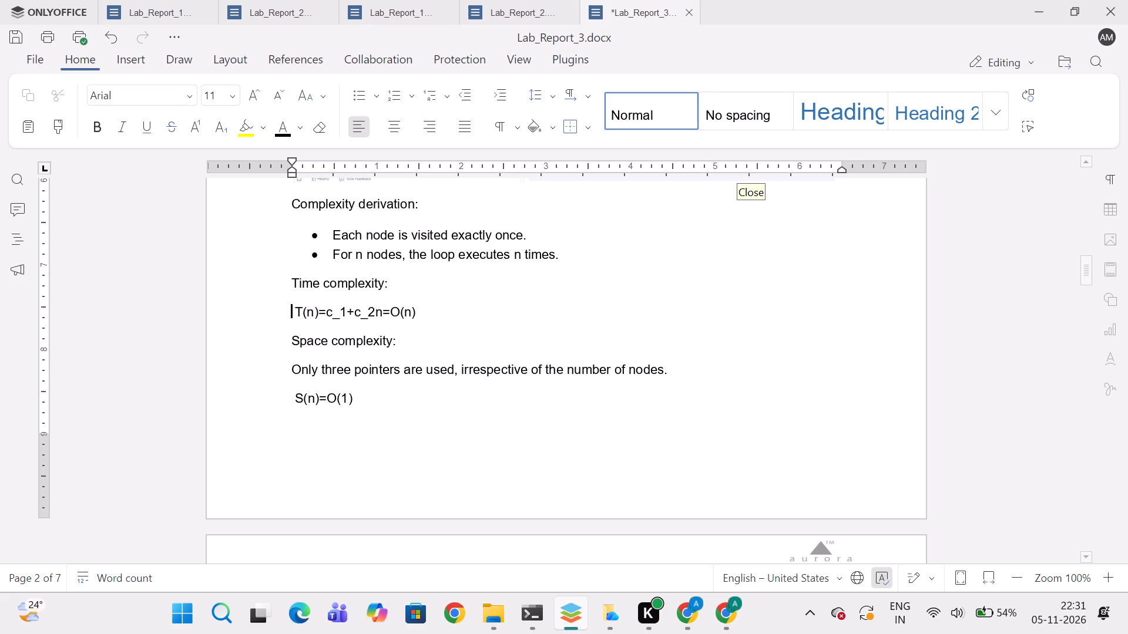
Remove both underscores from the time complexity formula so it reads T(n)=c1+c2n=O(n).
{"action": "scroll", "coordinate": [441, 309], "scroll_direction": "up", "scroll_amount": 2}
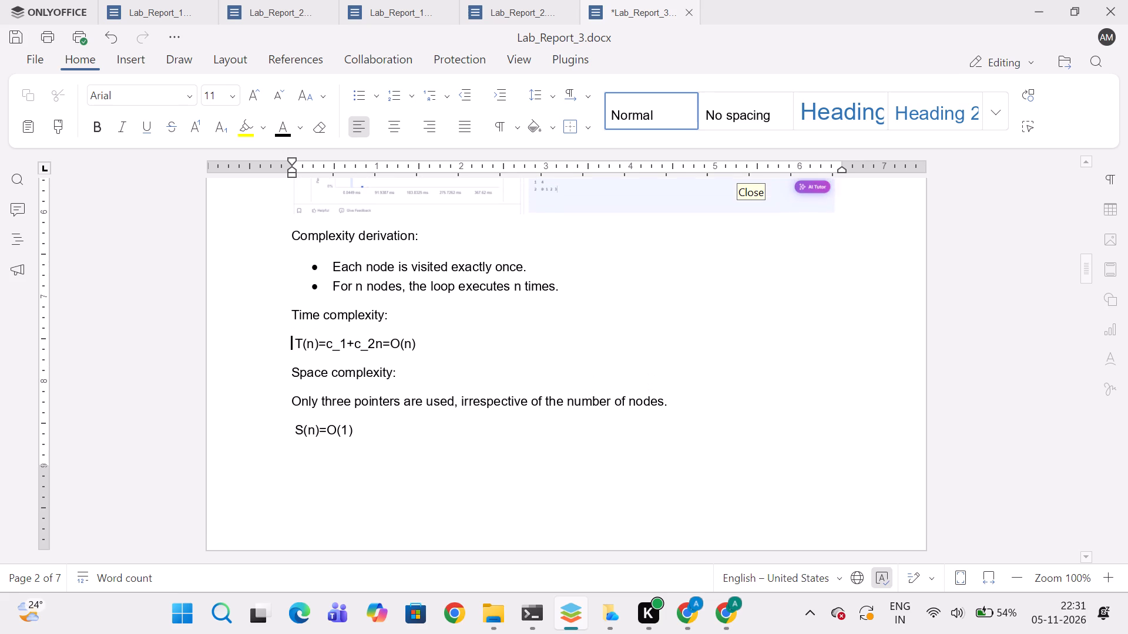
{"action": "scroll", "coordinate": [441, 309], "scroll_direction": "up", "scroll_amount": 1}
{"action": "scroll", "coordinate": [441, 309], "scroll_direction": "right", "scroll_amount": 1}
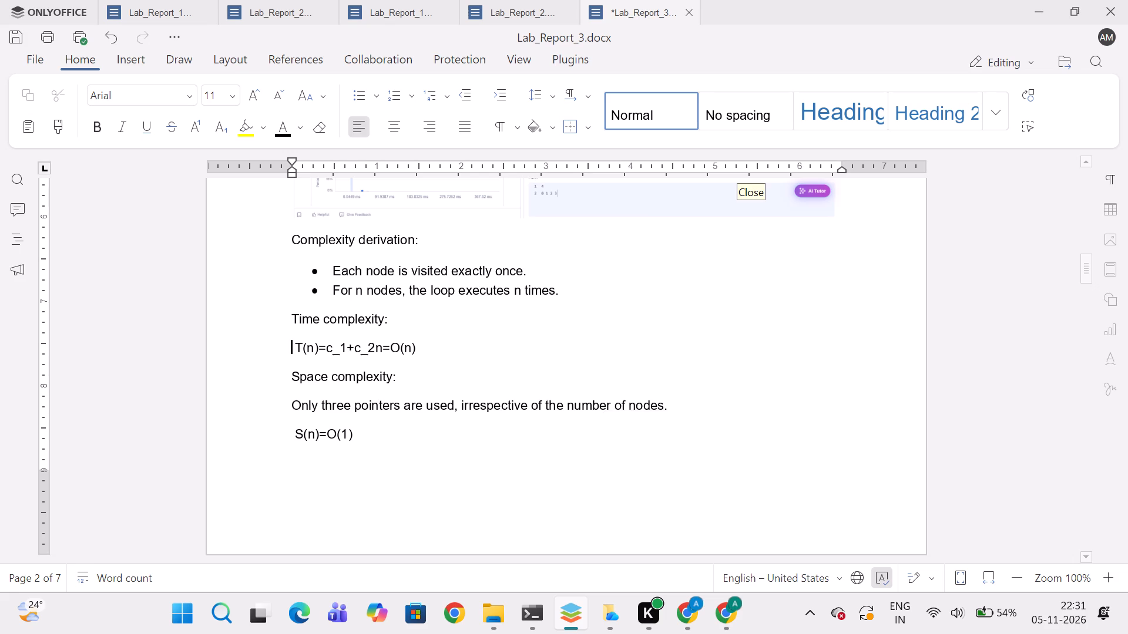
{"action": "left_click", "coordinate": [366, 348]}
{"action": "key", "text": "BackSpace"}
{"action": "key", "text": "Left"}
{"action": "key", "text": "Left"}
{"action": "key", "text": "Left"}
{"action": "key", "text": "BackSpace"}
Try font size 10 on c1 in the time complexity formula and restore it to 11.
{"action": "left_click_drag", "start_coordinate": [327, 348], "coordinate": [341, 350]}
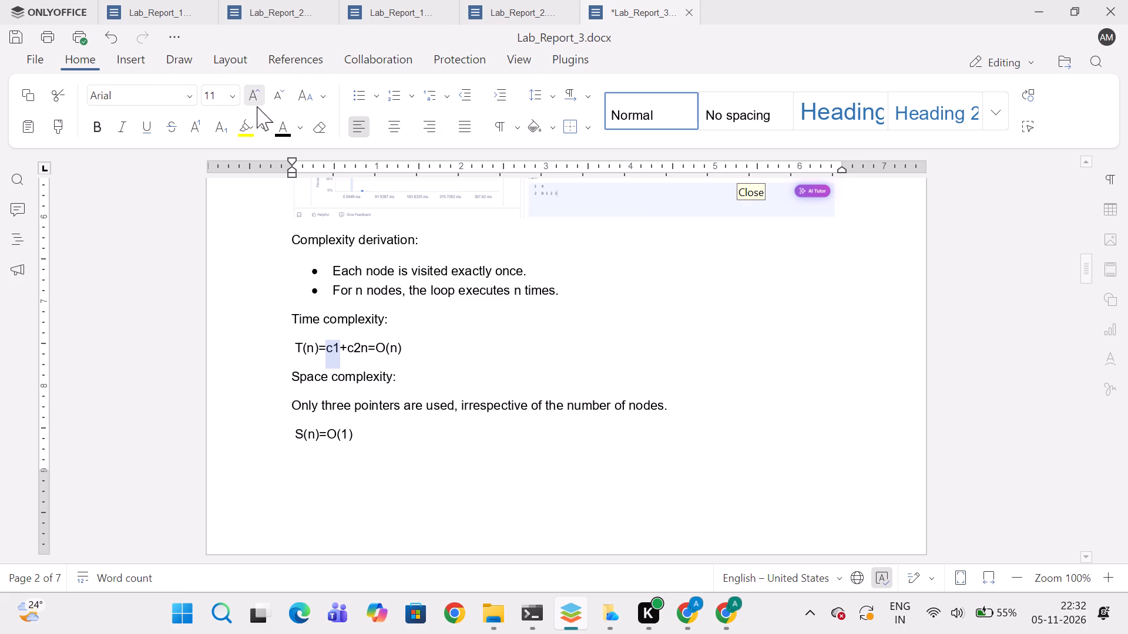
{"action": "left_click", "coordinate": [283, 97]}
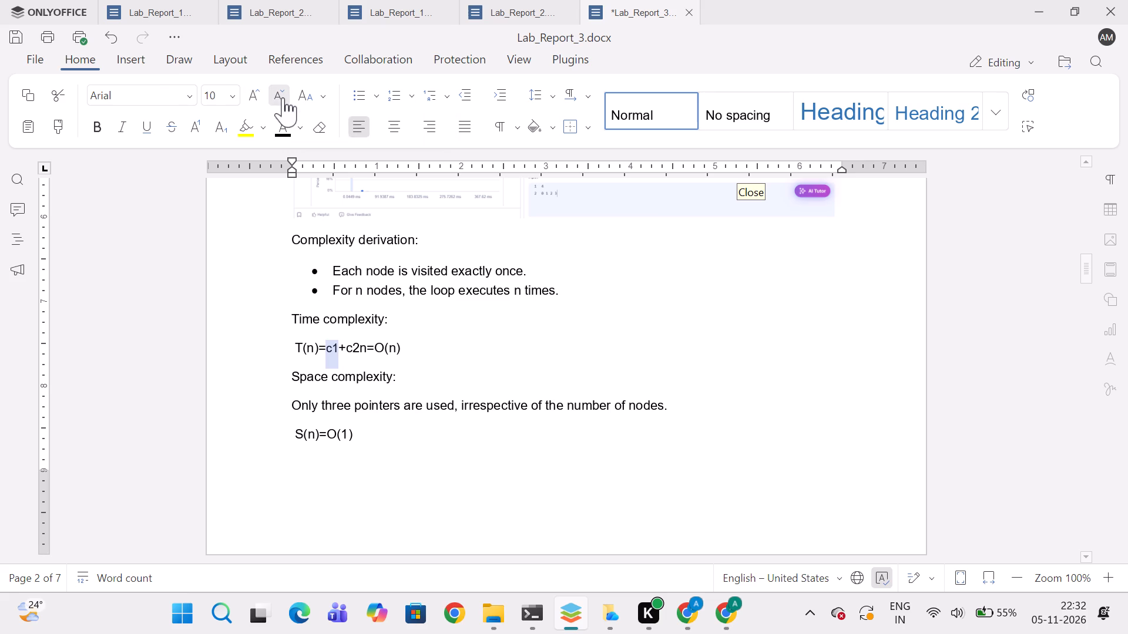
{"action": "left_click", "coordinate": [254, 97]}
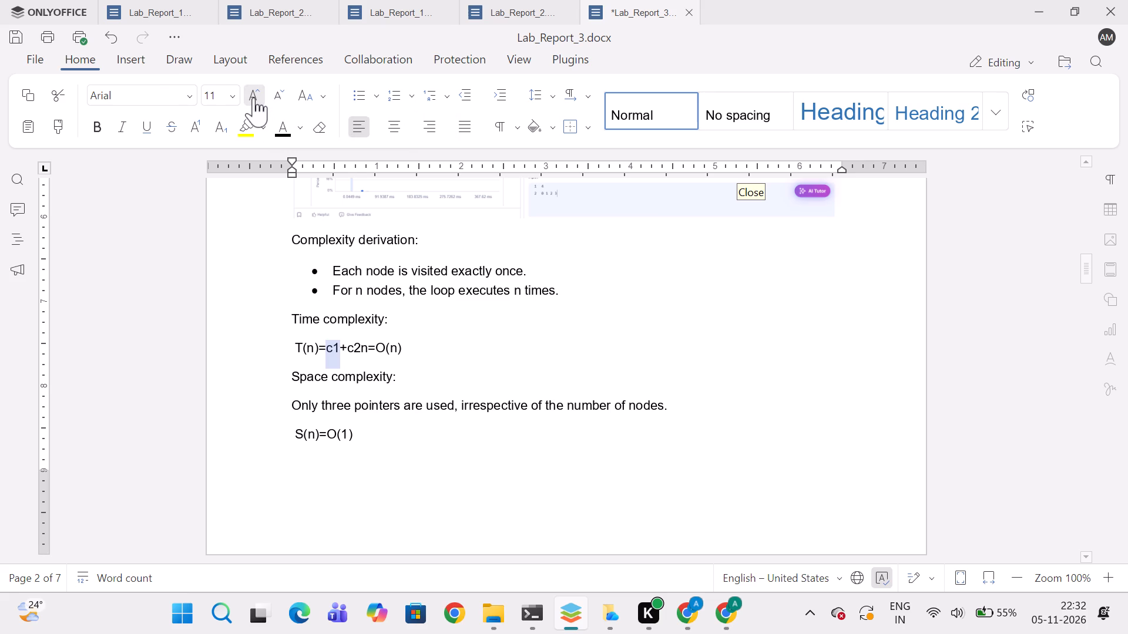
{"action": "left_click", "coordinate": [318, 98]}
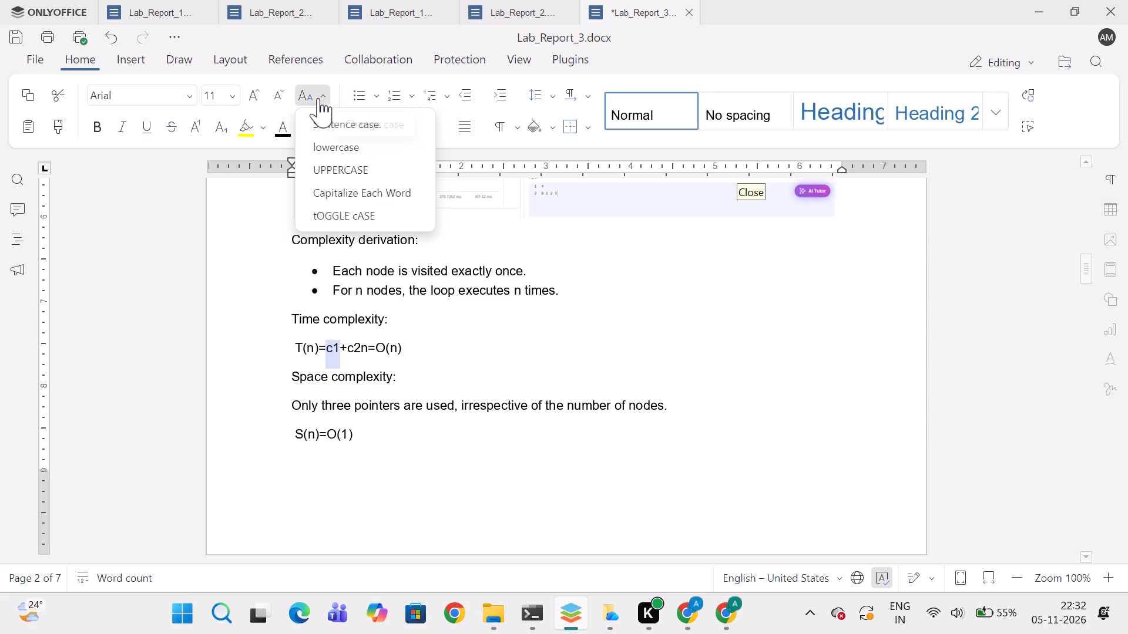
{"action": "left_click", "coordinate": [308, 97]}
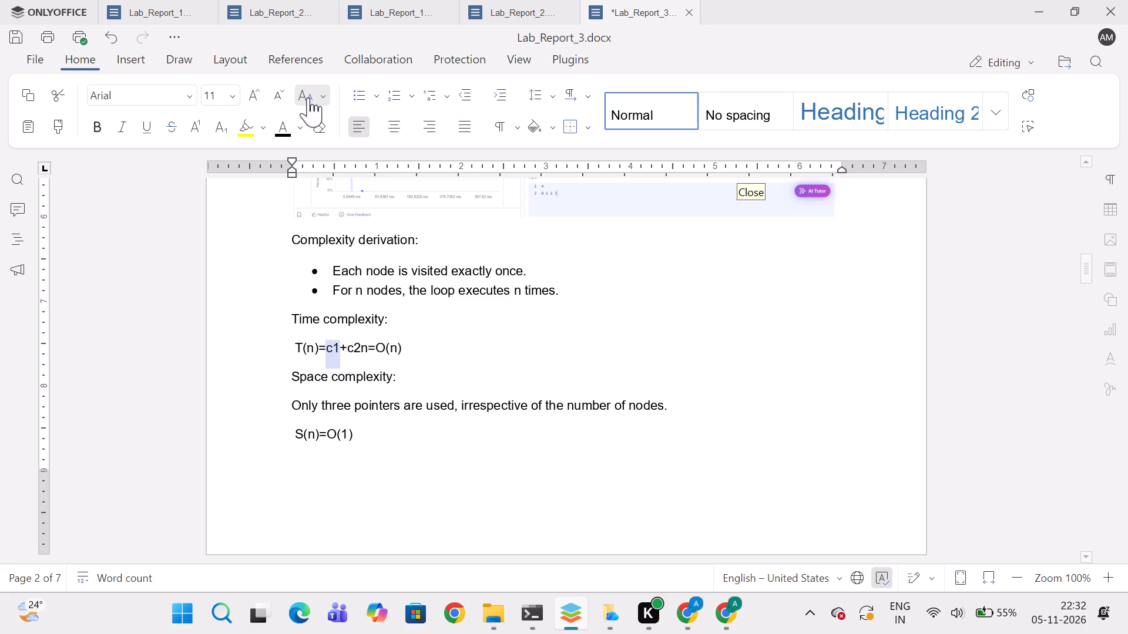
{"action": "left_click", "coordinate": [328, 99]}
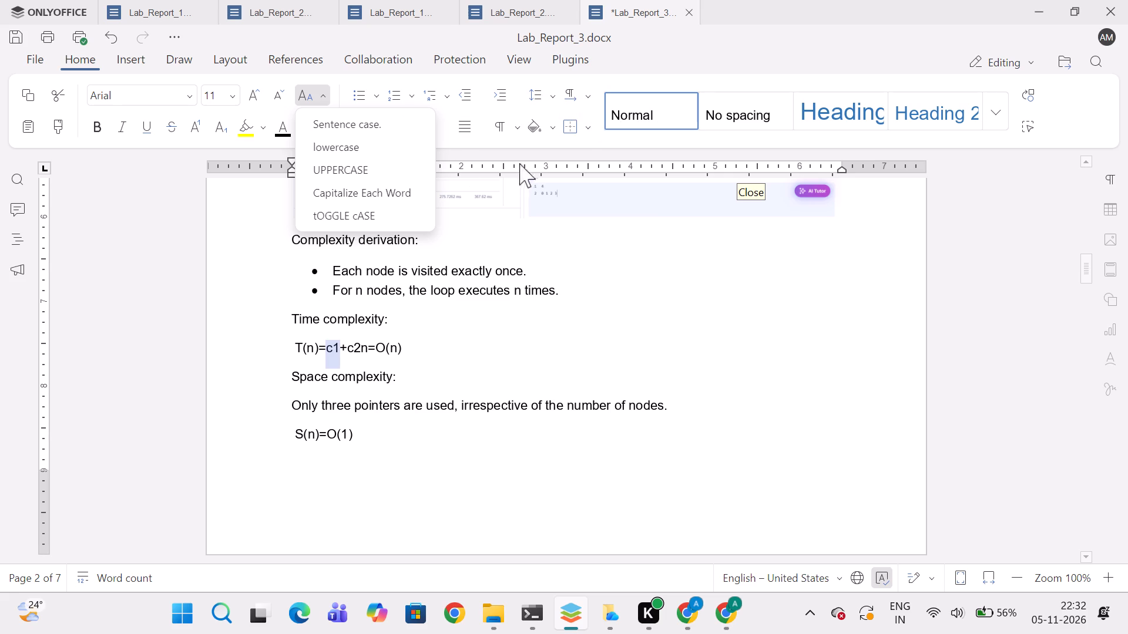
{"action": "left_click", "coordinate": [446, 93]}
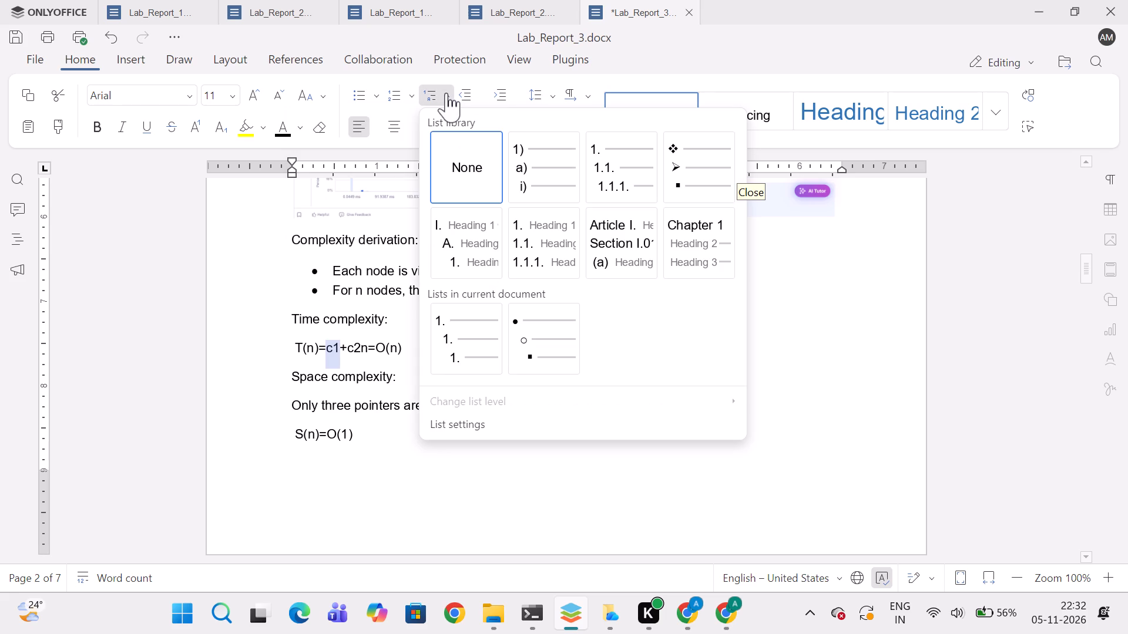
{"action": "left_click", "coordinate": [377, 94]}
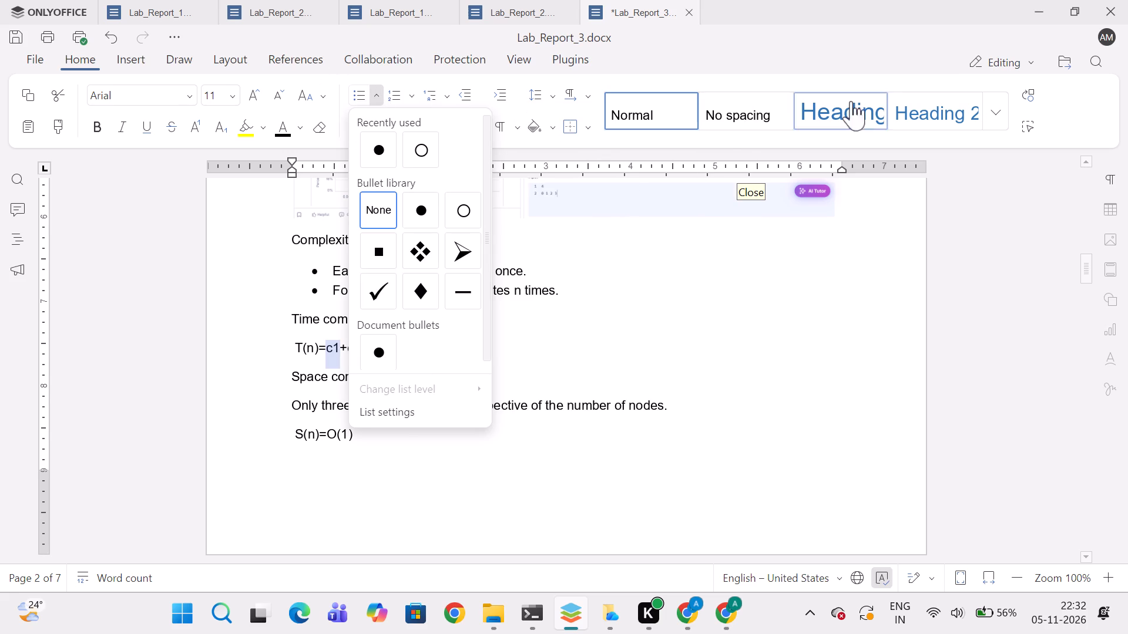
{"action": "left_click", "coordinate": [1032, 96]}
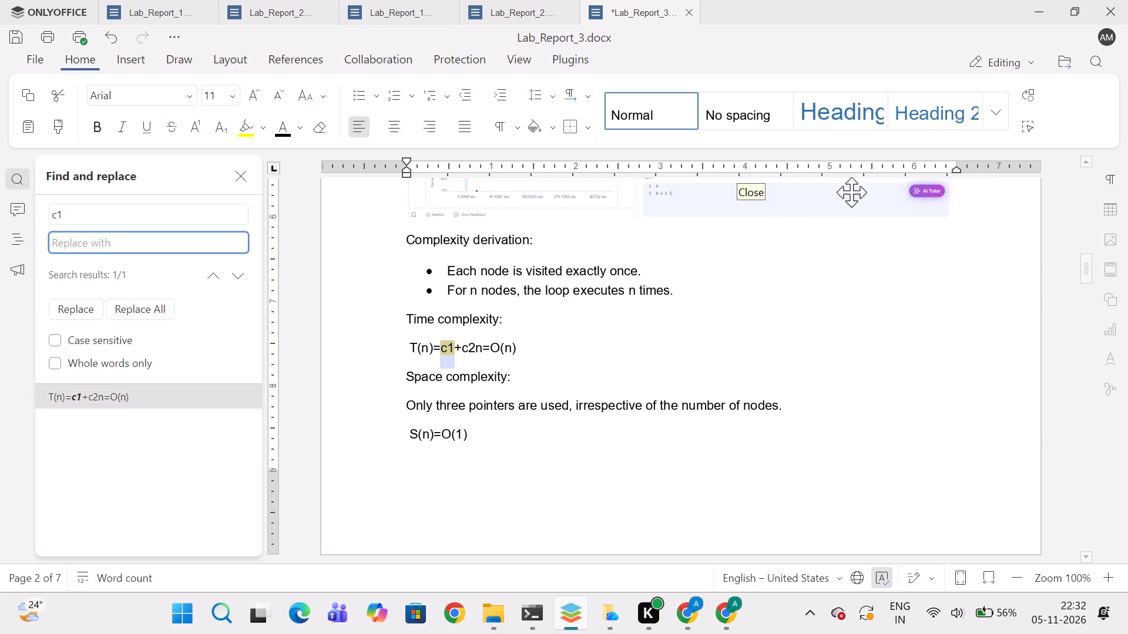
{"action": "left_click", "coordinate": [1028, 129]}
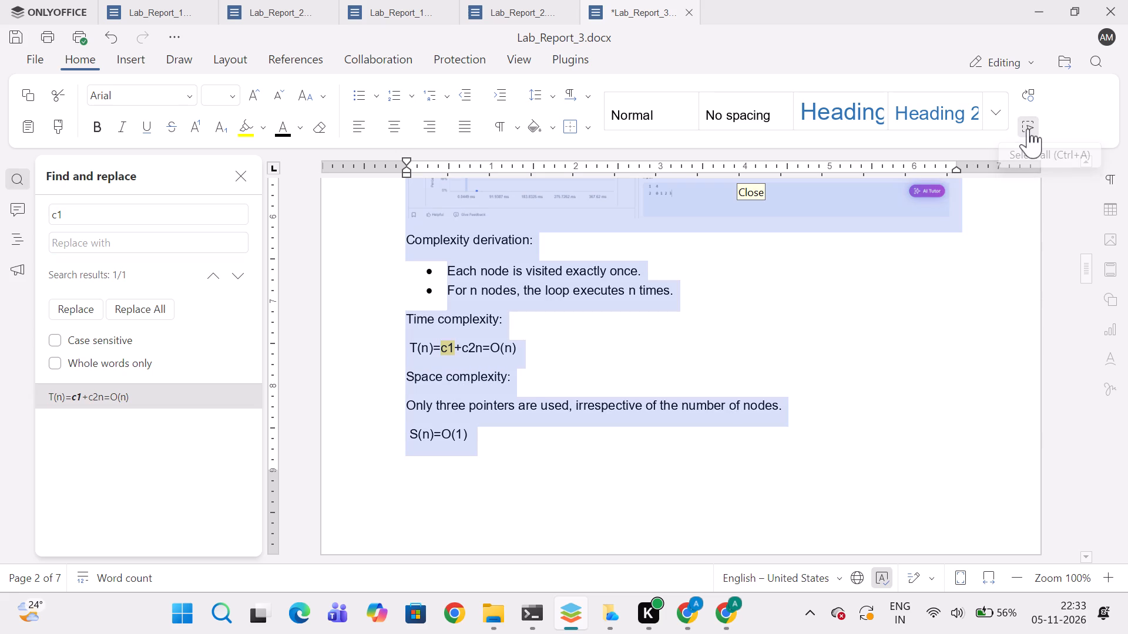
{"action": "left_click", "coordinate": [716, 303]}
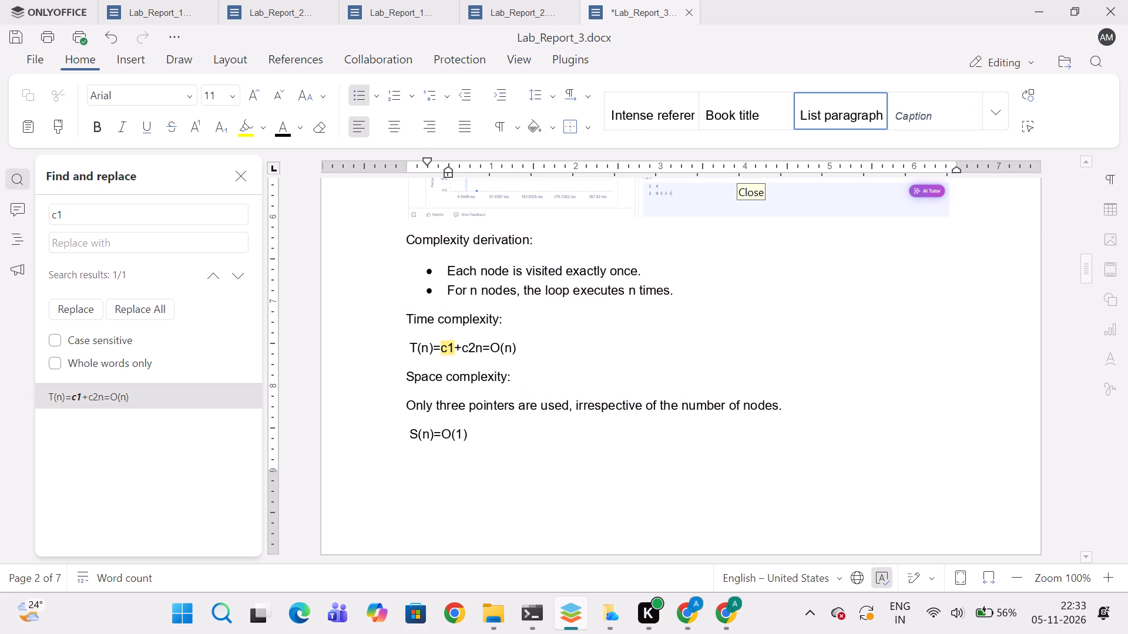
Set the highlight colour of c1 in the time complexity formula to white.
{"action": "double_click", "coordinate": [450, 348]}
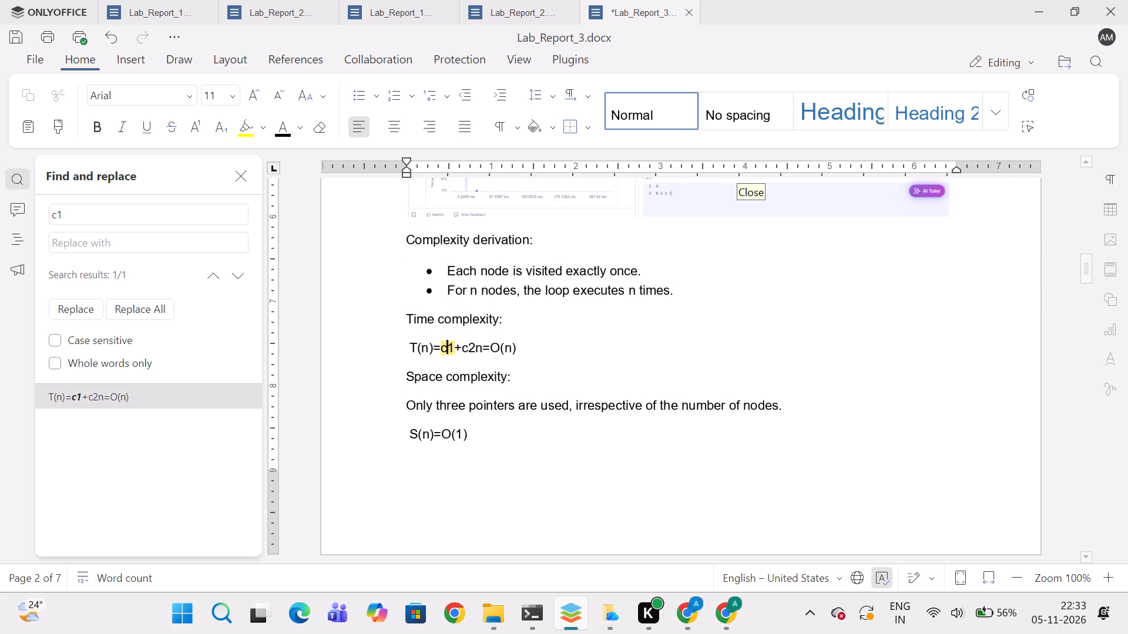
{"action": "left_click", "coordinate": [241, 131]}
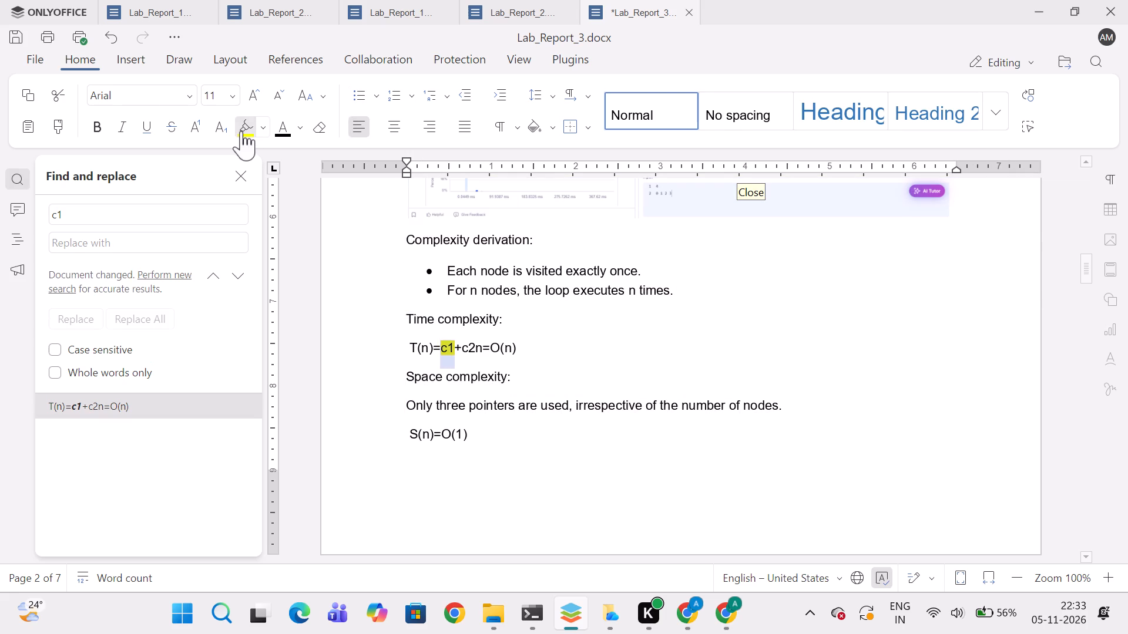
{"action": "left_click", "coordinate": [241, 131]}
{"action": "left_click", "coordinate": [260, 131]}
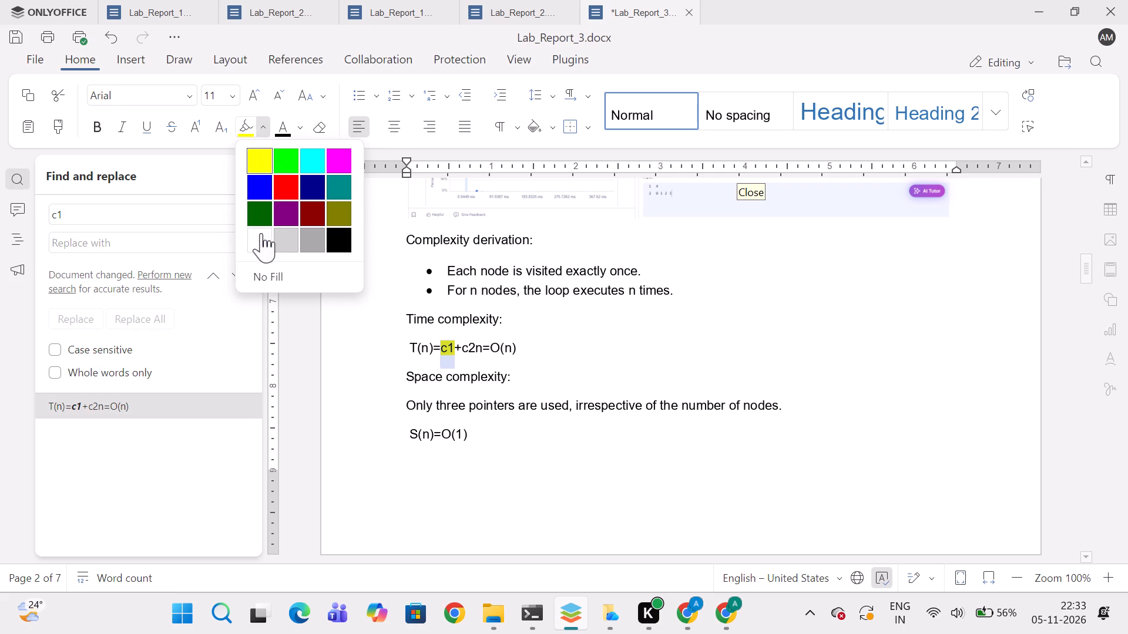
{"action": "left_click", "coordinate": [261, 233]}
{"action": "left_click", "coordinate": [508, 384]}
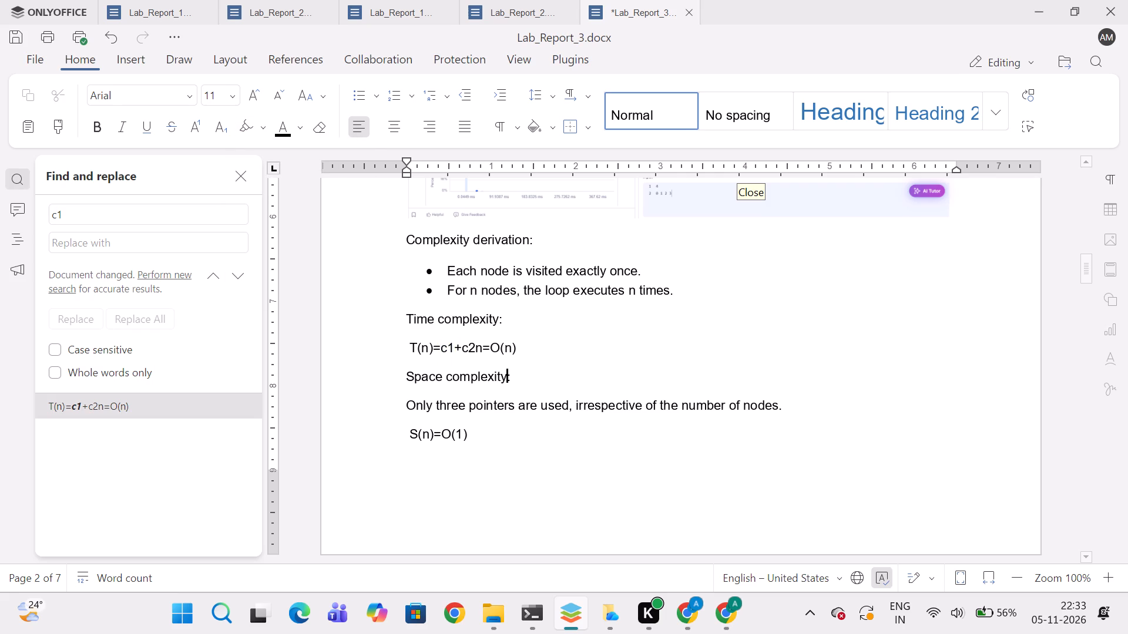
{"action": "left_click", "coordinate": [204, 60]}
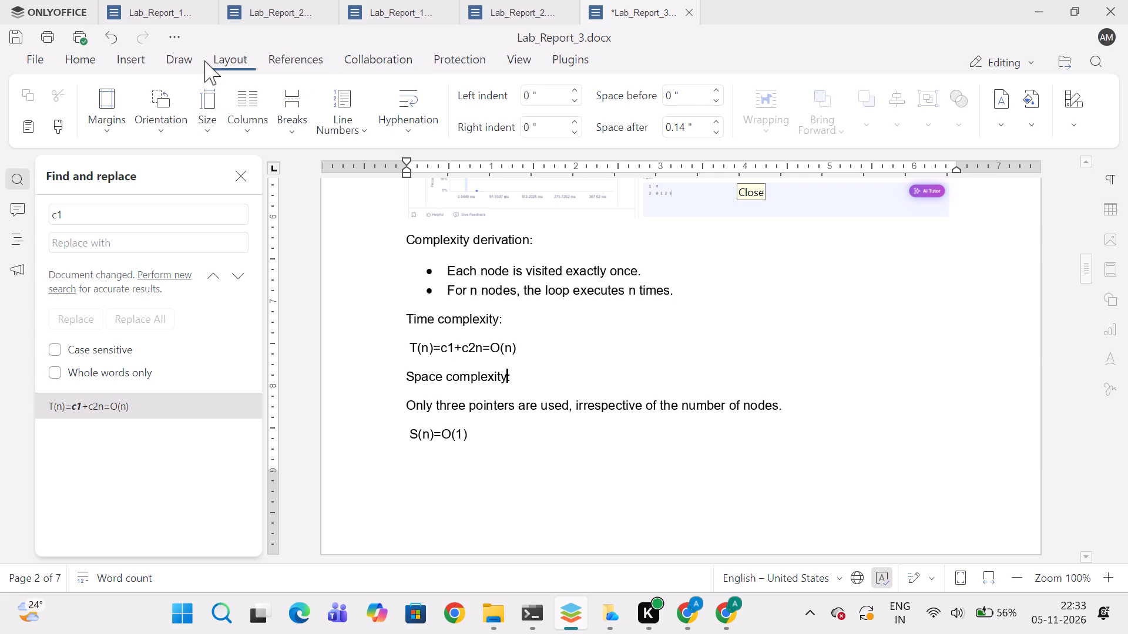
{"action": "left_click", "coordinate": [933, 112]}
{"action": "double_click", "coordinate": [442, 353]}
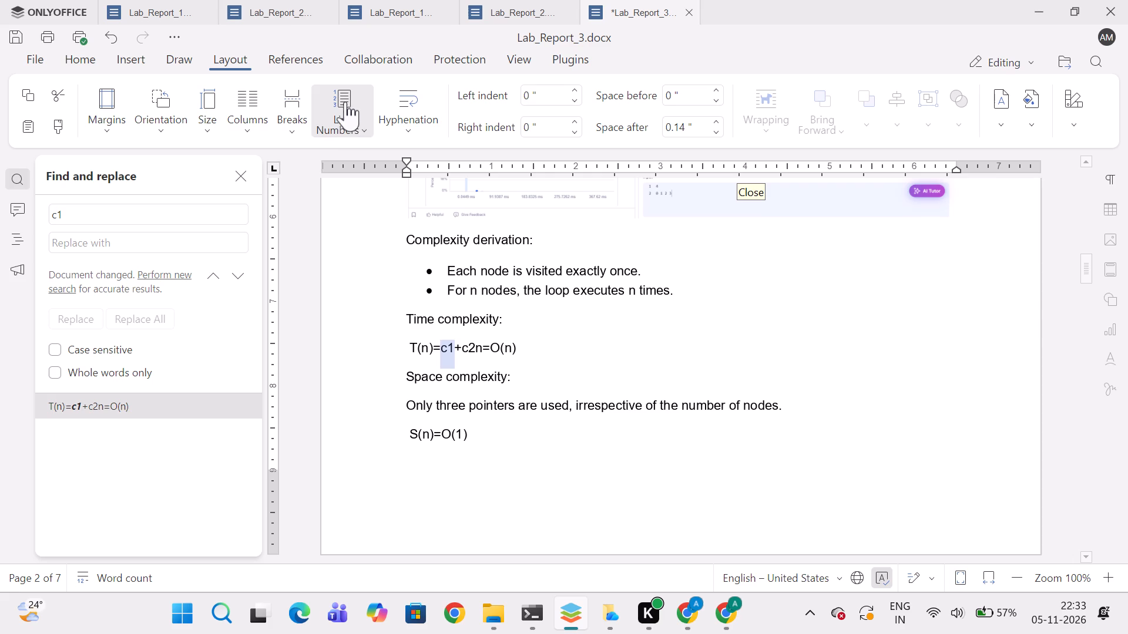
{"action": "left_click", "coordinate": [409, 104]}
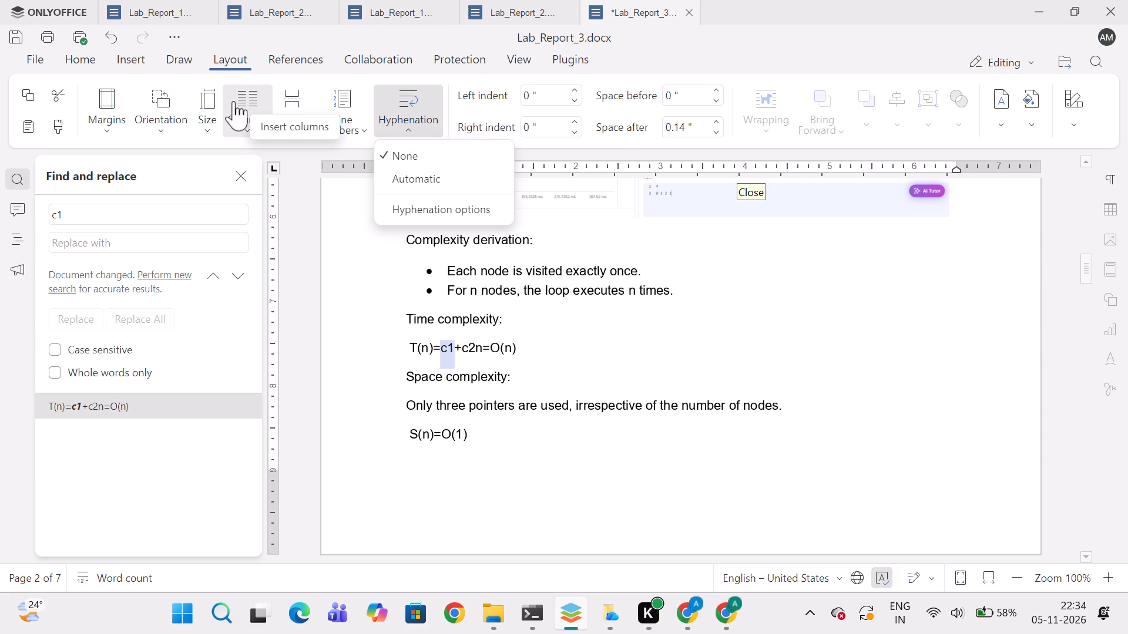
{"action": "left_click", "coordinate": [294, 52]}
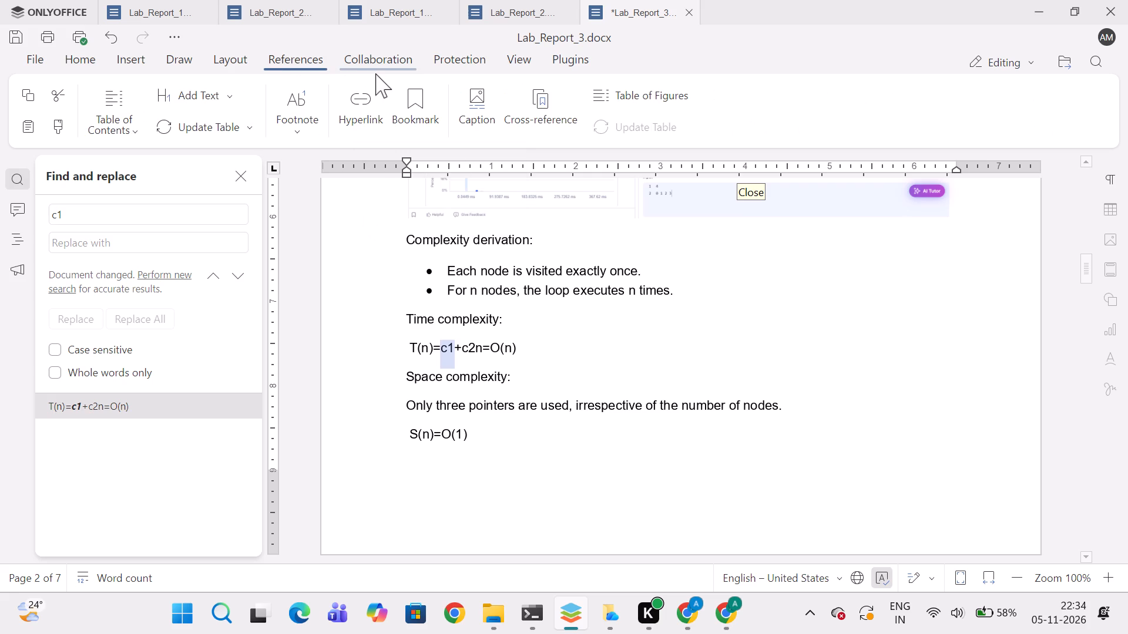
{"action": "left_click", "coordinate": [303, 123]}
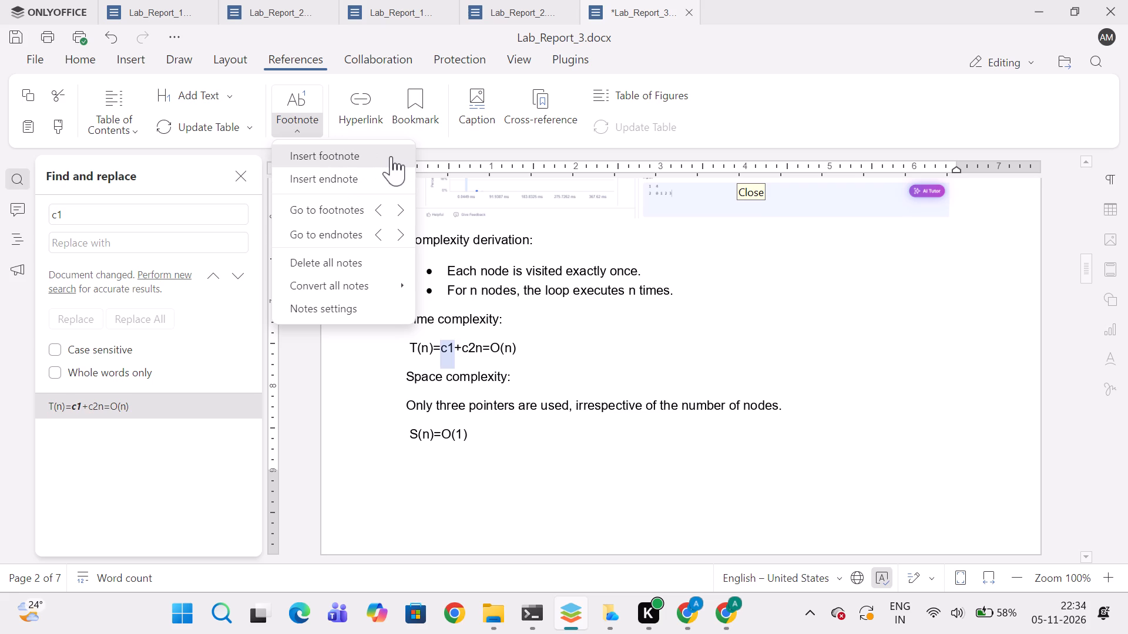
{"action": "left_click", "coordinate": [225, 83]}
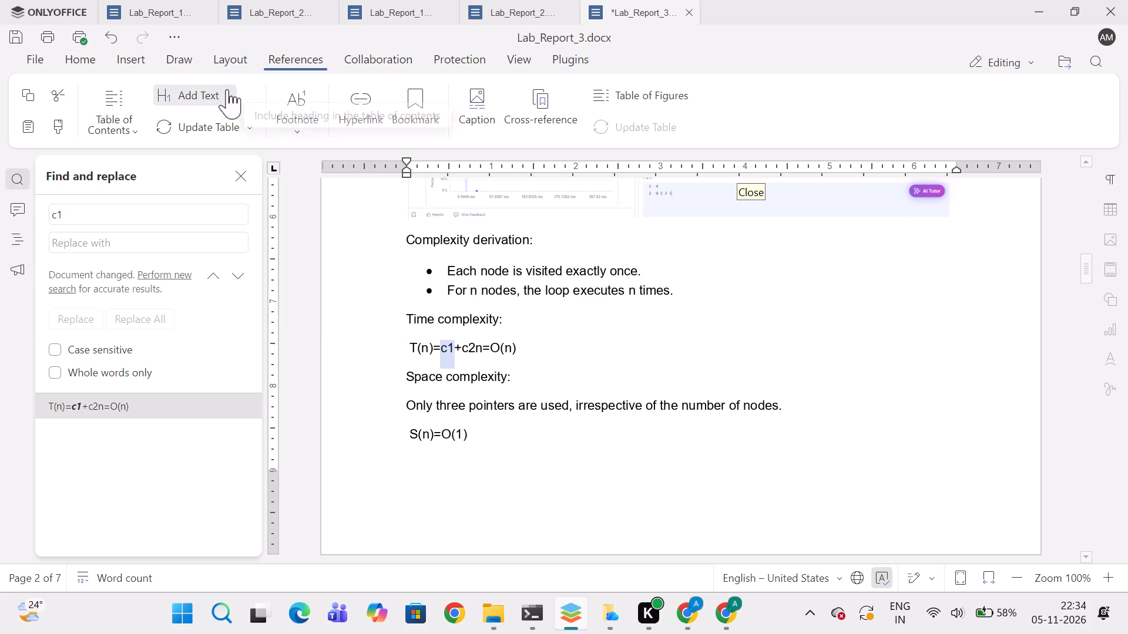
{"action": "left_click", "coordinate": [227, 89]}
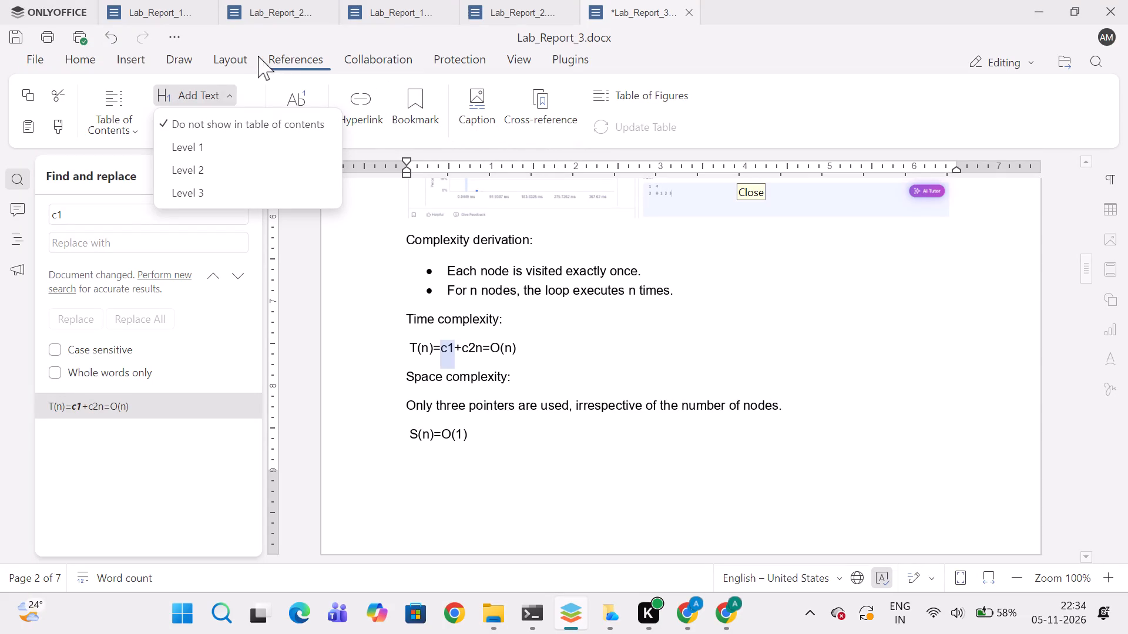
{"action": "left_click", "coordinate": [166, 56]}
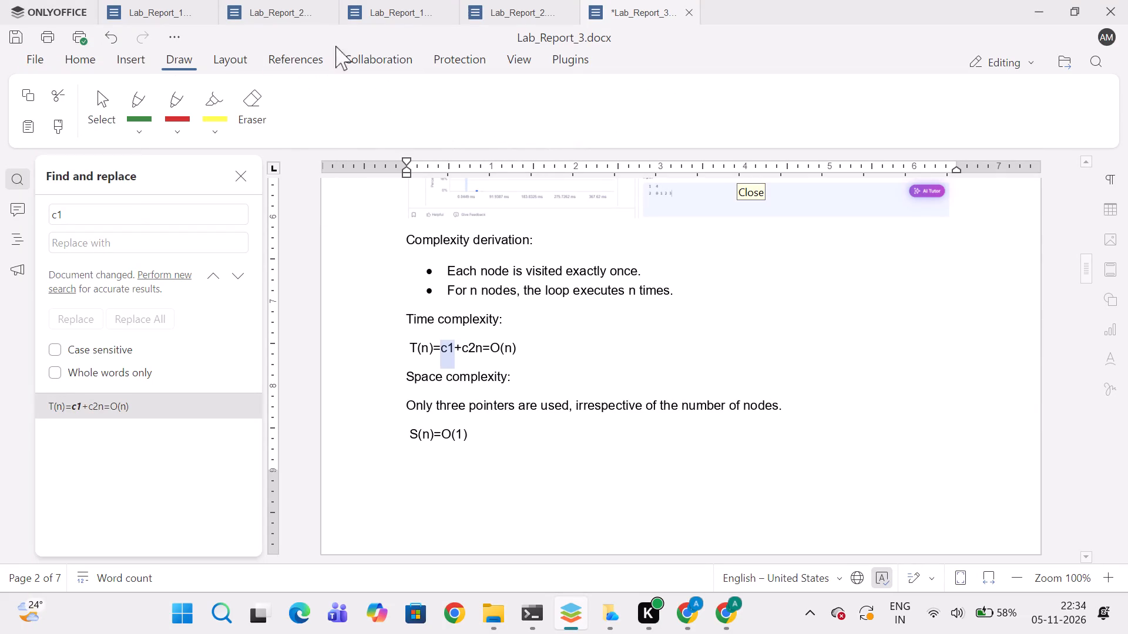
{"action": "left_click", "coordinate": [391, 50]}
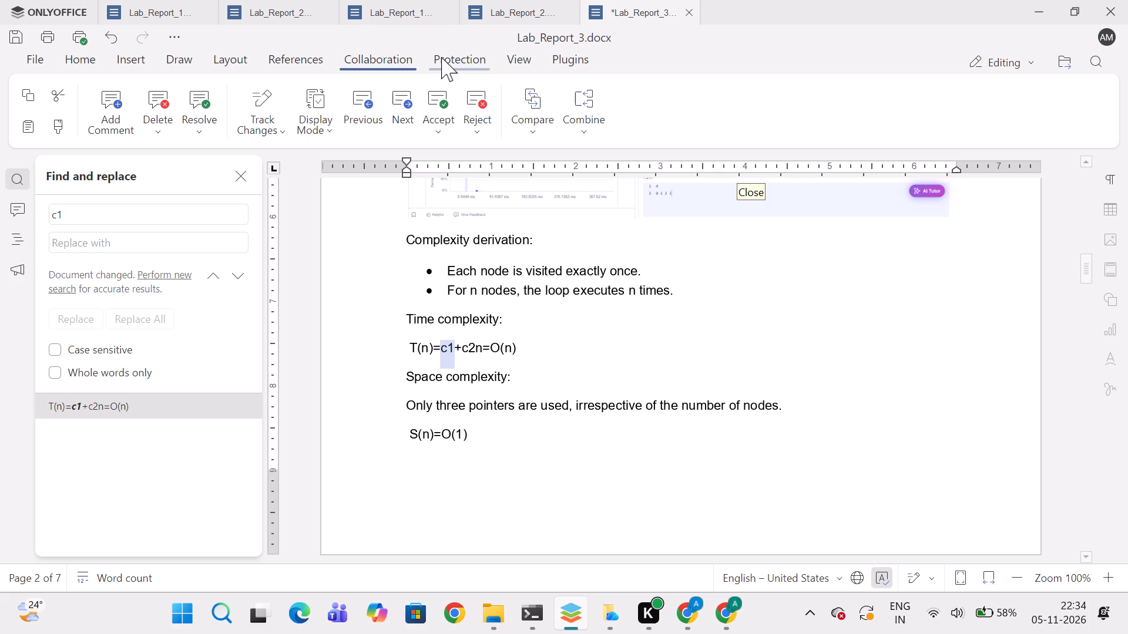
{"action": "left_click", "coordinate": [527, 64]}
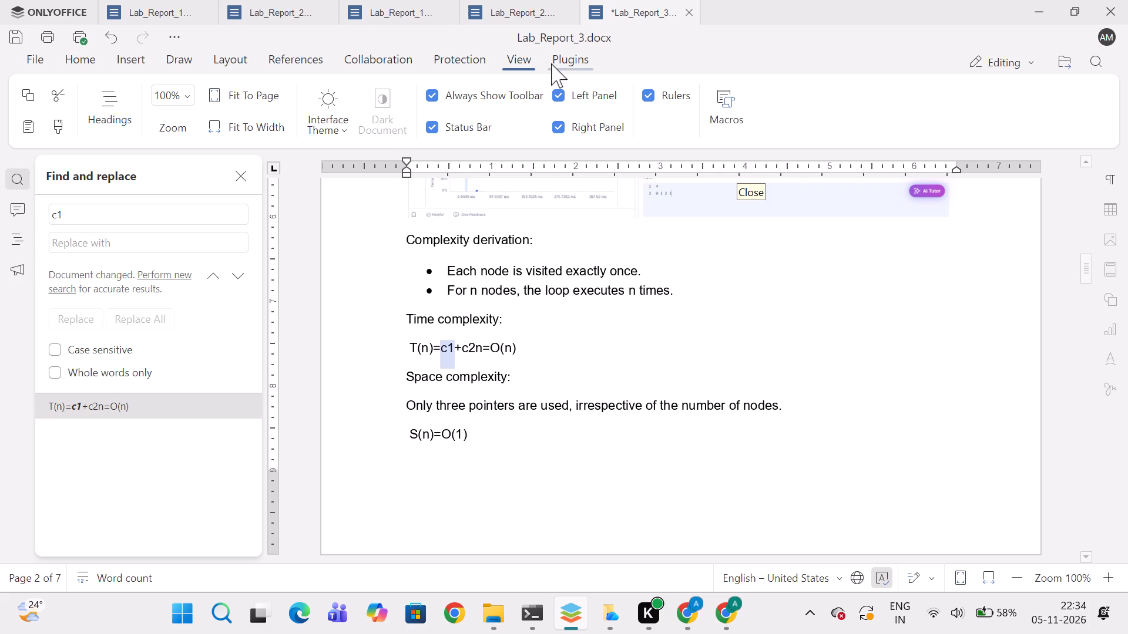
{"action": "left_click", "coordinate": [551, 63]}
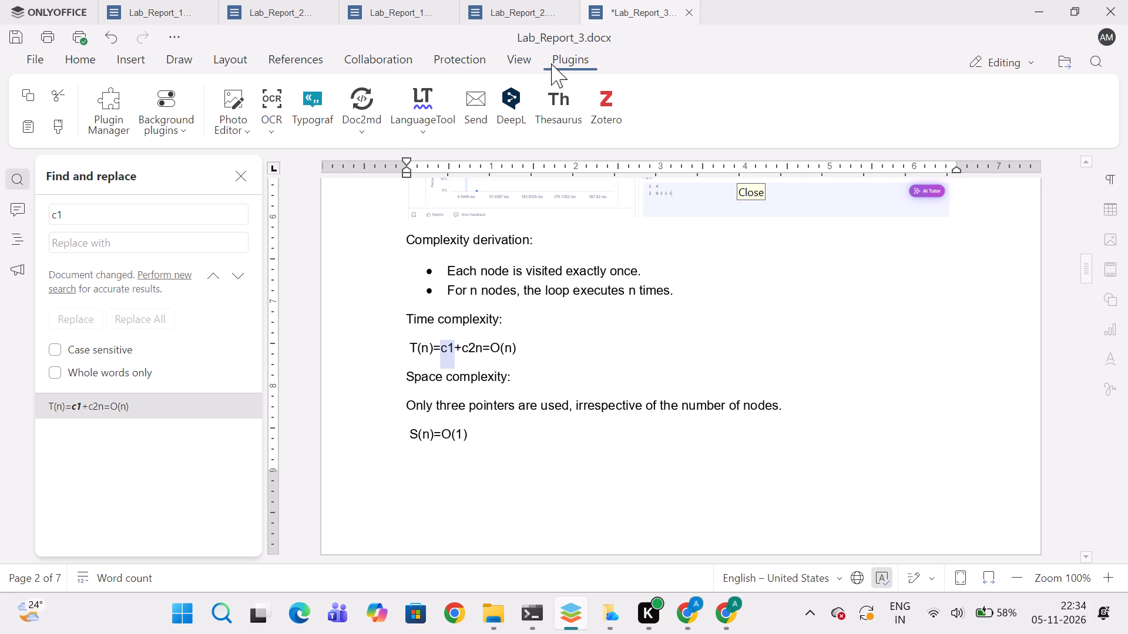
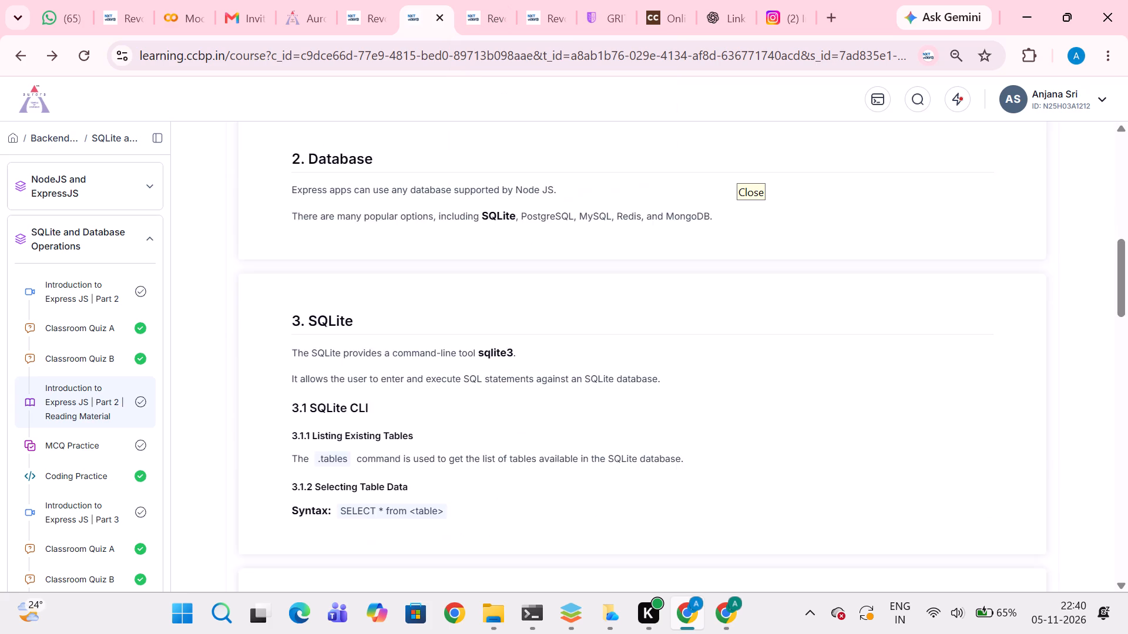
{"action": "scroll", "coordinate": [333, 370], "scroll_direction": "down", "scroll_amount": 6}
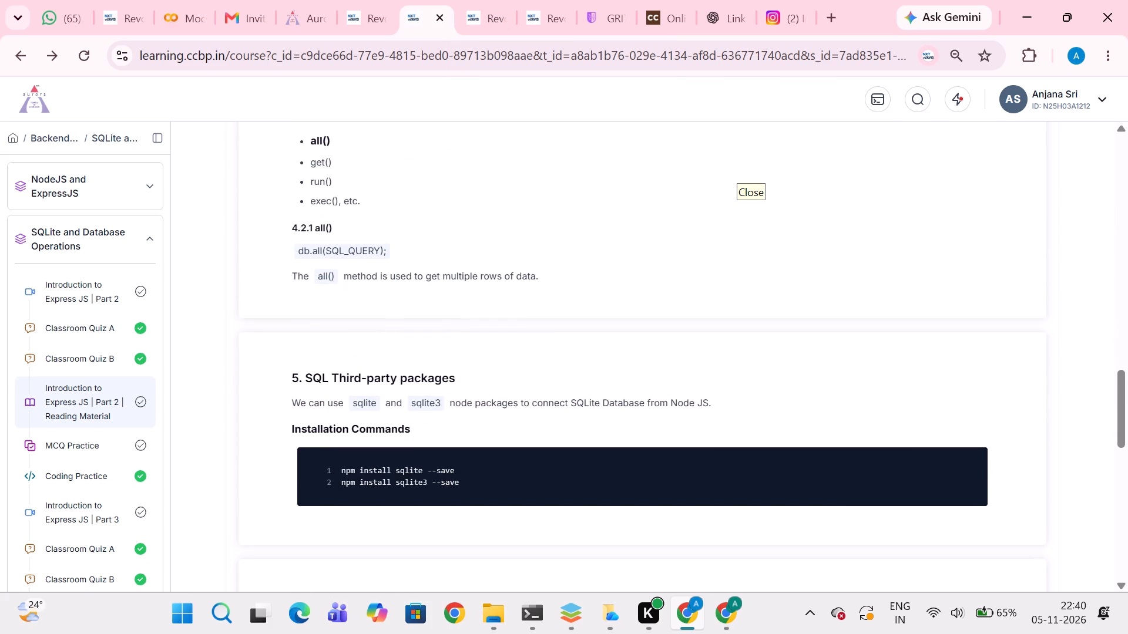
{"action": "scroll", "coordinate": [333, 370], "scroll_direction": "down", "scroll_amount": 4}
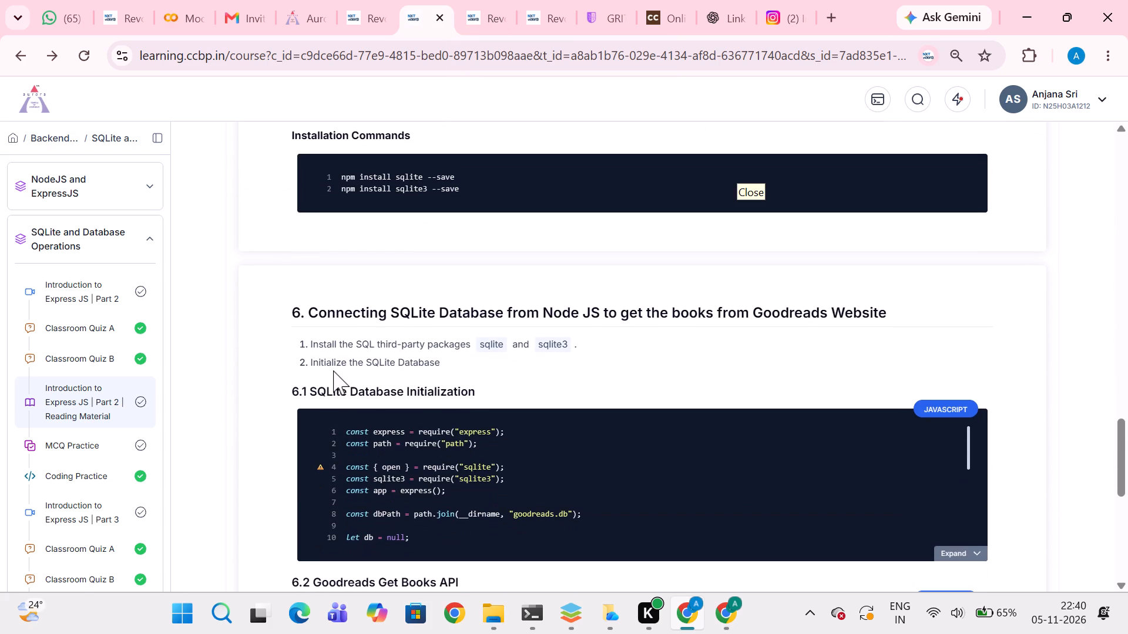
{"action": "scroll", "coordinate": [333, 370], "scroll_direction": "down", "scroll_amount": 2}
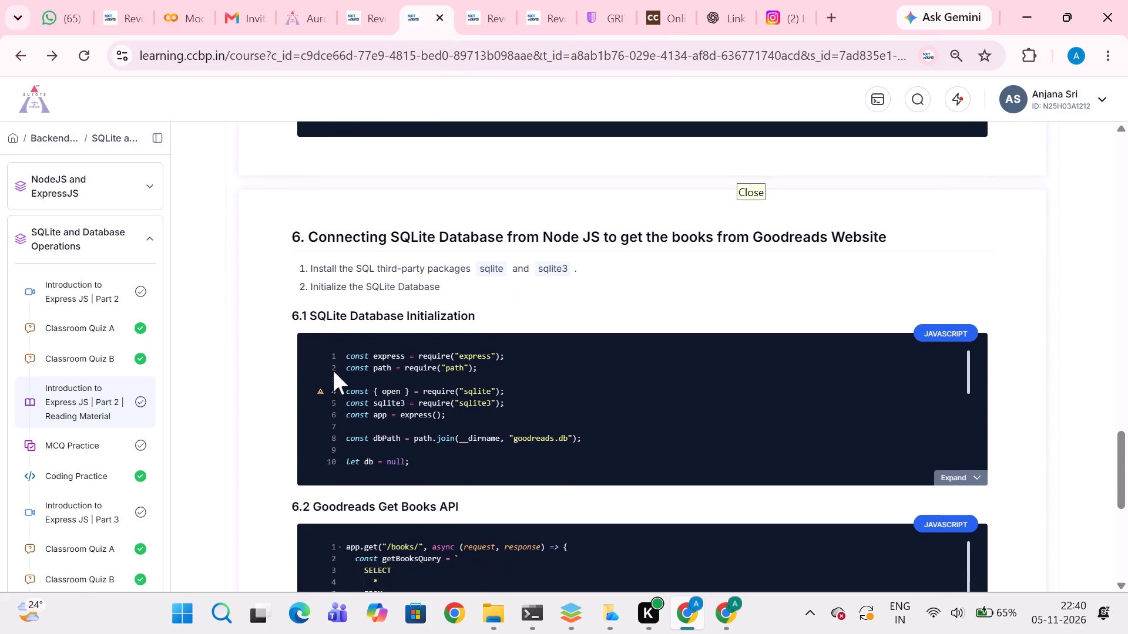
{"action": "scroll", "coordinate": [333, 370], "scroll_direction": "down", "scroll_amount": 2}
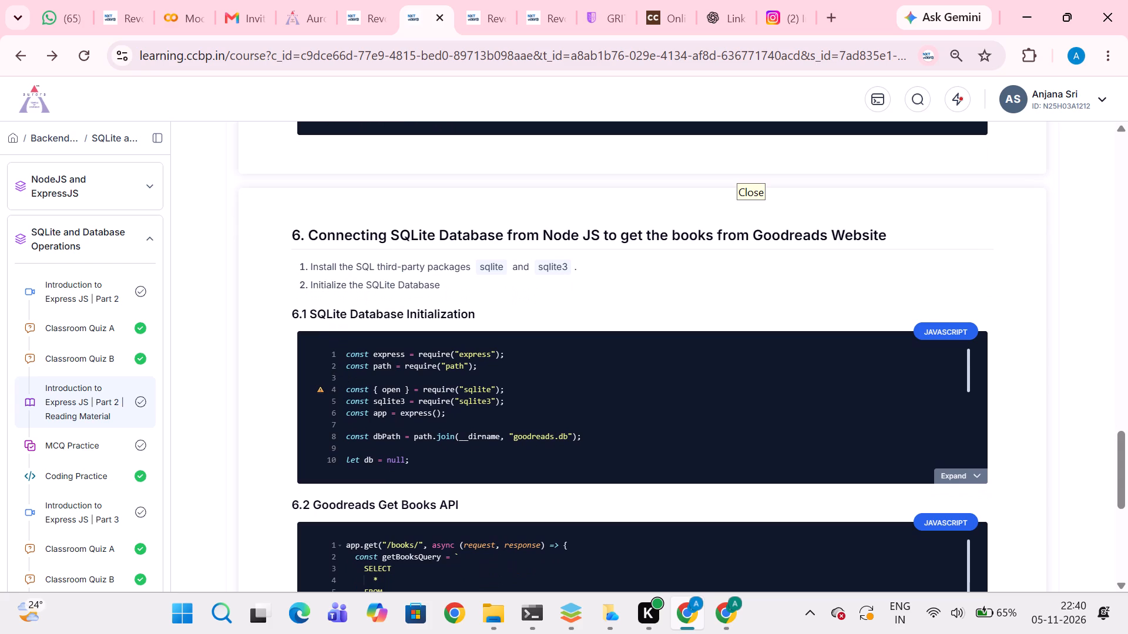
{"action": "scroll", "coordinate": [412, 403], "scroll_direction": "down", "scroll_amount": 1}
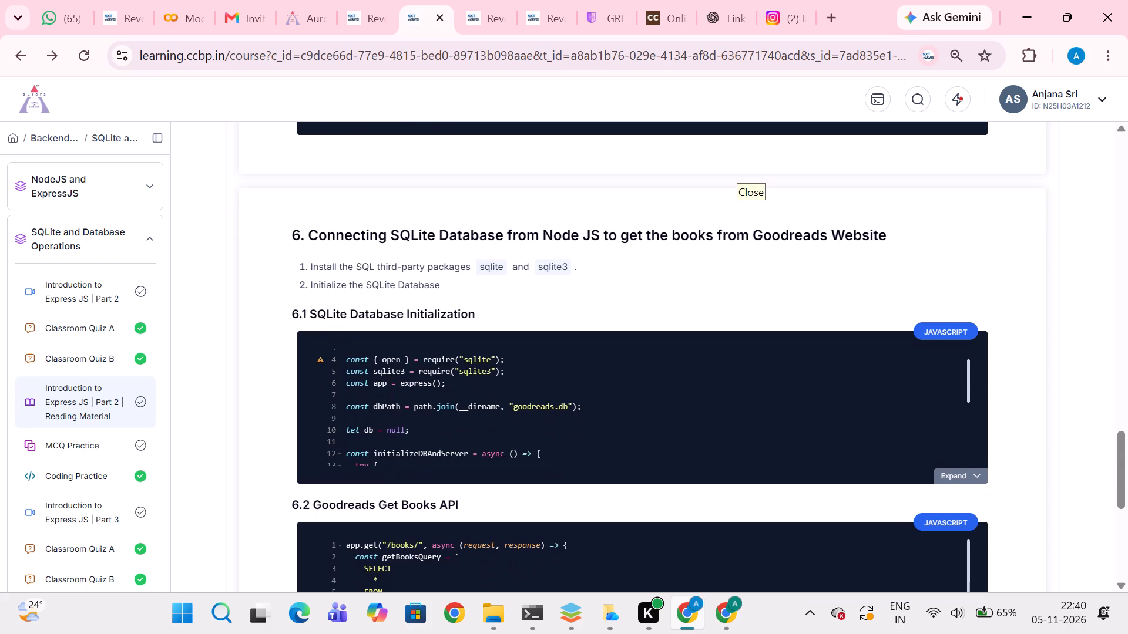
{"action": "scroll", "coordinate": [412, 403], "scroll_direction": "down", "scroll_amount": 2}
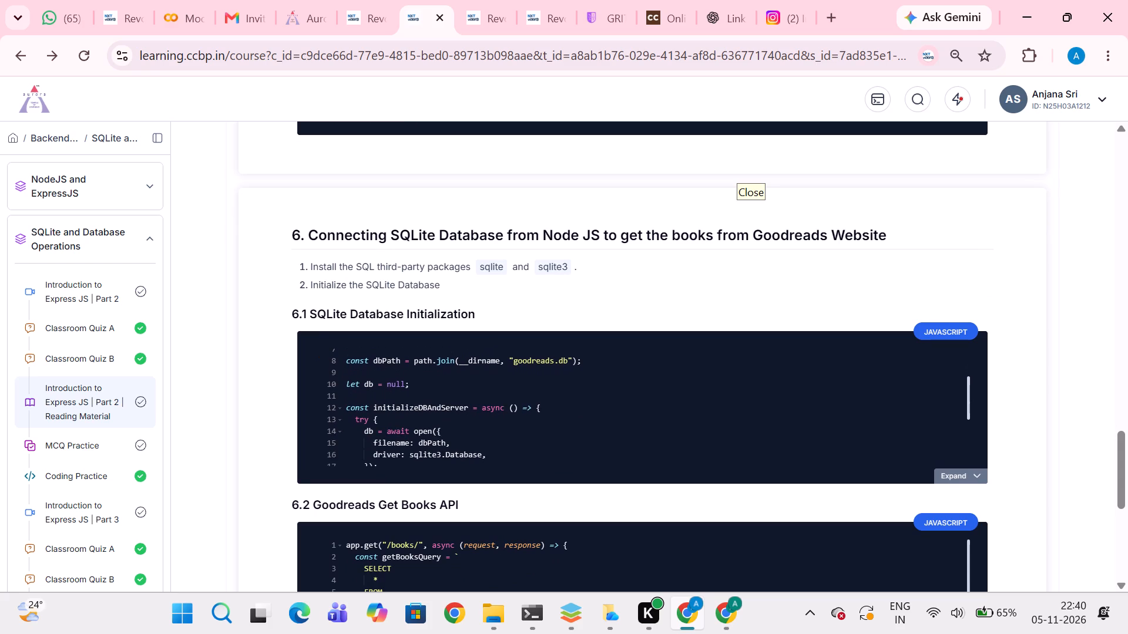
{"action": "scroll", "coordinate": [412, 403], "scroll_direction": "down", "scroll_amount": 2}
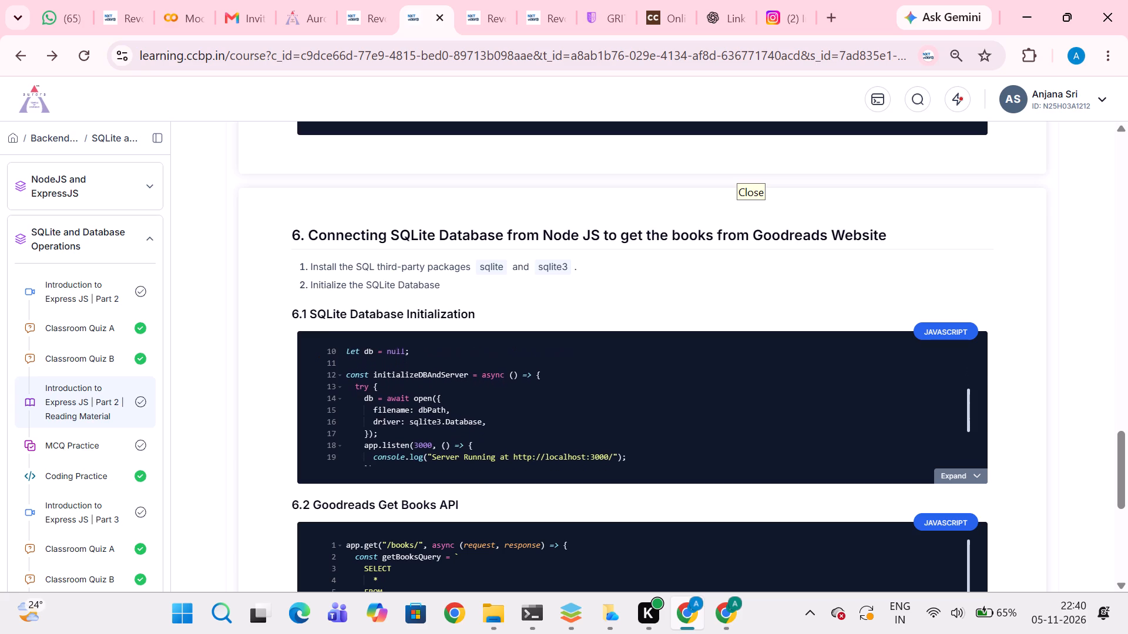
{"action": "scroll", "coordinate": [412, 403], "scroll_direction": "down", "scroll_amount": 3}
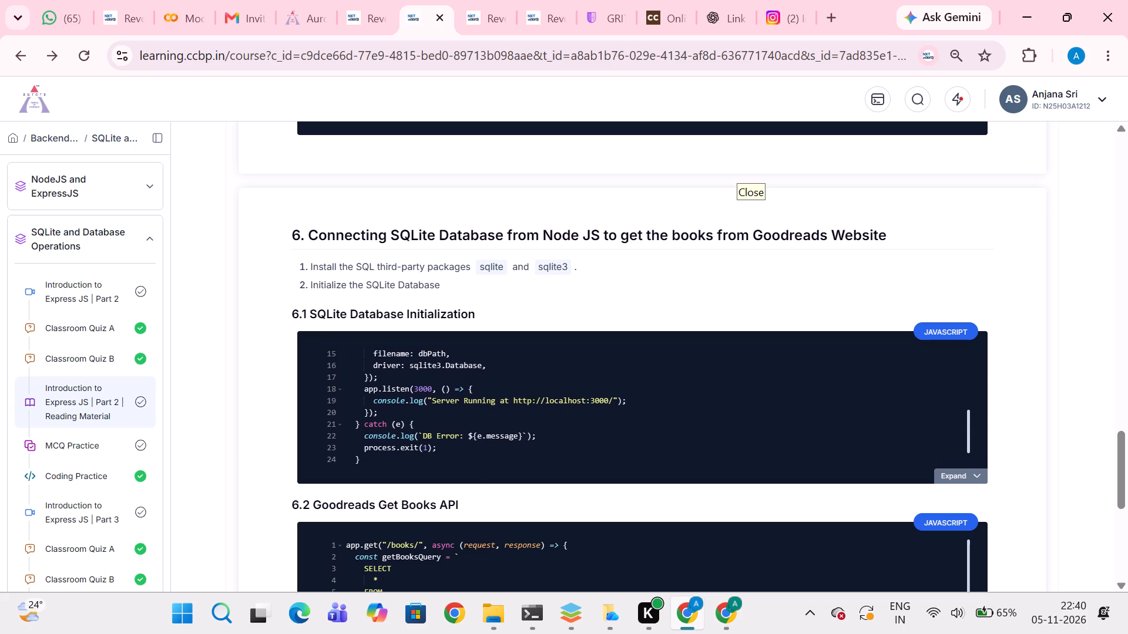
{"action": "scroll", "coordinate": [409, 383], "scroll_direction": "down", "scroll_amount": 3}
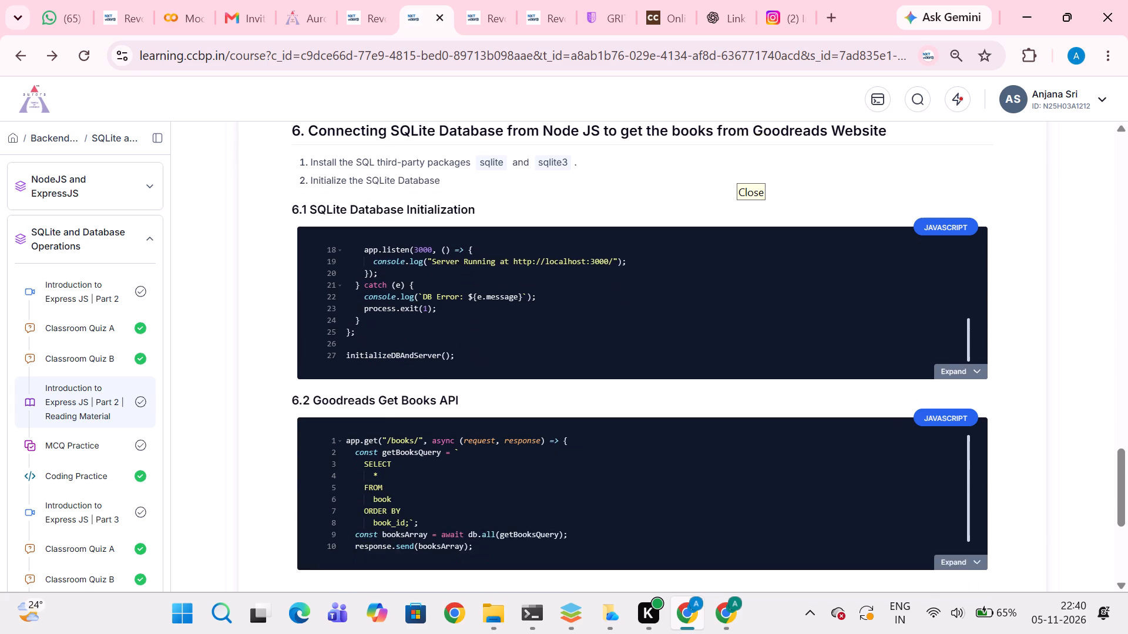
{"action": "scroll", "coordinate": [409, 383], "scroll_direction": "down", "scroll_amount": 1}
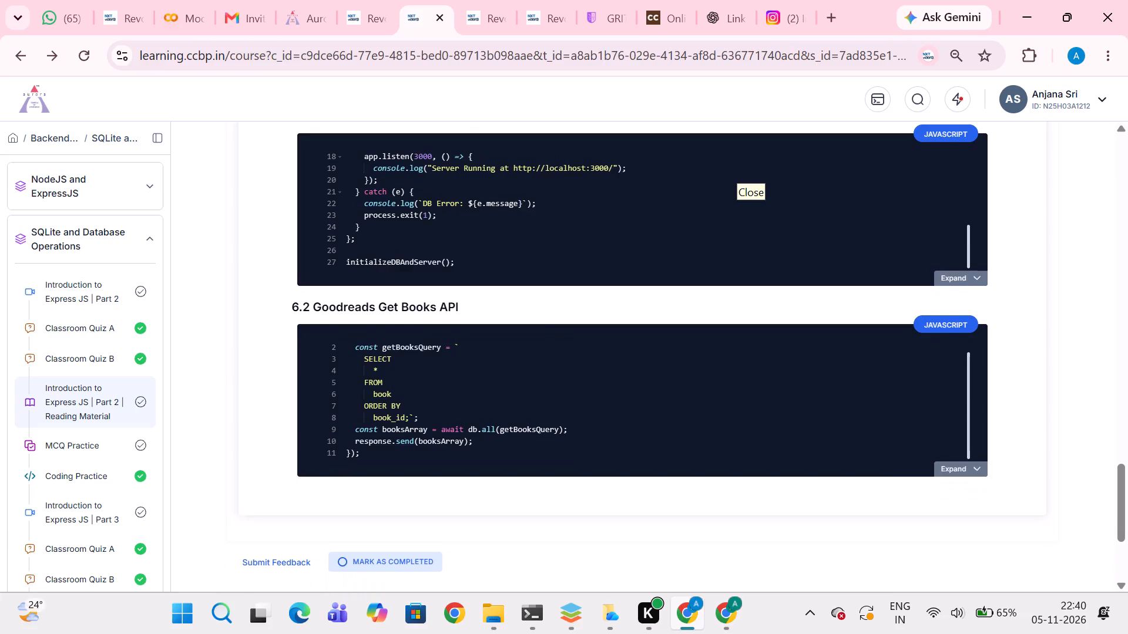
{"action": "scroll", "coordinate": [409, 383], "scroll_direction": "down", "scroll_amount": 1}
{"action": "scroll", "coordinate": [427, 413], "scroll_direction": "up", "scroll_amount": 1}
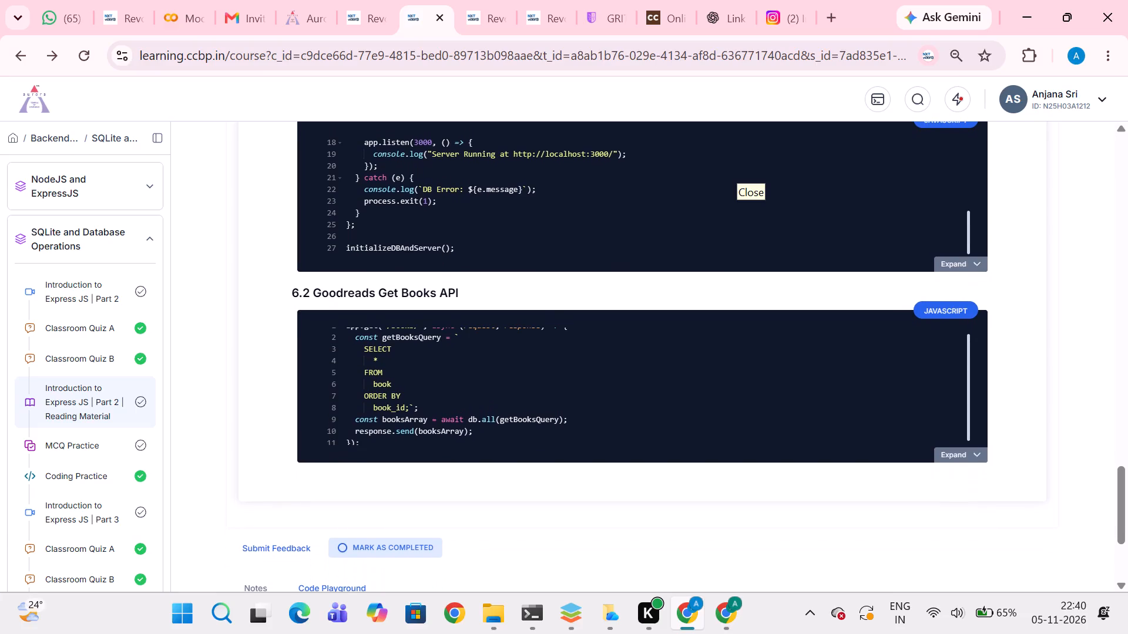
{"action": "scroll", "coordinate": [509, 539], "scroll_direction": "down", "scroll_amount": 2}
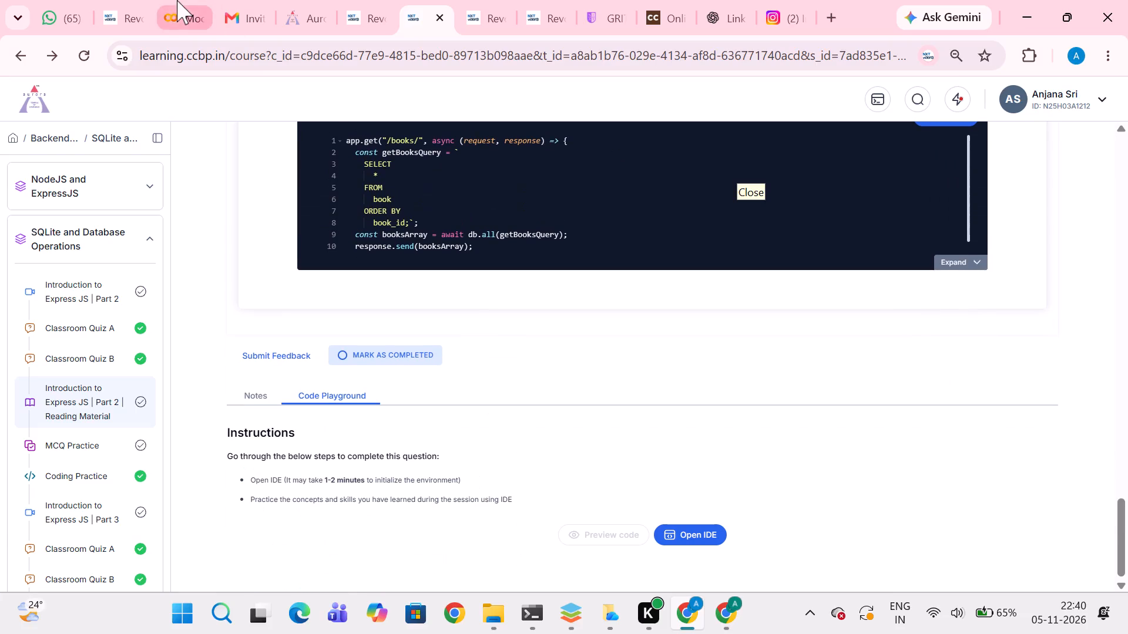
Check ChatGPT's time complexity formula, return to the report in ONLYOFFICE, and replace c1 with a and c2 with b in its formula.
{"action": "left_click", "coordinate": [711, 3]}
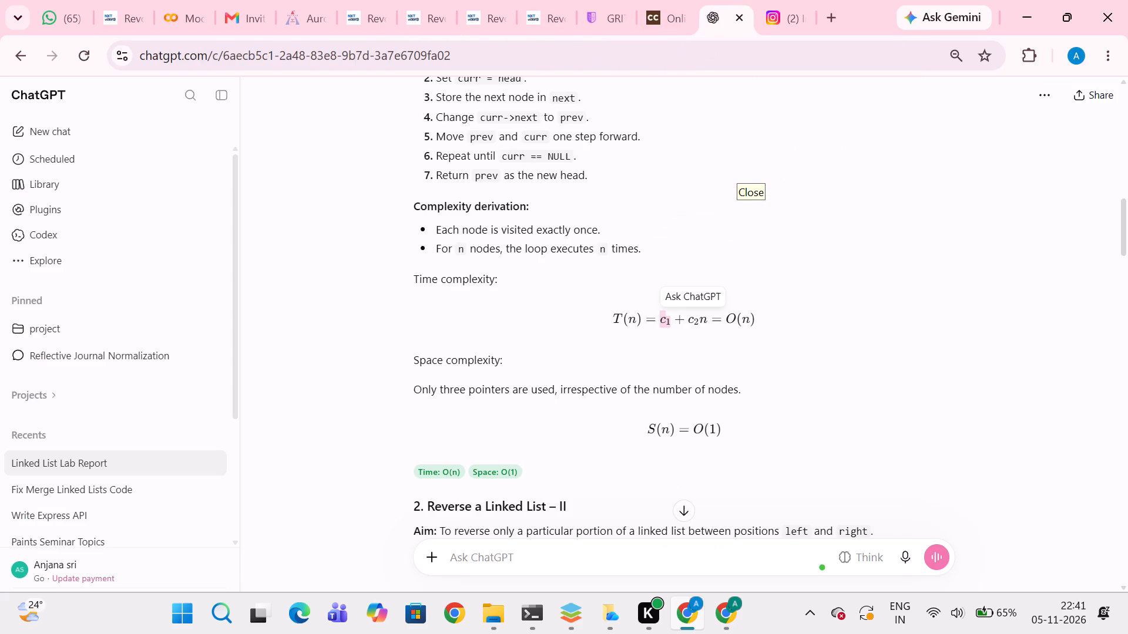
{"action": "left_click", "coordinate": [583, 612]}
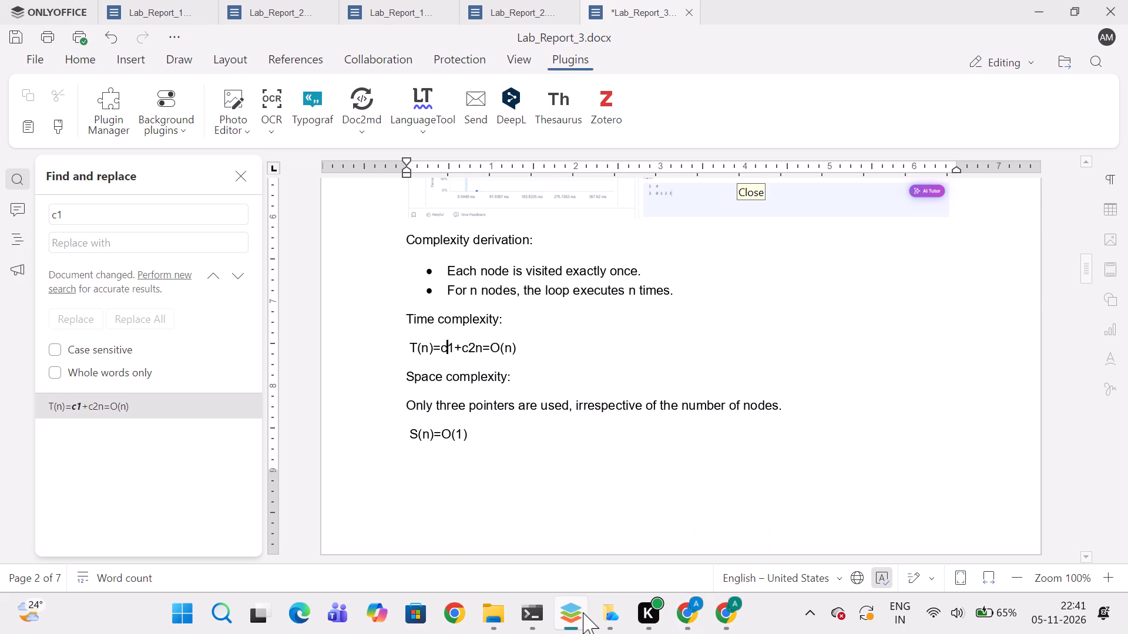
{"action": "left_click", "coordinate": [683, 606]}
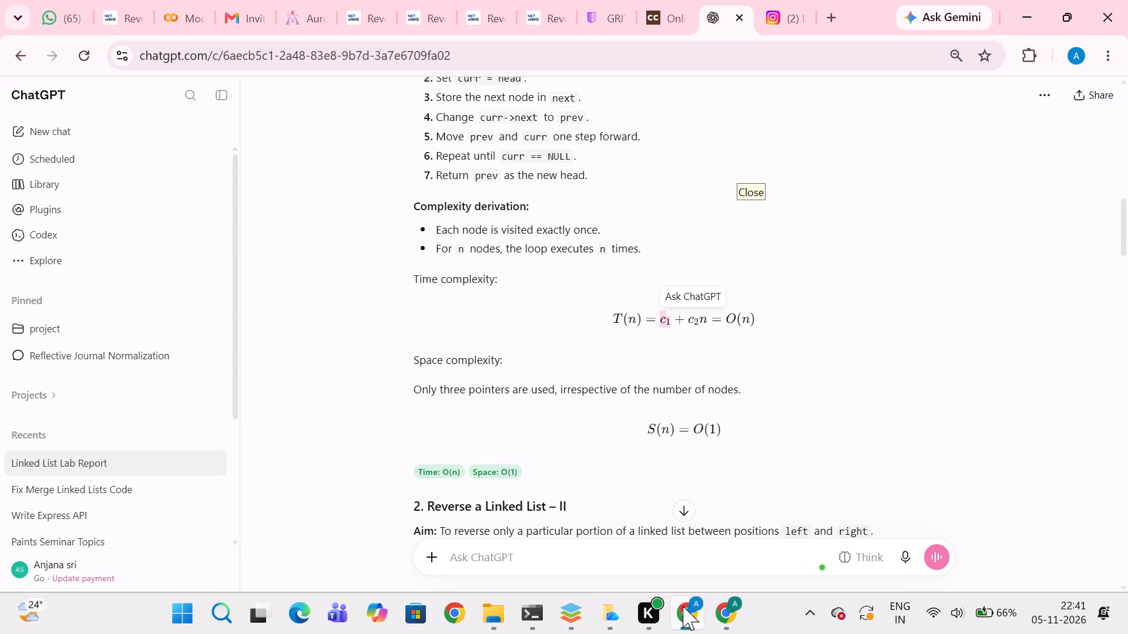
{"action": "left_click", "coordinate": [563, 611]}
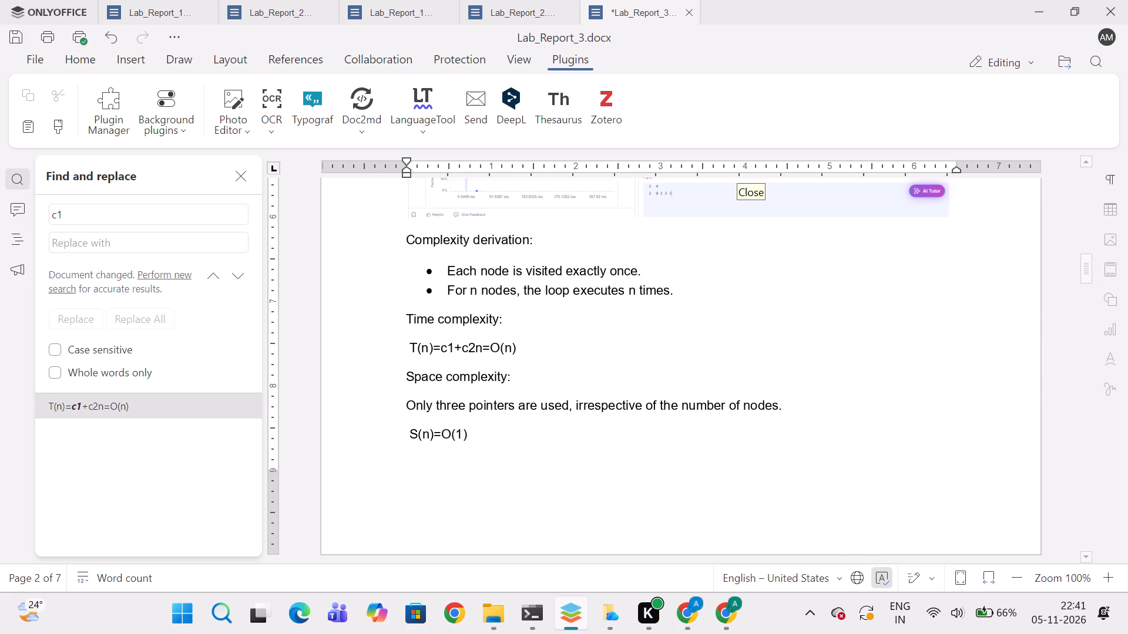
{"action": "scroll", "coordinate": [488, 431], "scroll_direction": "down", "scroll_amount": 3}
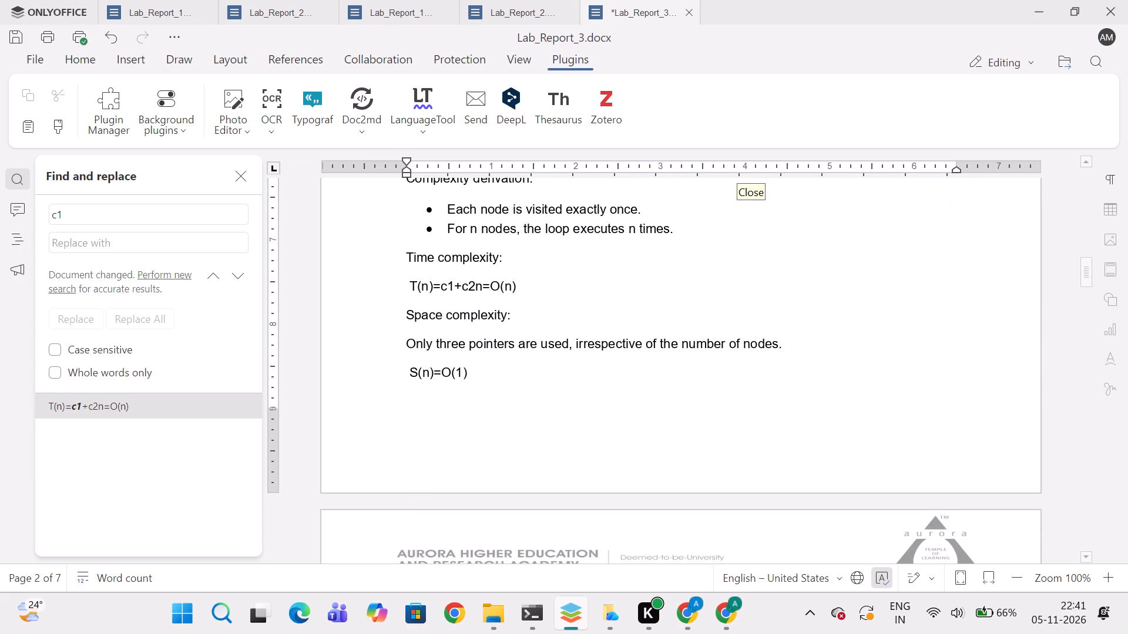
{"action": "scroll", "coordinate": [488, 431], "scroll_direction": "down", "scroll_amount": 2}
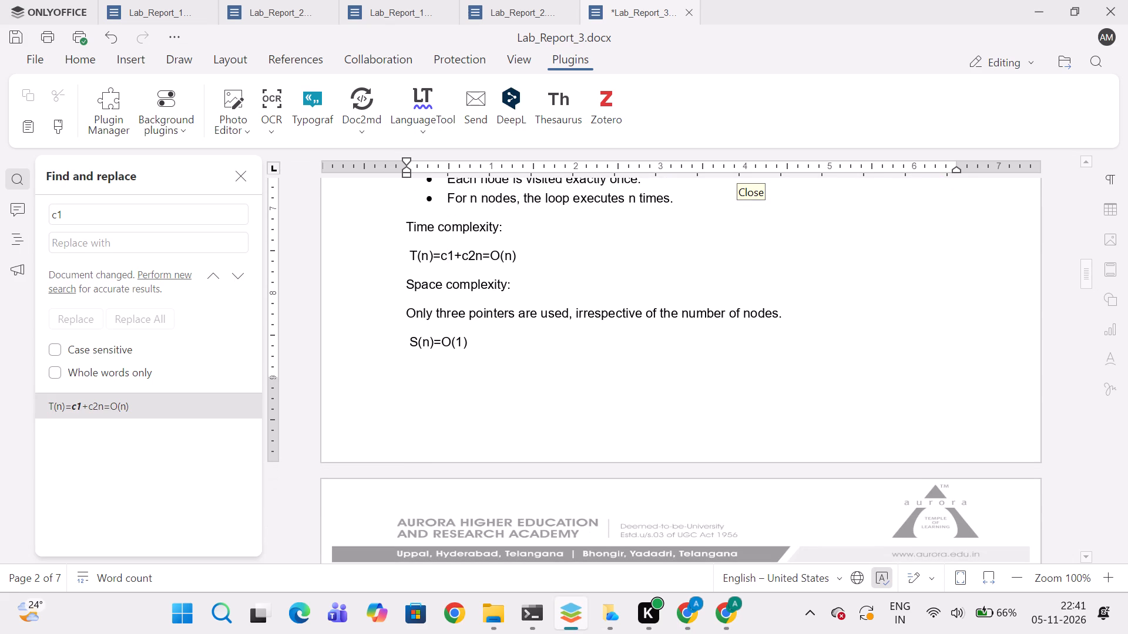
{"action": "key", "text": "Right"}
{"action": "key", "text": "BackSpace"}
{"action": "key", "text": "BackSpace"}
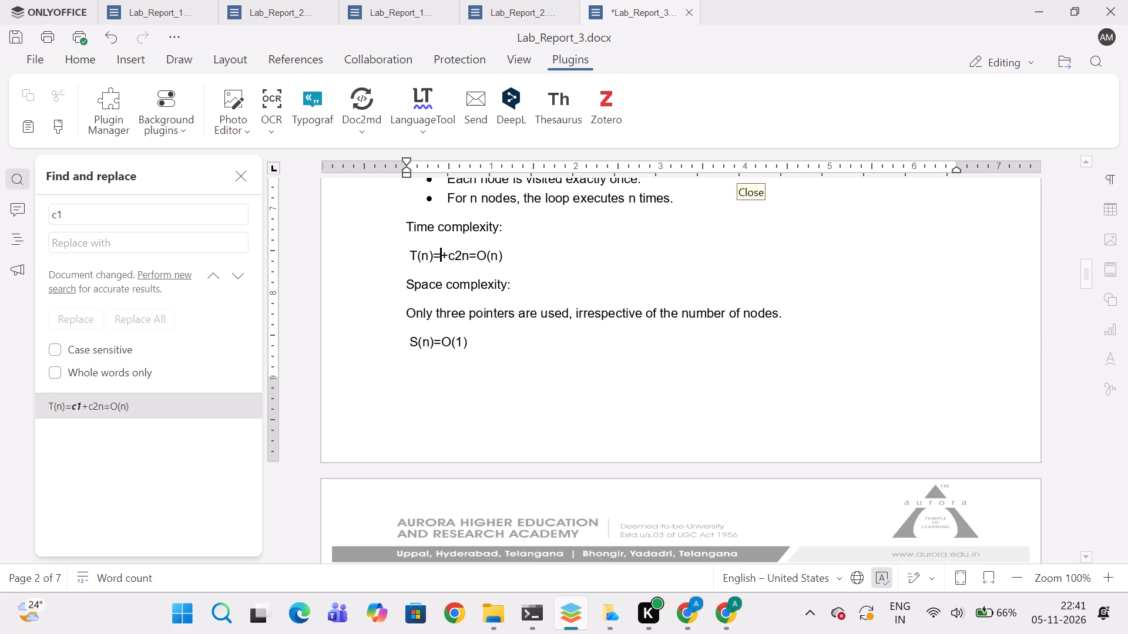
{"action": "key", "text": "a"}
{"action": "key", "text": "Right"}
{"action": "key", "text": "Right"}
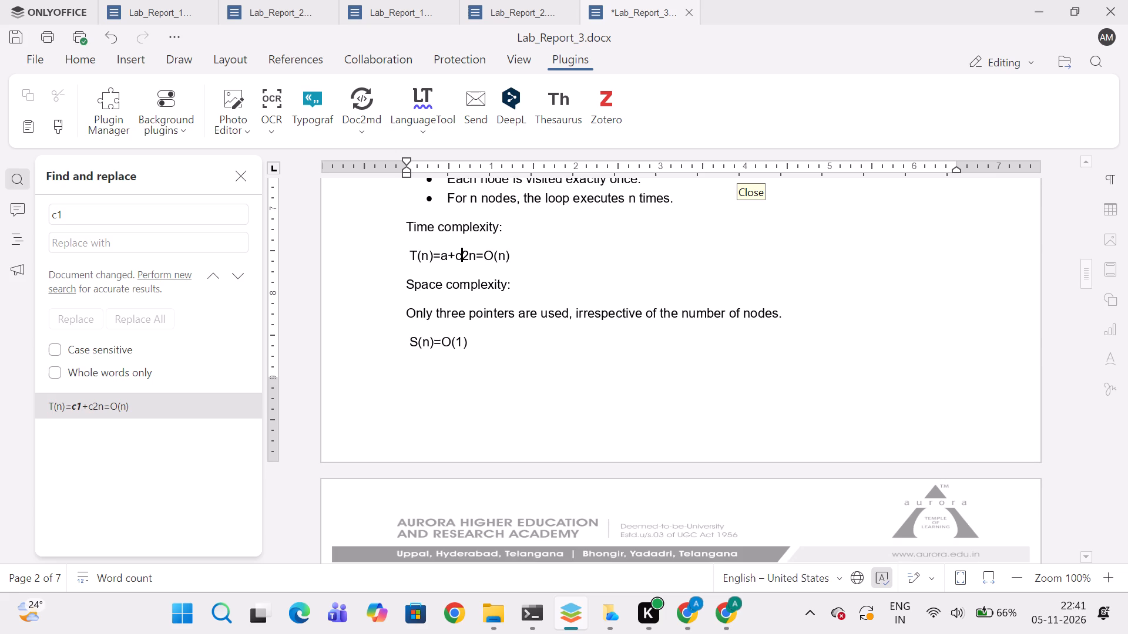
{"action": "key", "text": "Right"}
{"action": "key", "text": "BackSpace"}
{"action": "key", "text": "BackSpace"}
{"action": "key", "text": "b"}
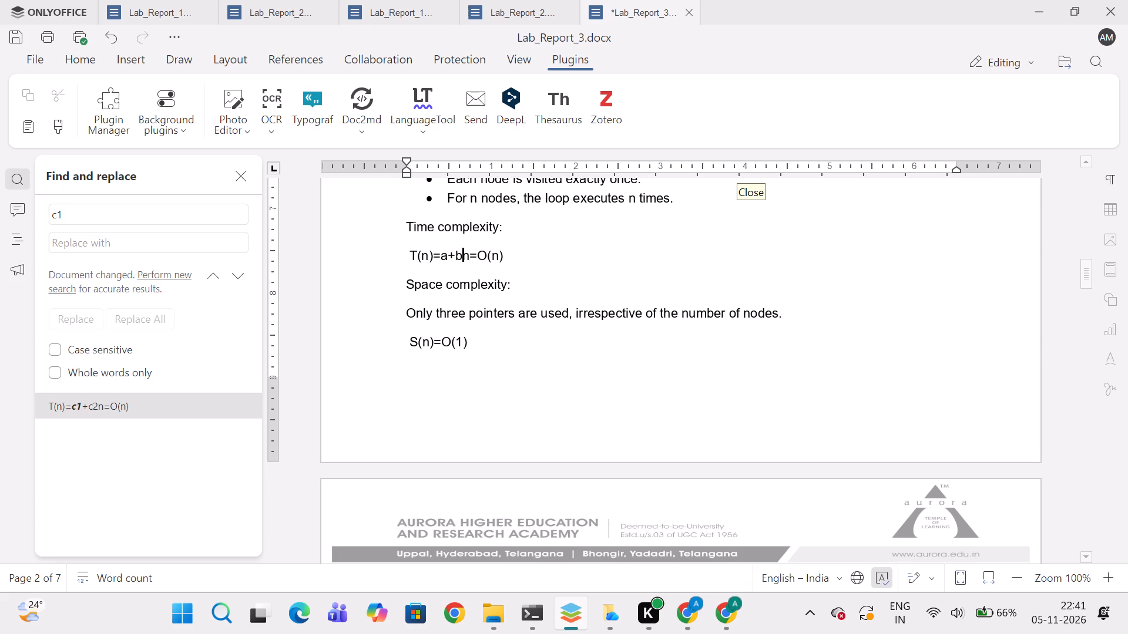
Review the report's Question 1 section from its aim and algorithm through the screenshots and complexity derivation, down to the Question 2 heading.
{"action": "scroll", "coordinate": [488, 431], "scroll_direction": "up", "scroll_amount": 1}
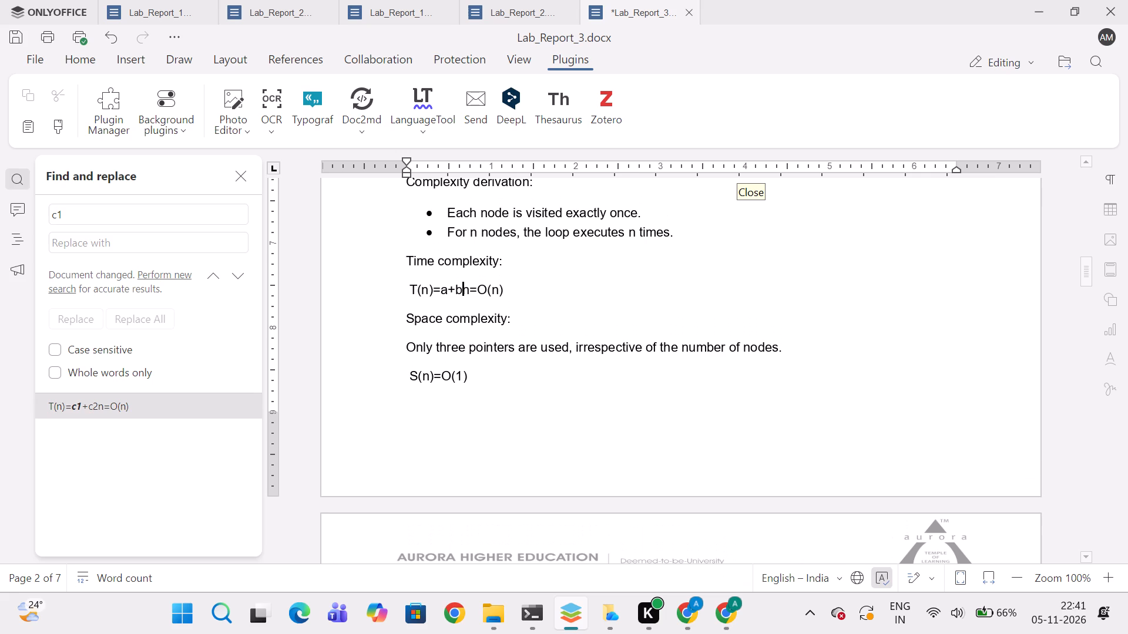
{"action": "scroll", "coordinate": [488, 431], "scroll_direction": "up", "scroll_amount": 4}
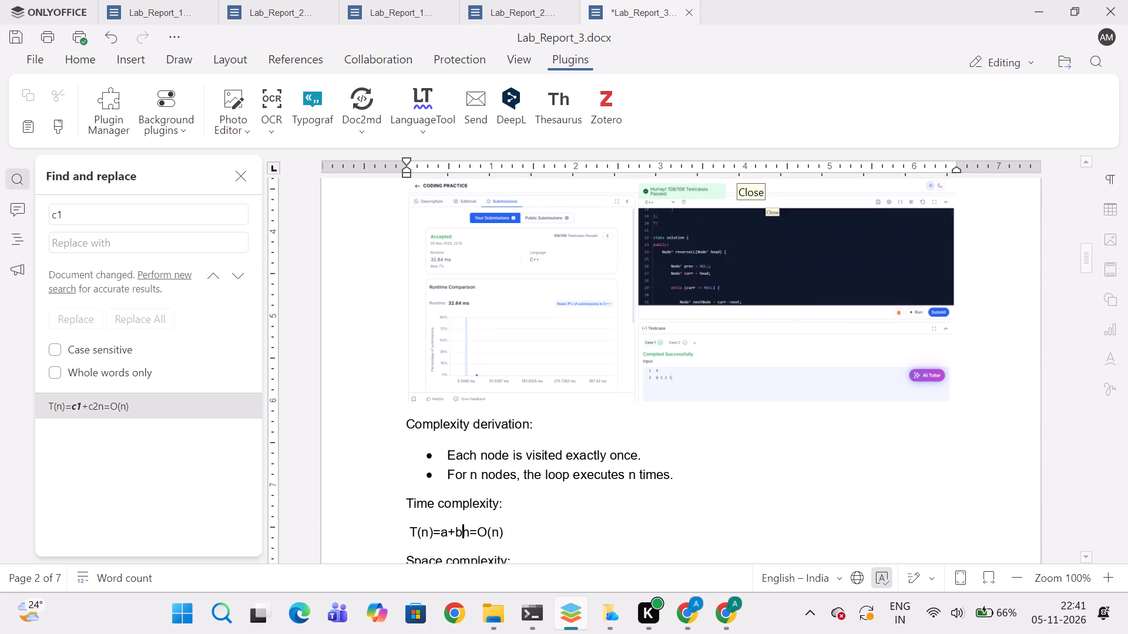
{"action": "scroll", "coordinate": [488, 431], "scroll_direction": "up", "scroll_amount": 1}
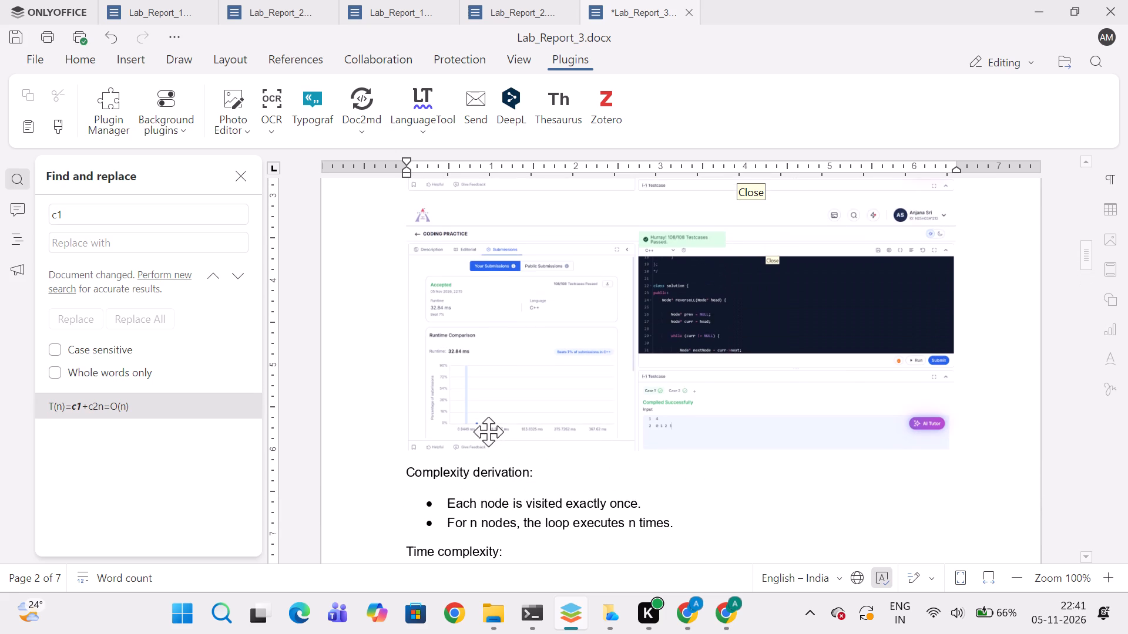
{"action": "scroll", "coordinate": [488, 431], "scroll_direction": "up", "scroll_amount": 1}
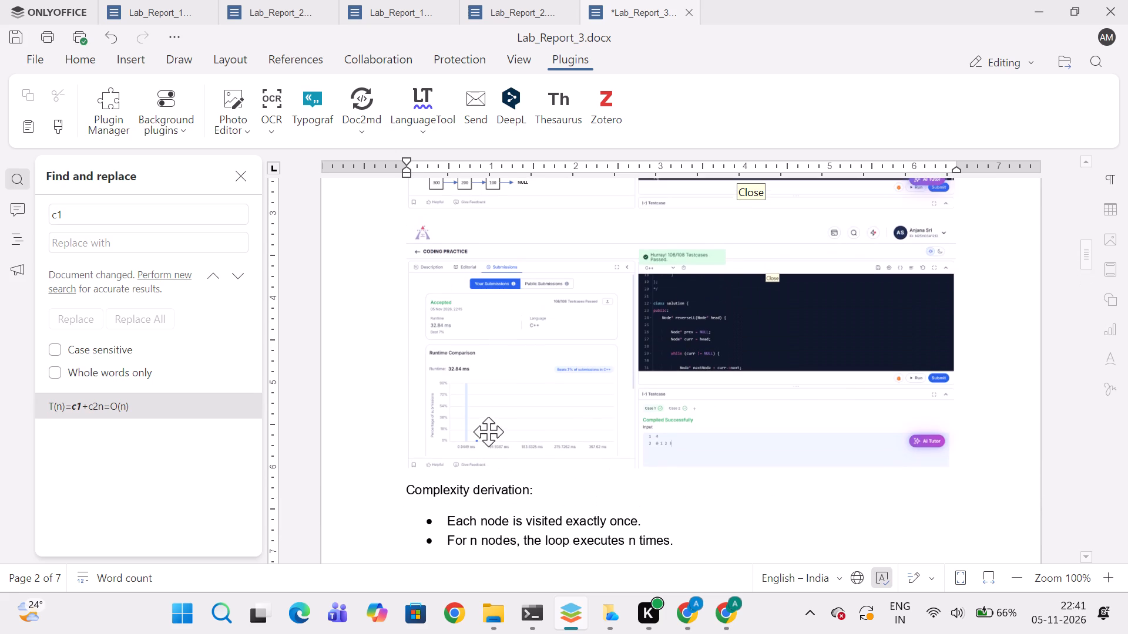
{"action": "scroll", "coordinate": [488, 431], "scroll_direction": "up", "scroll_amount": 12}
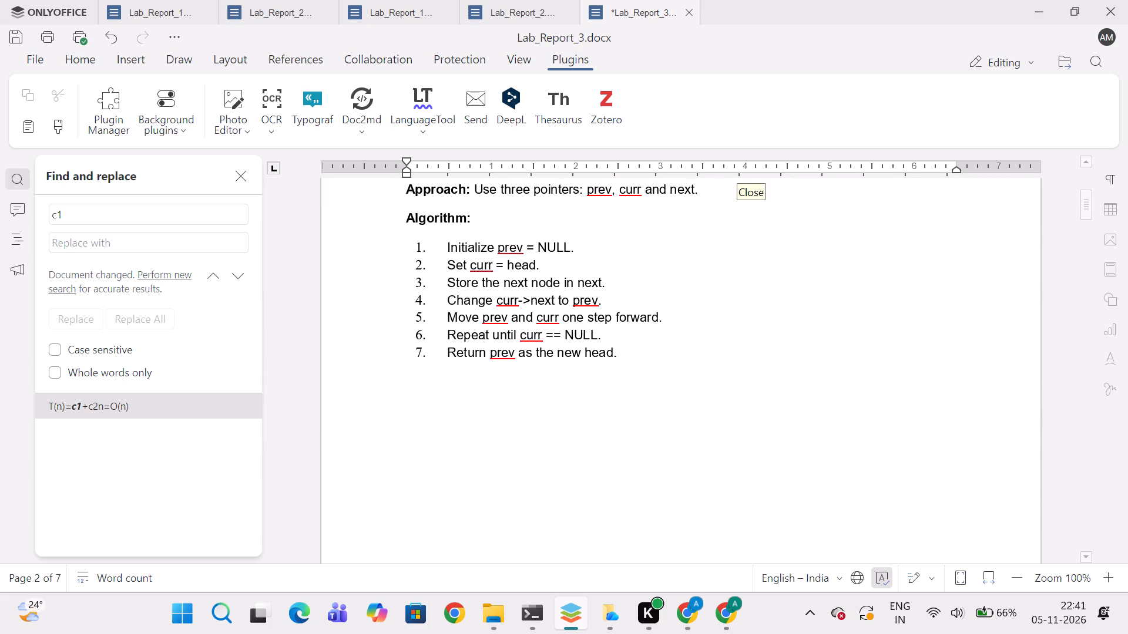
{"action": "scroll", "coordinate": [488, 431], "scroll_direction": "up", "scroll_amount": 2}
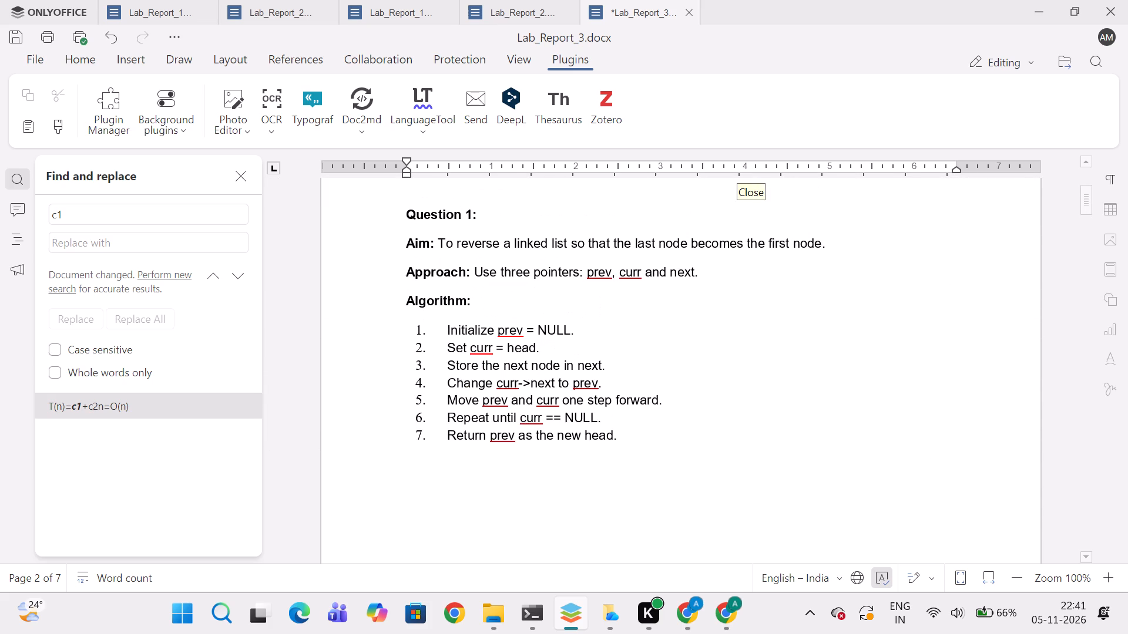
{"action": "scroll", "coordinate": [488, 431], "scroll_direction": "down", "scroll_amount": 10}
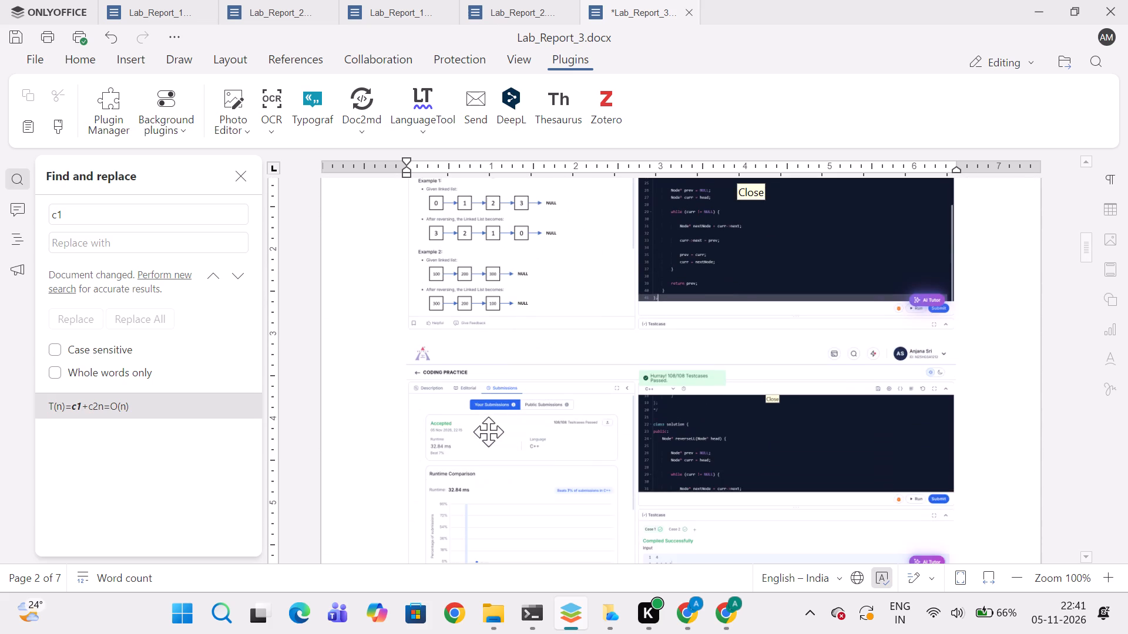
{"action": "scroll", "coordinate": [488, 431], "scroll_direction": "down", "scroll_amount": 7}
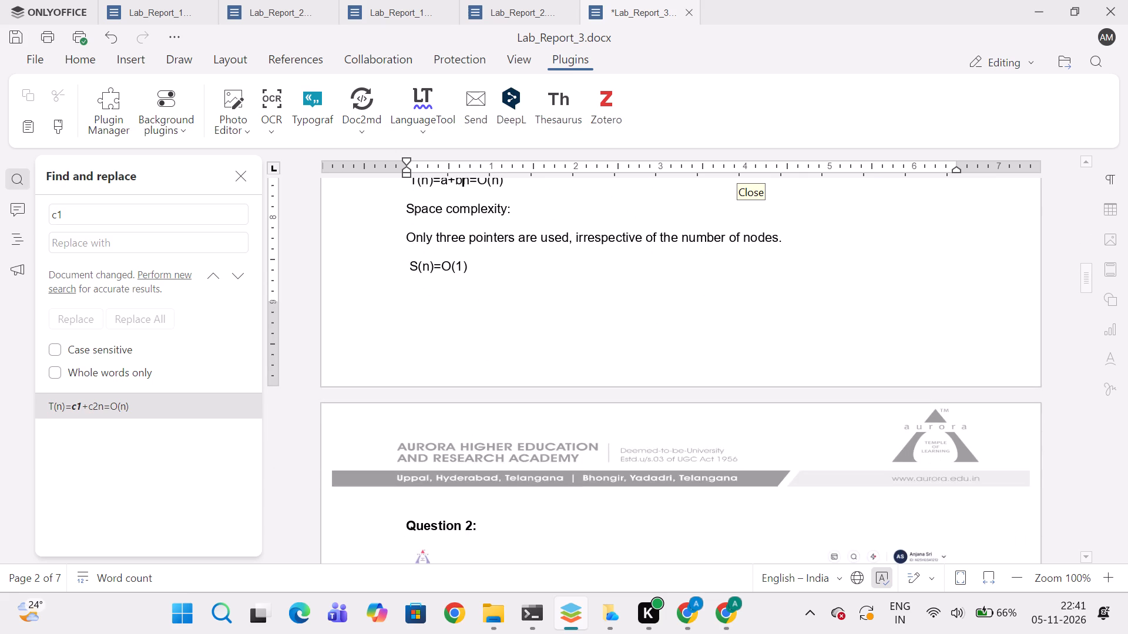
{"action": "scroll", "coordinate": [488, 431], "scroll_direction": "down", "scroll_amount": 1}
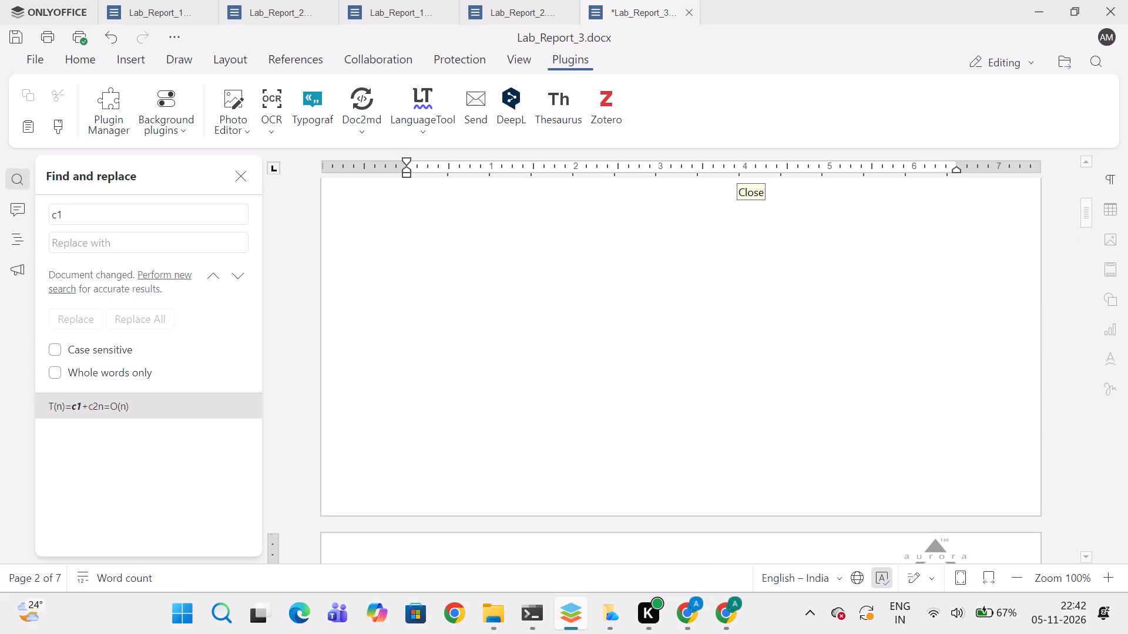
{"action": "scroll", "coordinate": [445, 322], "scroll_direction": "up", "scroll_amount": 1}
{"action": "scroll", "coordinate": [445, 322], "scroll_direction": "down", "scroll_amount": 4}
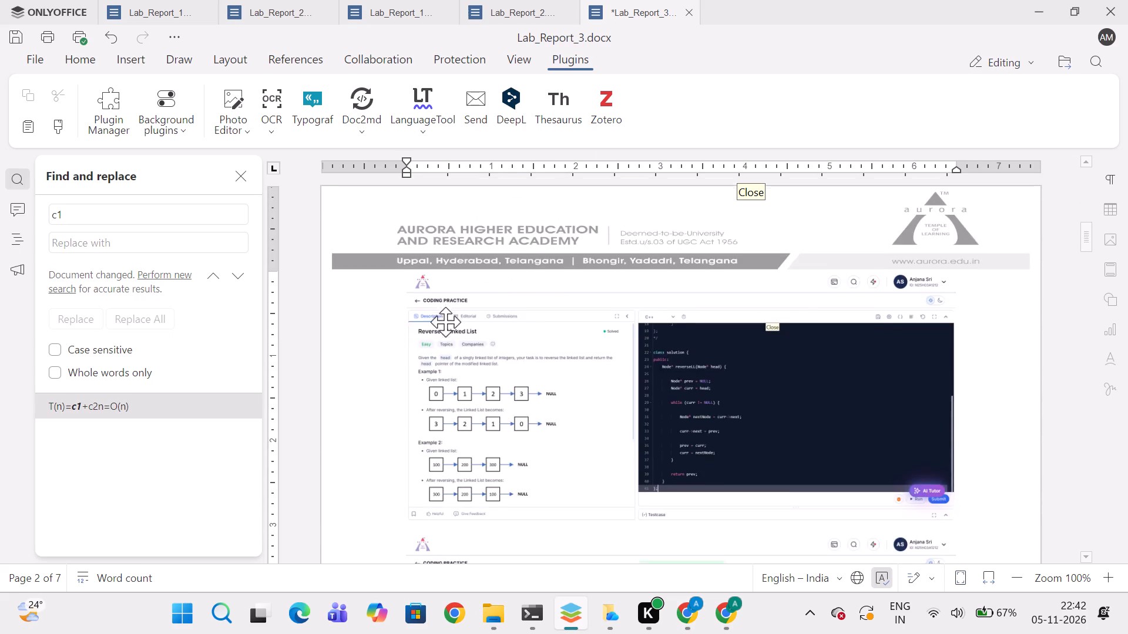
{"action": "scroll", "coordinate": [445, 322], "scroll_direction": "down", "scroll_amount": 5}
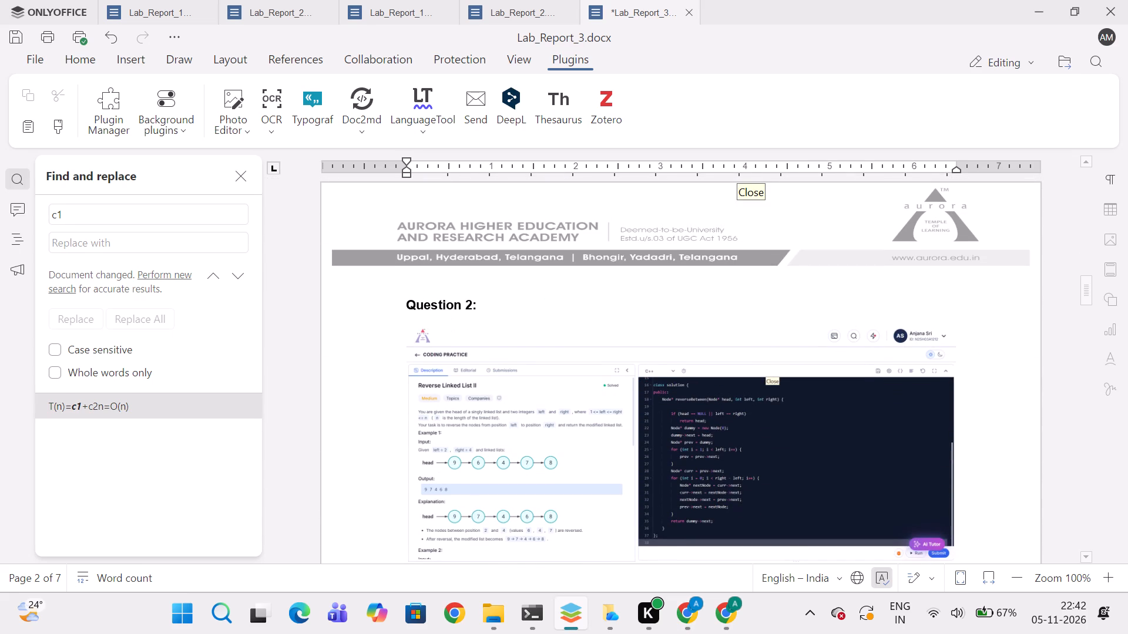
{"action": "left_click", "coordinate": [490, 294]}
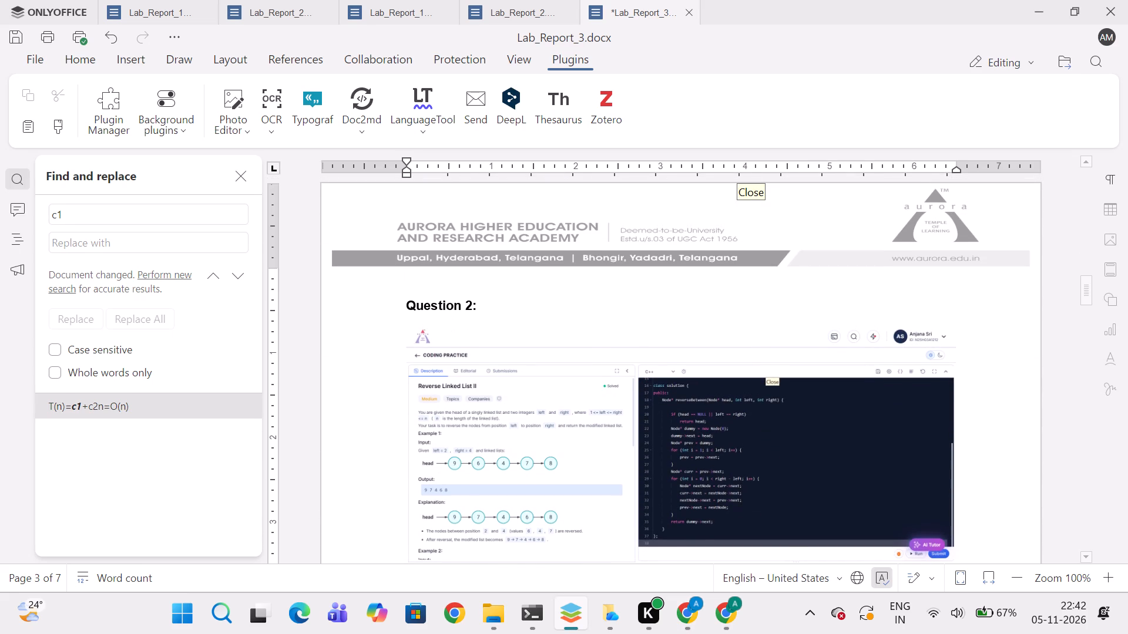
{"action": "key", "text": "BackSpace"}
Paste the copied answer on a new line between the Question 2 heading and its first screenshot.
{"action": "key", "text": "Down"}
{"action": "key", "text": "Right"}
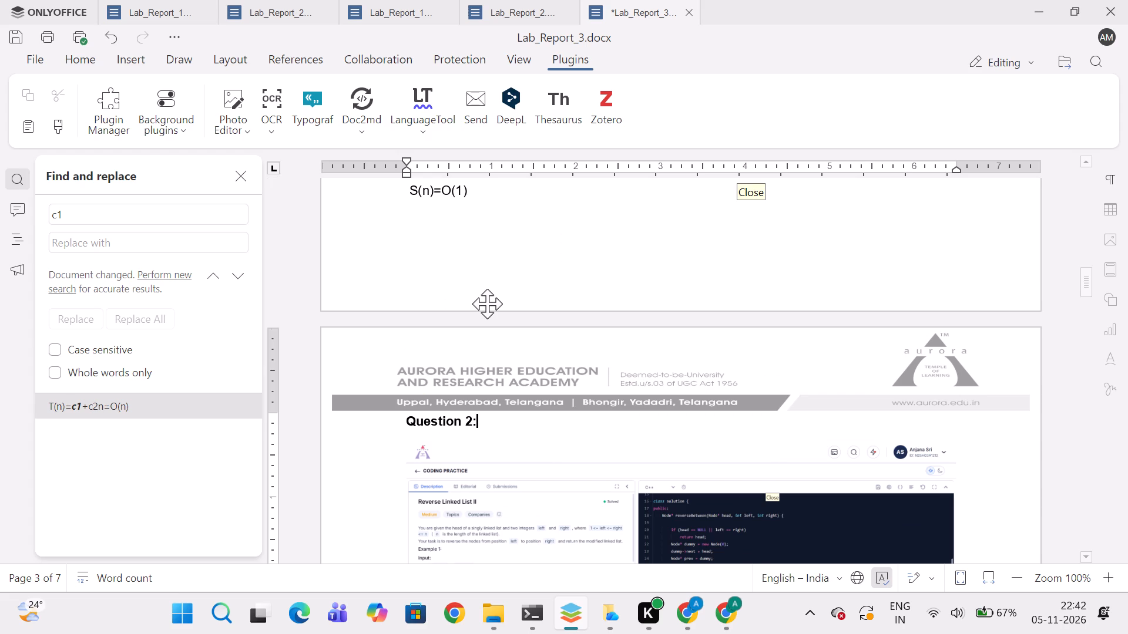
{"action": "key", "text": "Return"}
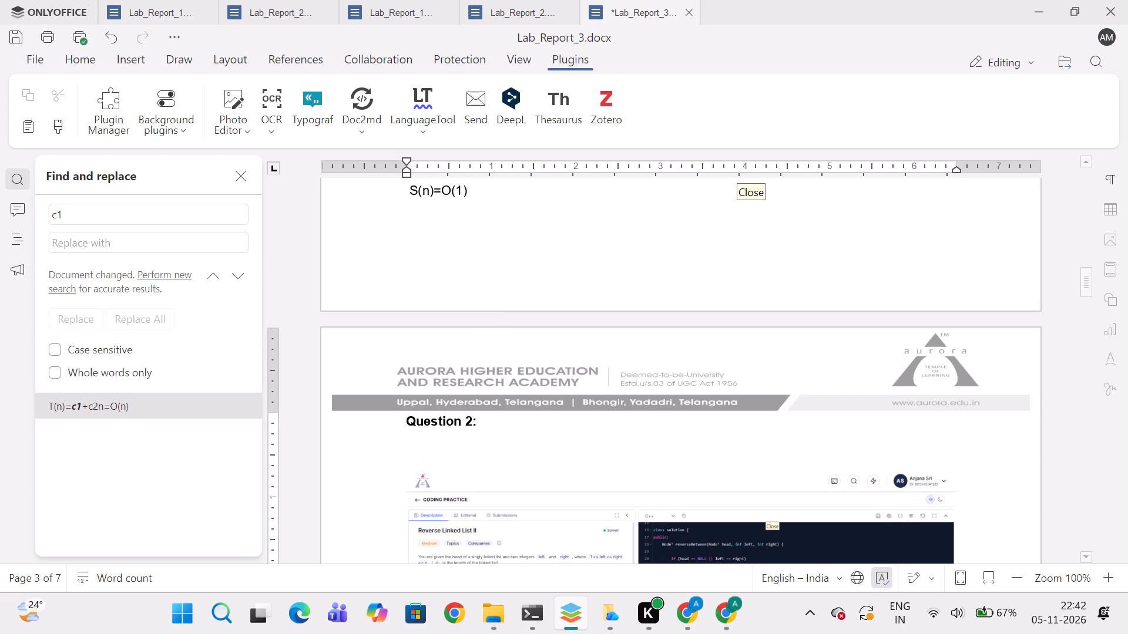
{"action": "key", "text": "ctrl+v"}
Make the Aim:, Approach: and Algorithm: labels bold in the Question 2 section.
{"action": "scroll", "coordinate": [418, 347], "scroll_direction": "up", "scroll_amount": 2}
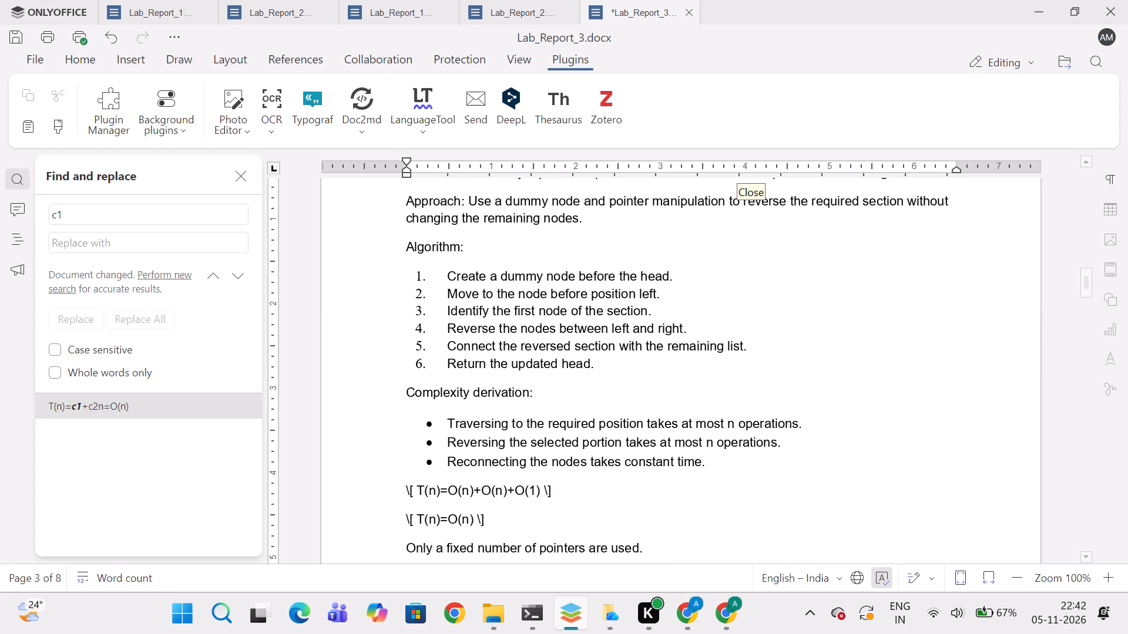
{"action": "scroll", "coordinate": [418, 347], "scroll_direction": "up", "scroll_amount": 1}
{"action": "left_click_drag", "start_coordinate": [431, 280], "coordinate": [391, 281]}
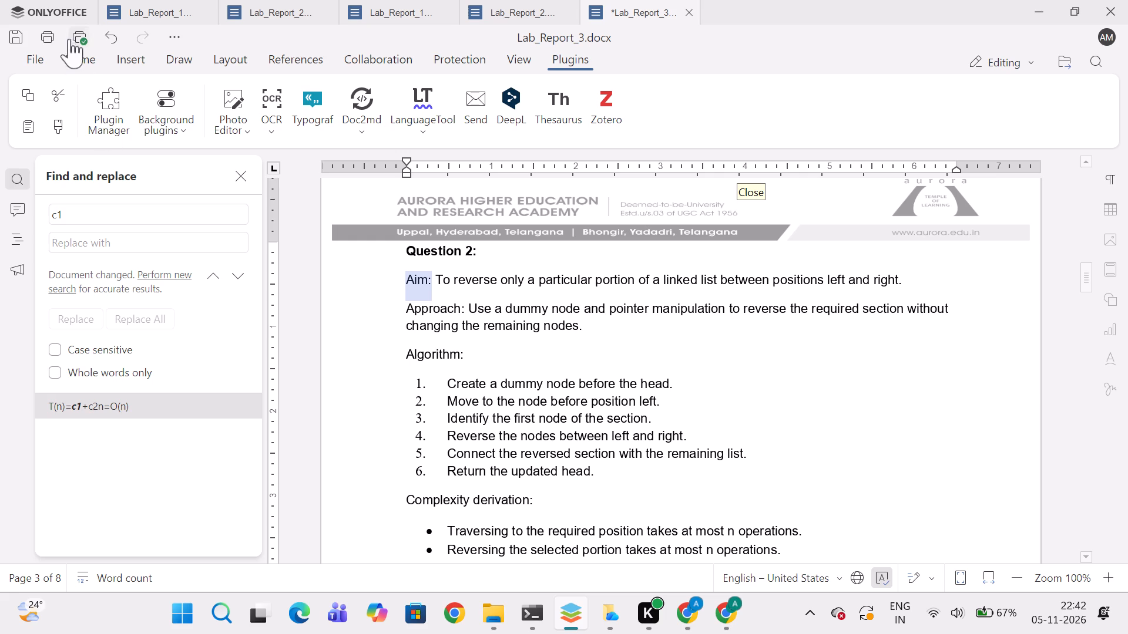
{"action": "left_click", "coordinate": [77, 48]}
{"action": "left_click", "coordinate": [80, 55]}
{"action": "left_click", "coordinate": [93, 132]}
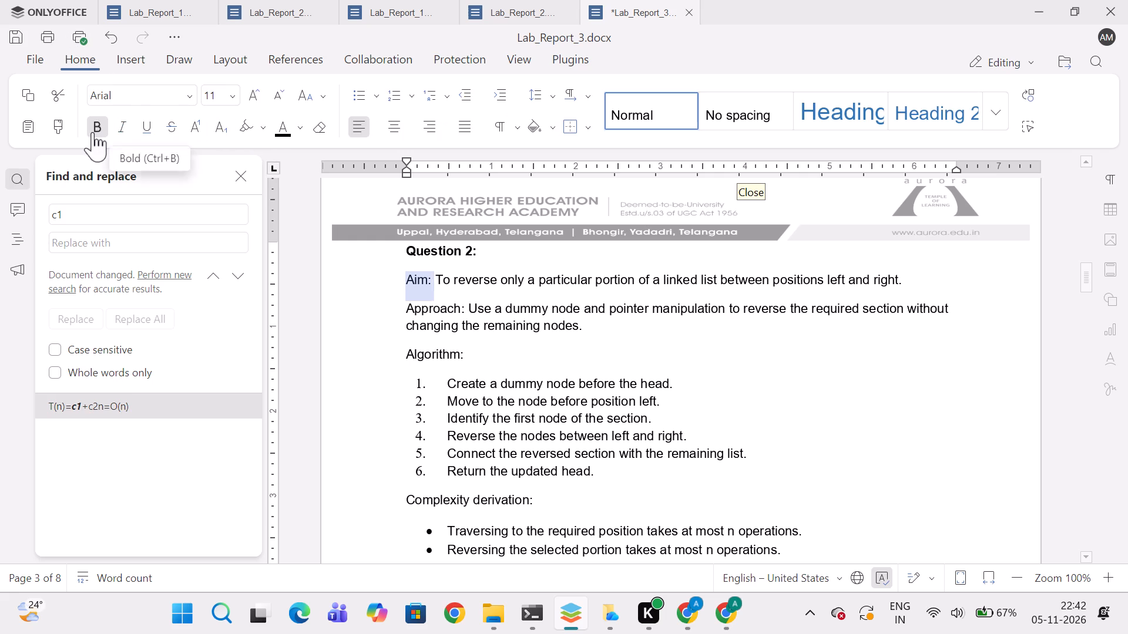
{"action": "left_click_drag", "start_coordinate": [466, 309], "coordinate": [441, 307]}
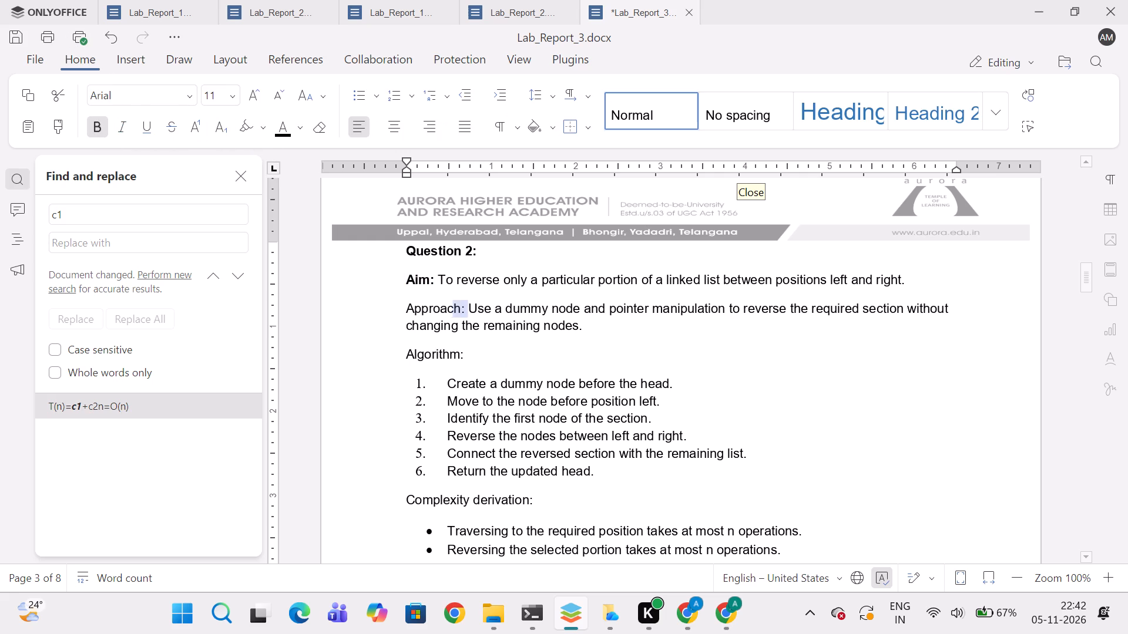
{"action": "left_click_drag", "start_coordinate": [441, 307], "coordinate": [408, 306]}
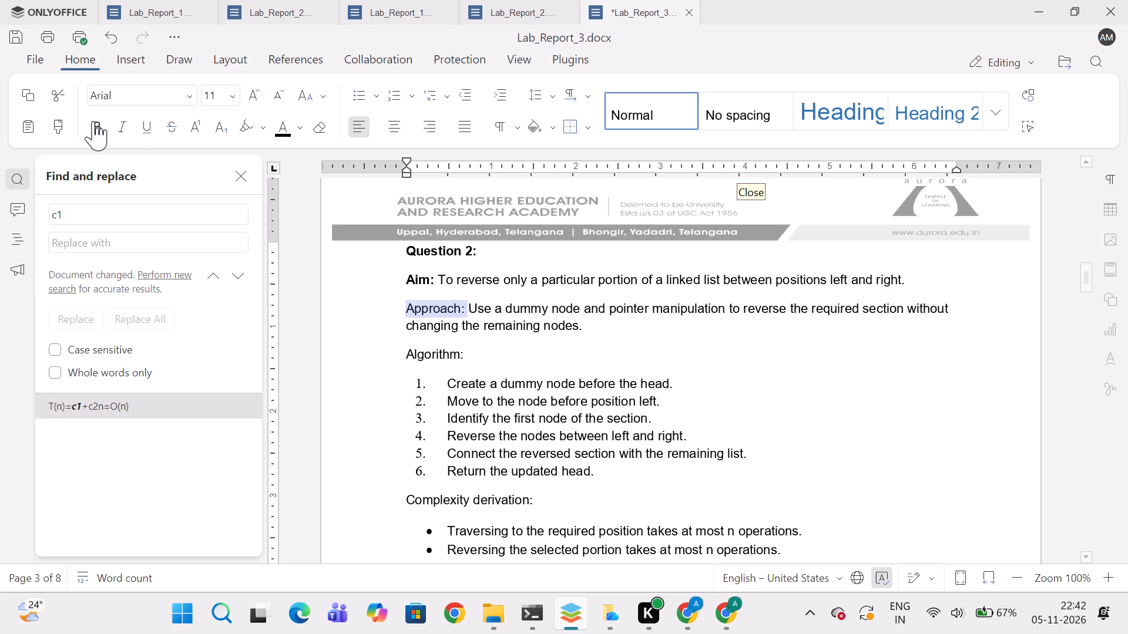
{"action": "left_click", "coordinate": [89, 120]}
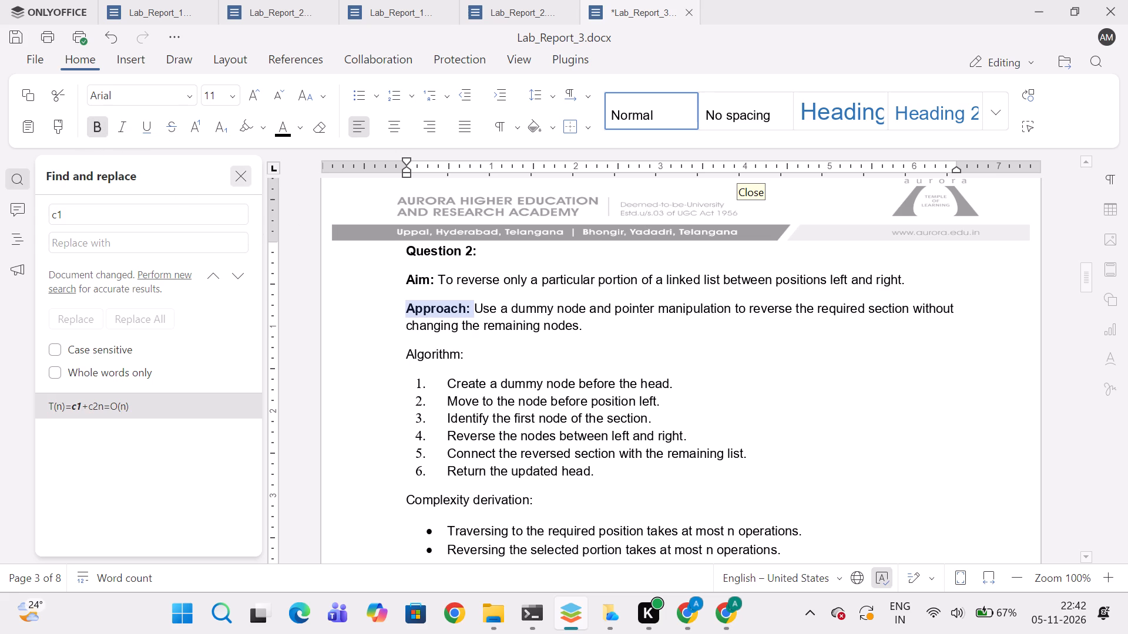
{"action": "left_click_drag", "start_coordinate": [491, 362], "coordinate": [362, 350]}
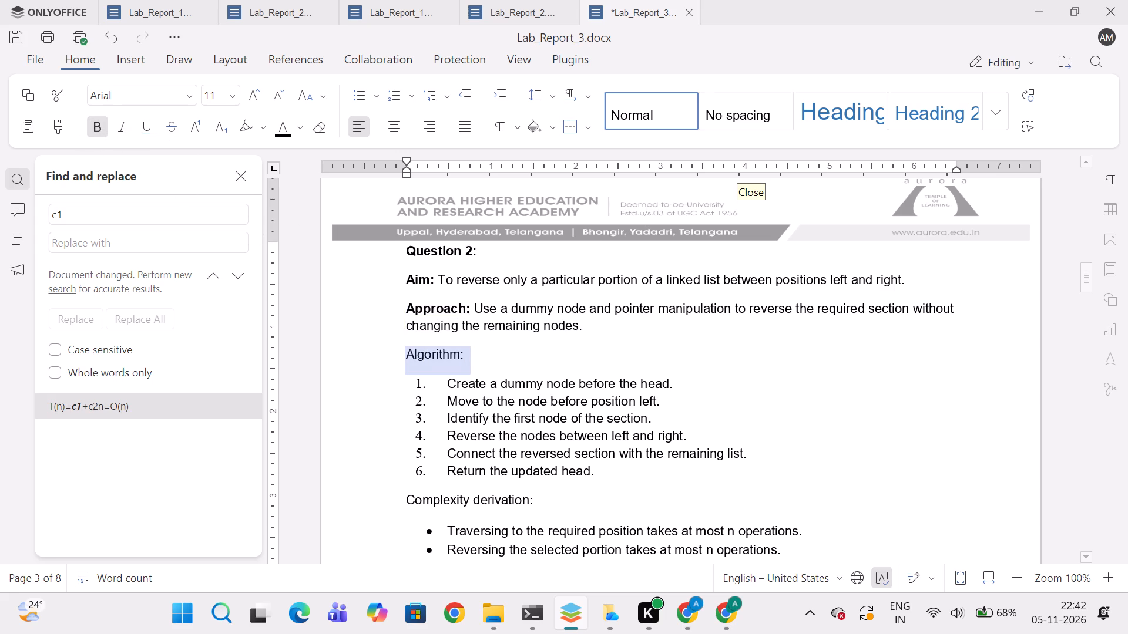
{"action": "left_click_drag", "start_coordinate": [362, 350], "coordinate": [370, 354]}
{"action": "left_click", "coordinate": [90, 120]}
Remove the \[ and \] delimiters around the T(n)=O(n)+O(n)+O(1) formula in the Question 2 complexity derivation.
{"action": "scroll", "coordinate": [528, 427], "scroll_direction": "down", "scroll_amount": 2}
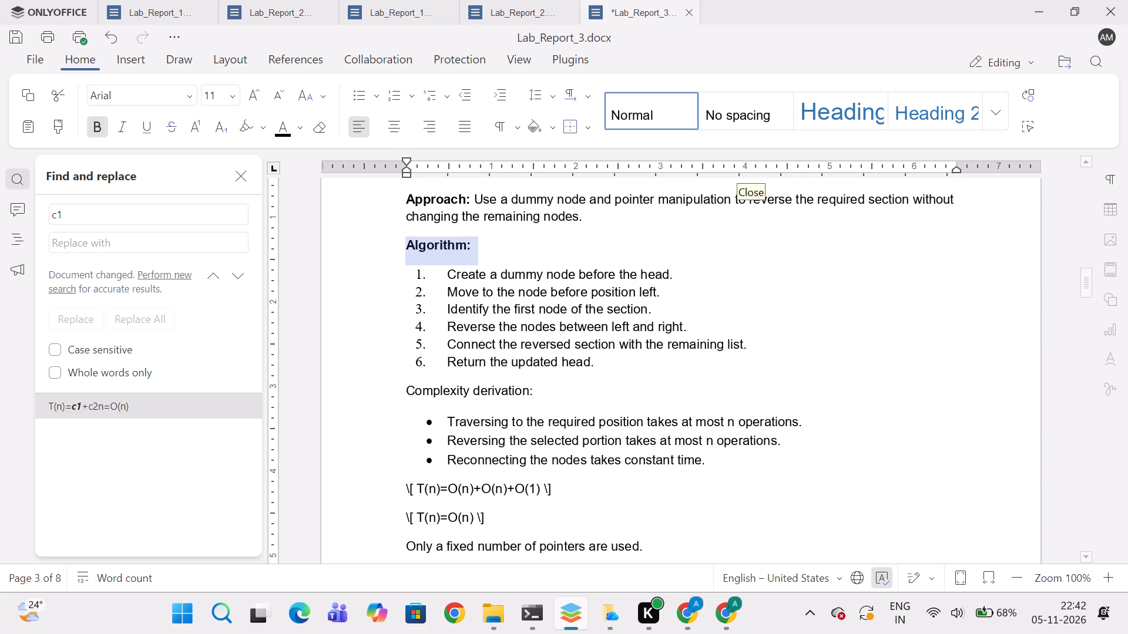
{"action": "scroll", "coordinate": [528, 427], "scroll_direction": "down", "scroll_amount": 1}
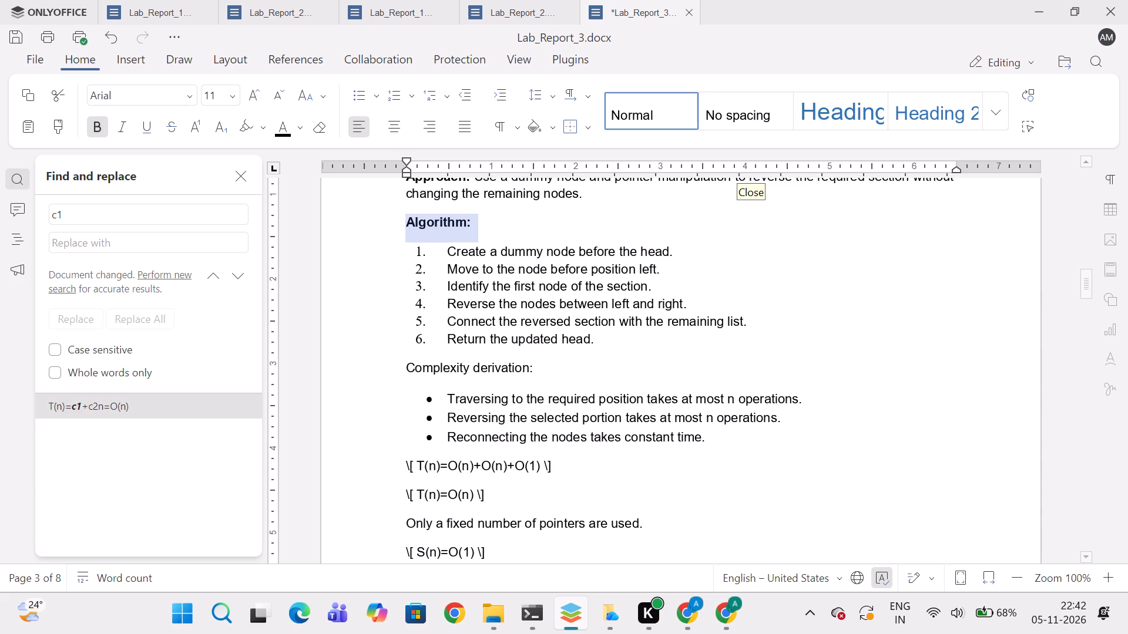
{"action": "left_click", "coordinate": [418, 457]}
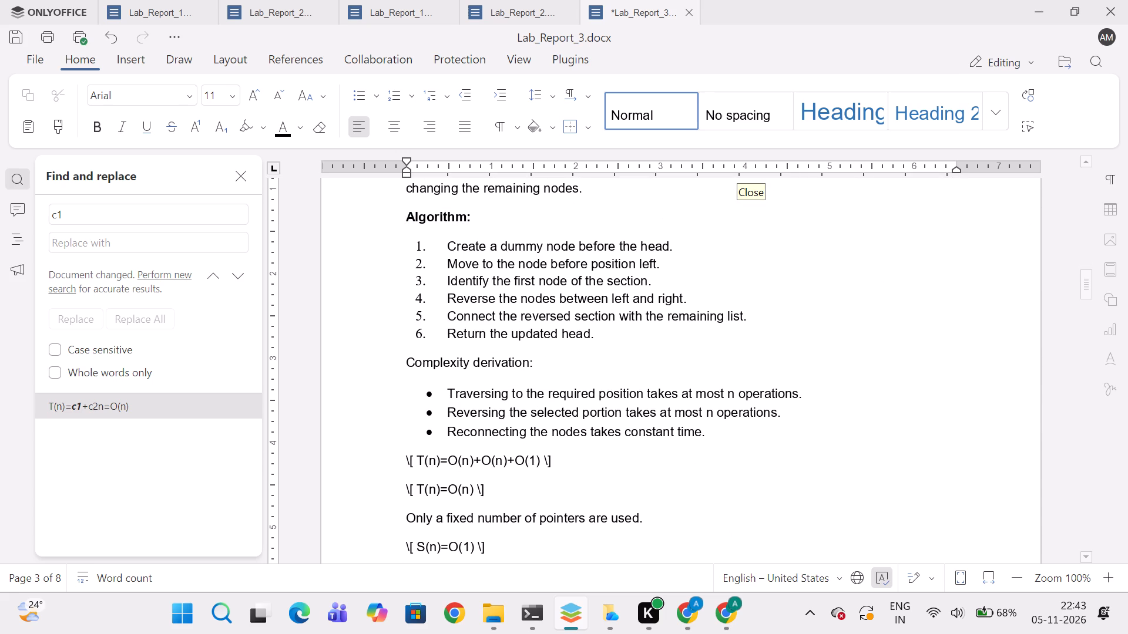
{"action": "key", "text": "BackSpace"}
{"action": "key", "text": "BackSpace"}
{"action": "key", "text": "BackSpace"}
{"action": "key", "text": "Right"}
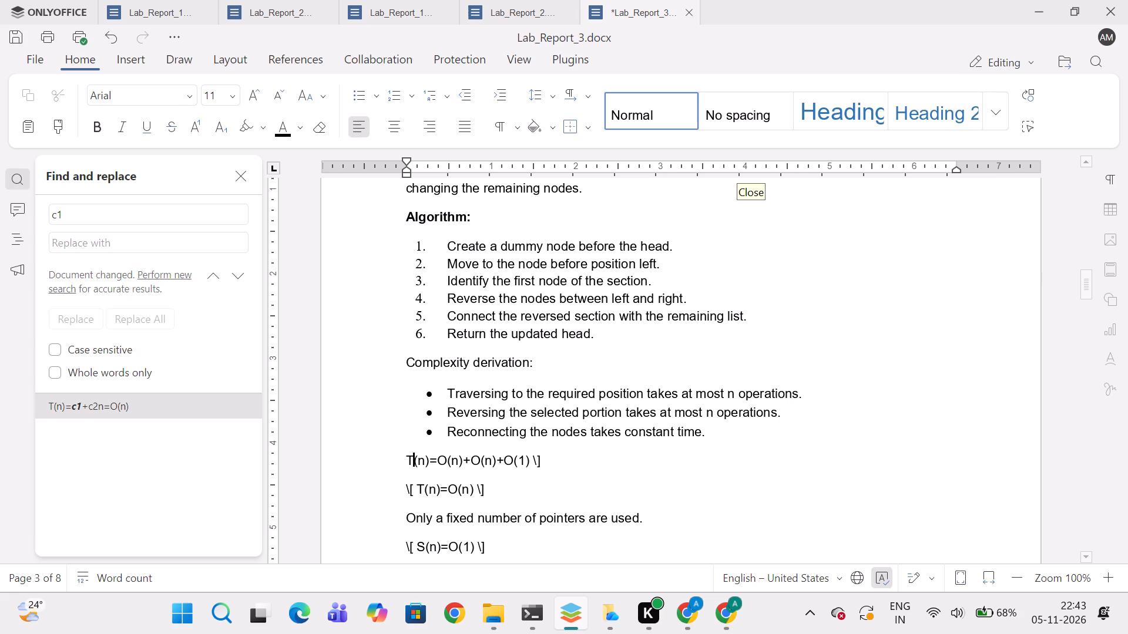
{"action": "key", "text": "Right"}
{"action": "key", "text": "Right"}
{"action": "key", "text": "Right"}
{"action": "key", "text": "Right"}
{"action": "key", "text": "Right"}
{"action": "key", "text": "Right"}
{"action": "key", "text": "Right"}
{"action": "key", "text": "Right"}
{"action": "key", "text": "Right"}
{"action": "key", "text": "Right"}
{"action": "key", "text": "Right"}
{"action": "key", "text": "Right"}
{"action": "key", "text": "Right"}
{"action": "key", "text": "Right"}
{"action": "key", "text": "Right"}
{"action": "key", "text": "Right"}
{"action": "key", "text": "Right"}
{"action": "key", "text": "Right"}
{"action": "key", "text": "Right"}
{"action": "key", "text": "Right"}
{"action": "key", "text": "Right"}
{"action": "key", "text": "BackSpace"}
{"action": "key", "text": "BackSpace"}
Remove the \[ and \] delimiters around the T(n)=O(n) formula in the Question 2 section.
{"action": "key", "text": "Down"}
{"action": "key", "text": "BackSpace"}
{"action": "key", "text": "BackSpace"}
{"action": "key", "text": "Left"}
{"action": "key", "text": "Left"}
{"action": "key", "text": "Left"}
{"action": "key", "text": "Left"}
{"action": "key", "text": "Left"}
{"action": "key", "text": "Left"}
{"action": "key", "text": "Left"}
{"action": "key", "text": "Left"}
{"action": "key", "text": "Left"}
{"action": "key", "text": "Left"}
{"action": "key", "text": "Left"}
{"action": "key", "text": "BackSpace"}
{"action": "key", "text": "BackSpace"}
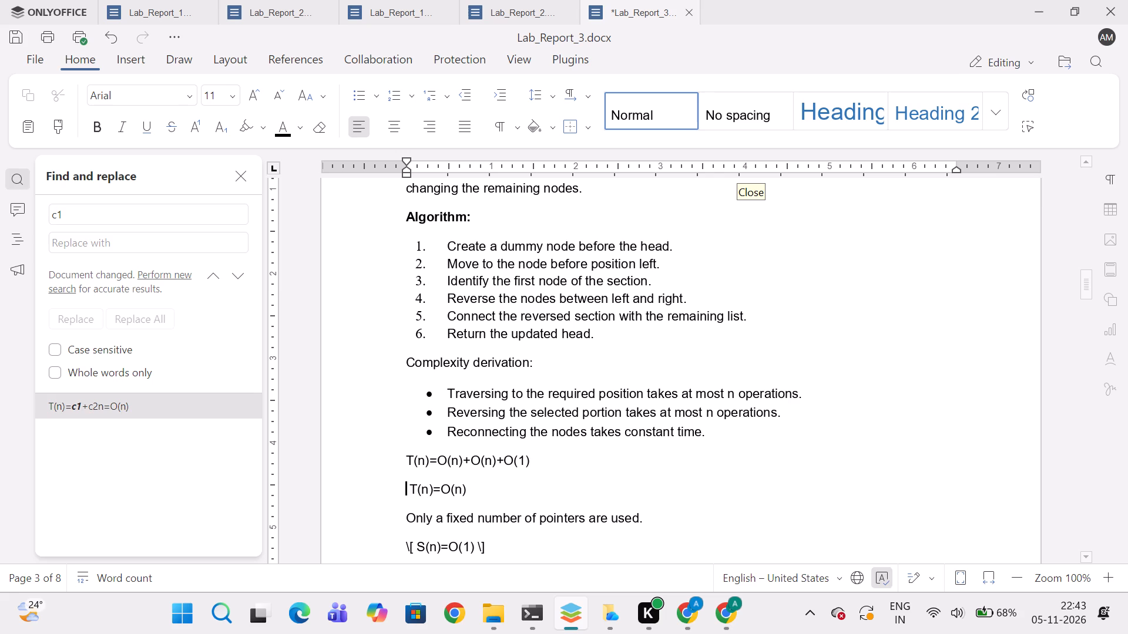
Remove the \[ and \] delimiters around the S(n)=O(1) formula in the Question 2 section.
{"action": "key", "text": "Down"}
{"action": "key", "text": "Down"}
{"action": "key", "text": "Right"}
{"action": "key", "text": "Right"}
{"action": "key", "text": "BackSpace"}
{"action": "key", "text": "BackSpace"}
{"action": "key", "text": "Right"}
{"action": "key", "text": "Right"}
{"action": "key", "text": "Right"}
{"action": "key", "text": "Right"}
{"action": "key", "text": "Right"}
{"action": "key", "text": "Right"}
{"action": "key", "text": "Right"}
{"action": "key", "text": "Right"}
{"action": "key", "text": "Right"}
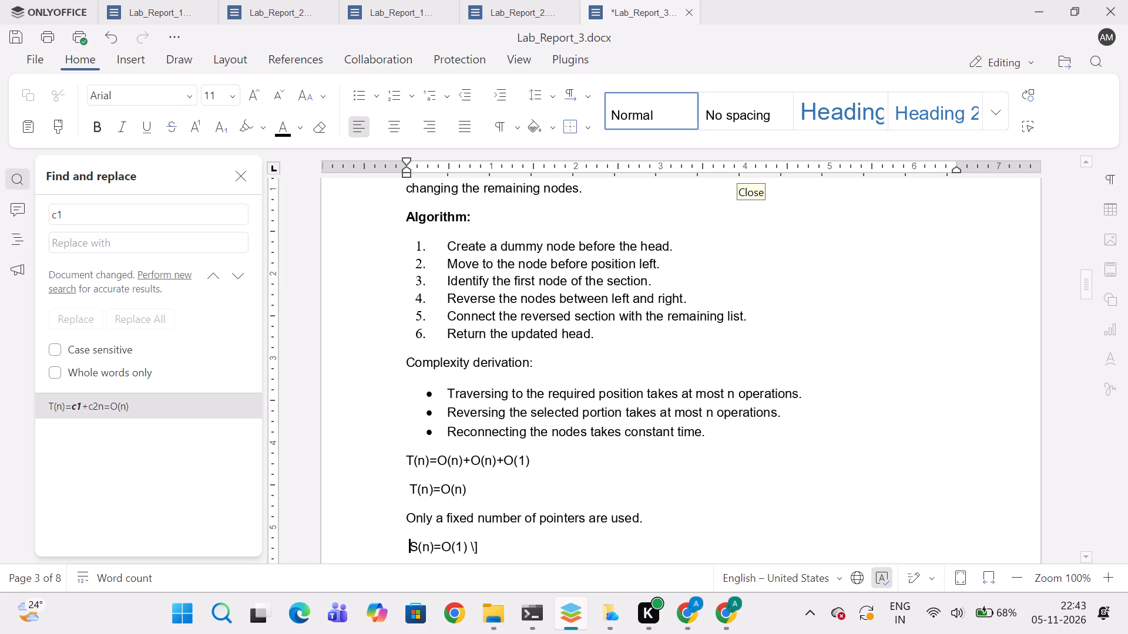
{"action": "key", "text": "Right"}
{"action": "key", "text": "Right"}
{"action": "key", "text": "Right"}
{"action": "key", "text": "Right"}
{"action": "key", "text": "BackSpace"}
{"action": "key", "text": "BackSpace"}
Add a leading space before T(n)=O(n)+O(n)+O(1) to align it with the other Question 2 formulas.
{"action": "scroll", "coordinate": [418, 457], "scroll_direction": "down", "scroll_amount": 1}
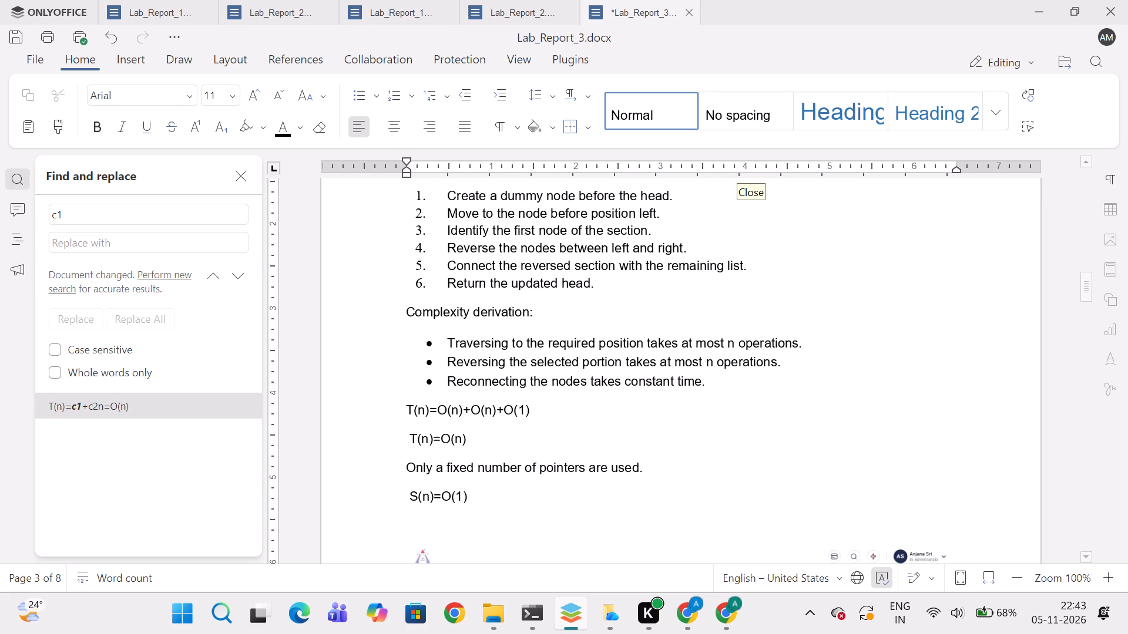
{"action": "left_click", "coordinate": [405, 408]}
{"action": "key", "text": "space"}
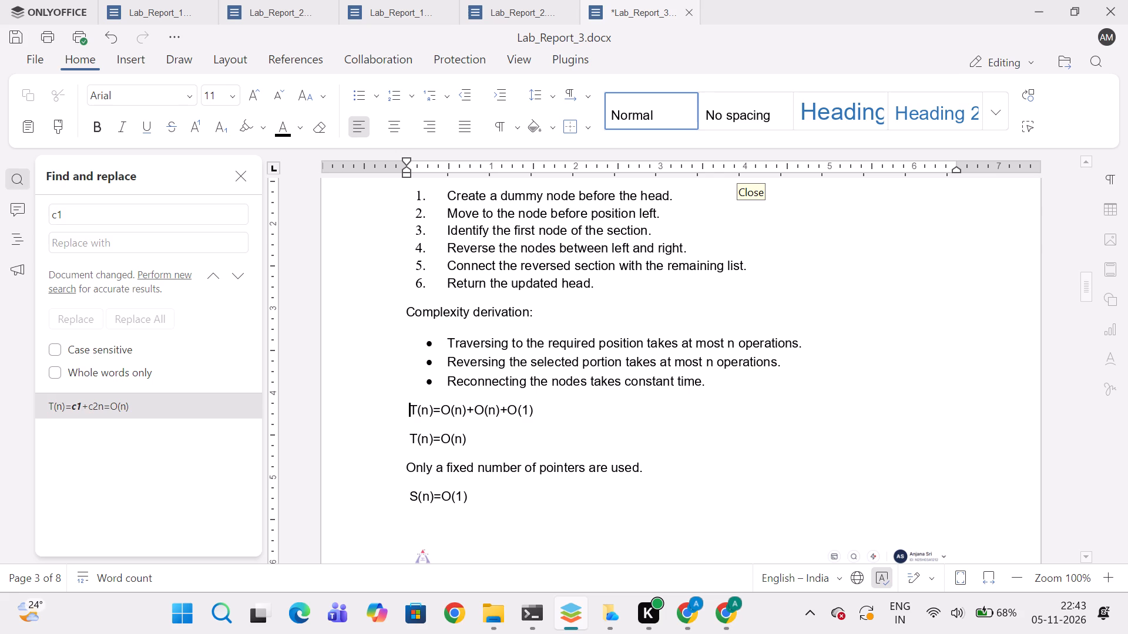
Check where the complexity derivation is placed relative to the screenshots in the Question 1 section.
{"action": "scroll", "coordinate": [427, 417], "scroll_direction": "up", "scroll_amount": 5}
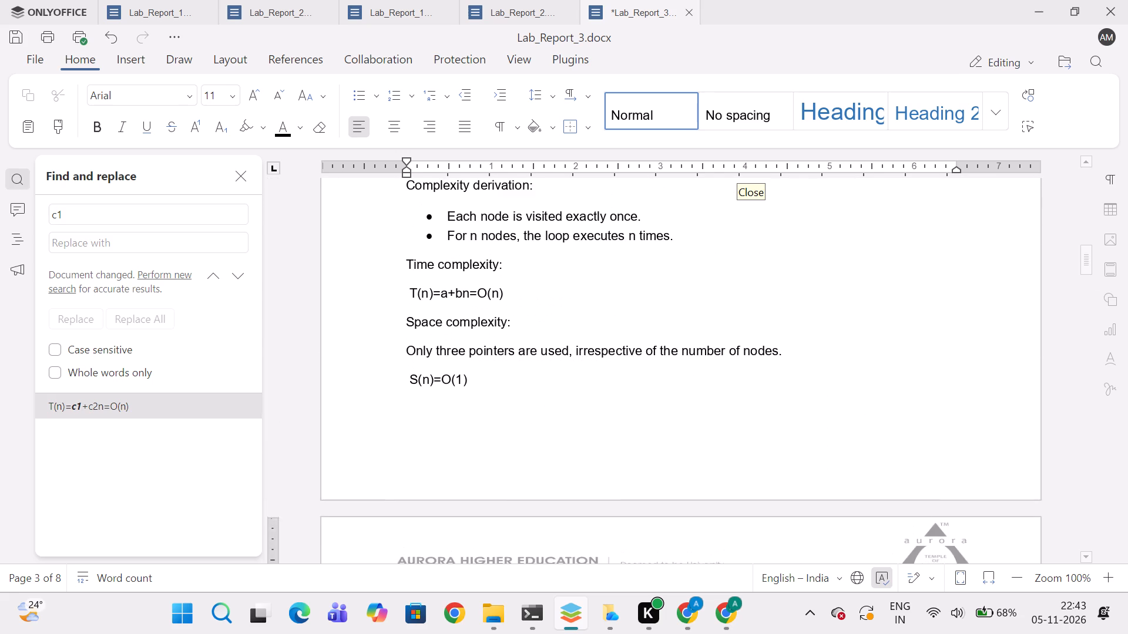
{"action": "scroll", "coordinate": [427, 417], "scroll_direction": "up", "scroll_amount": 1}
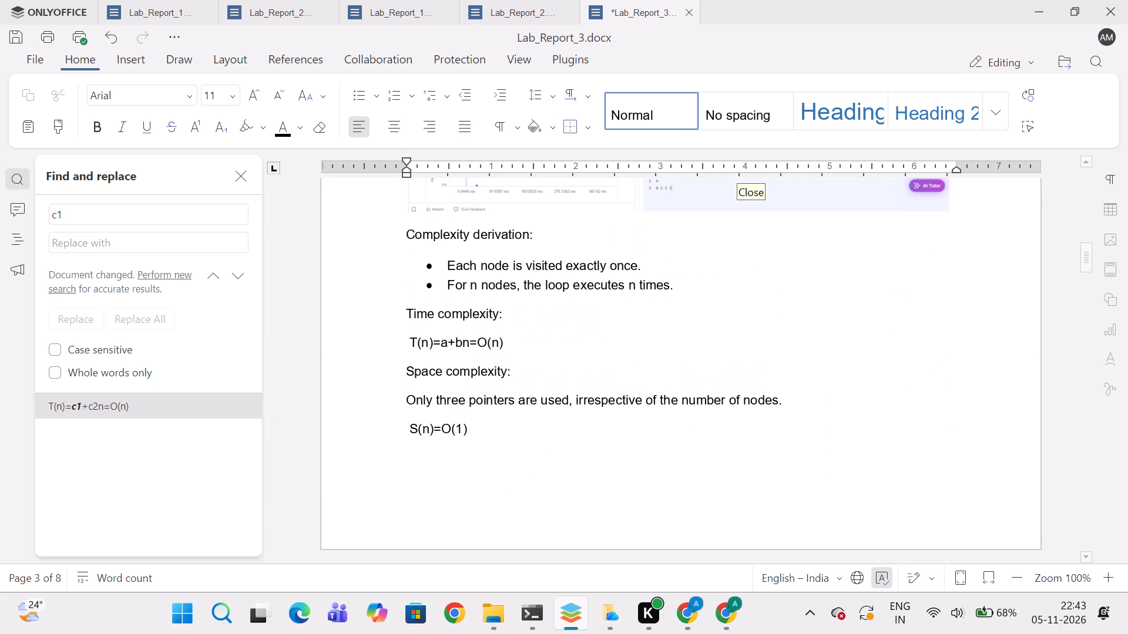
{"action": "scroll", "coordinate": [427, 417], "scroll_direction": "up", "scroll_amount": 2}
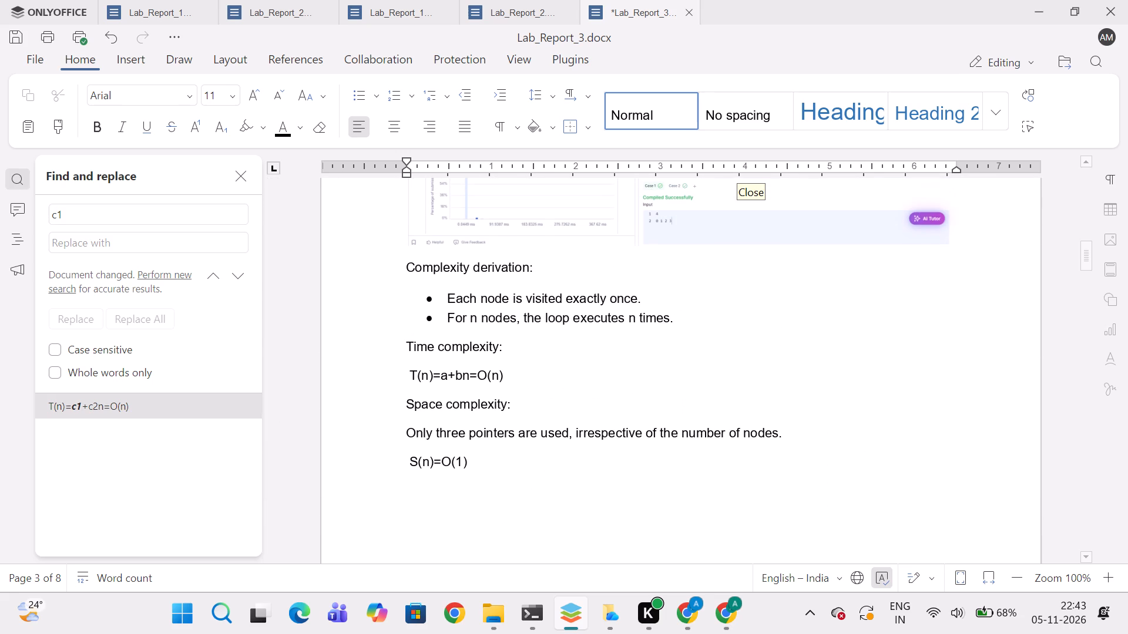
{"action": "scroll", "coordinate": [427, 417], "scroll_direction": "down", "scroll_amount": 3}
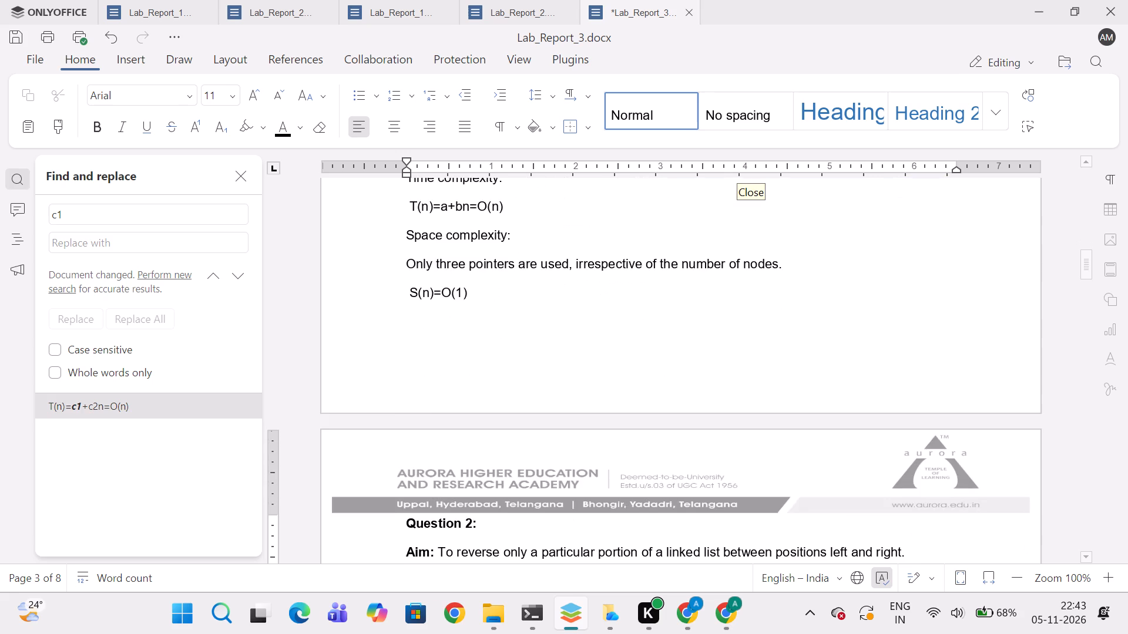
{"action": "scroll", "coordinate": [427, 417], "scroll_direction": "down", "scroll_amount": 6}
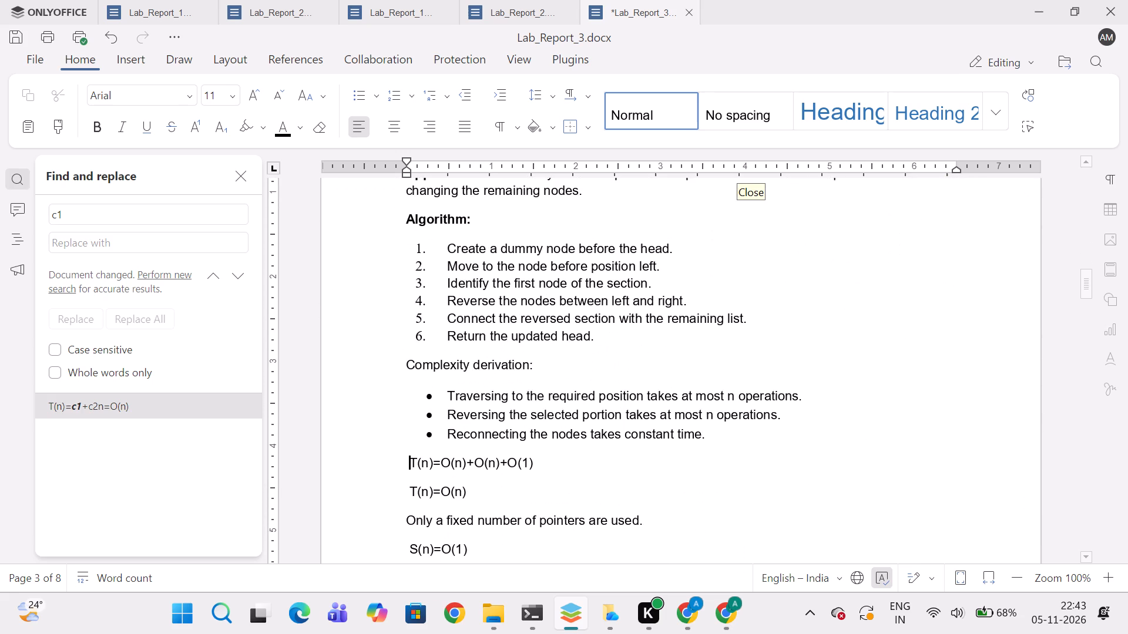
Cut the Question 2 text from the Complexity derivation: label through the S(n)=O(1) formula.
{"action": "scroll", "coordinate": [427, 417], "scroll_direction": "down", "scroll_amount": 4}
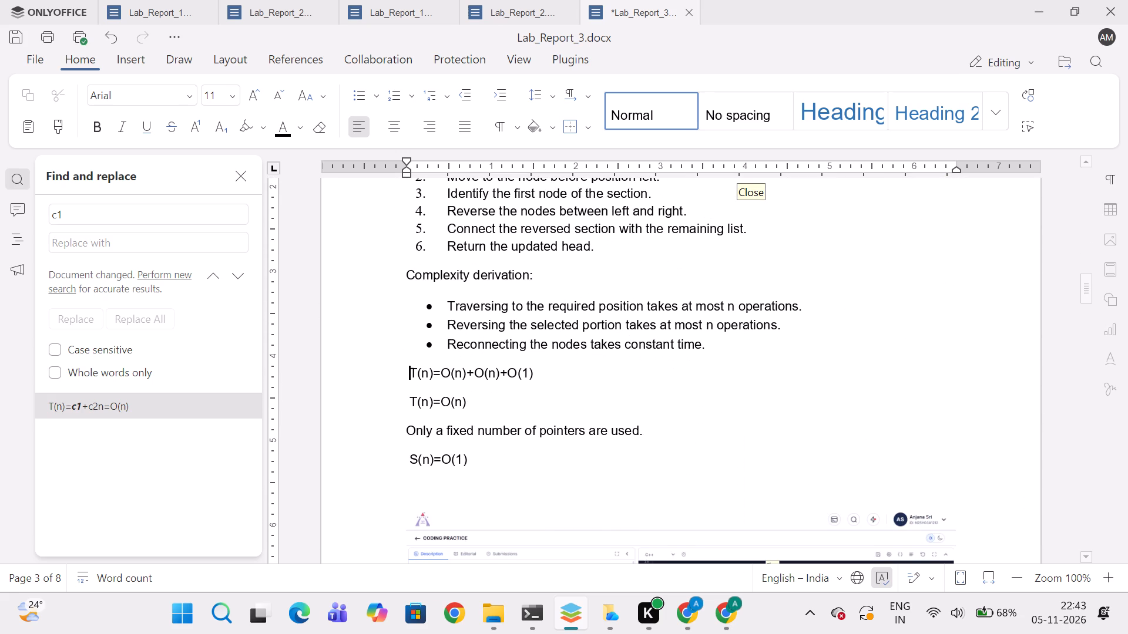
{"action": "left_click_drag", "start_coordinate": [407, 272], "coordinate": [506, 460]}
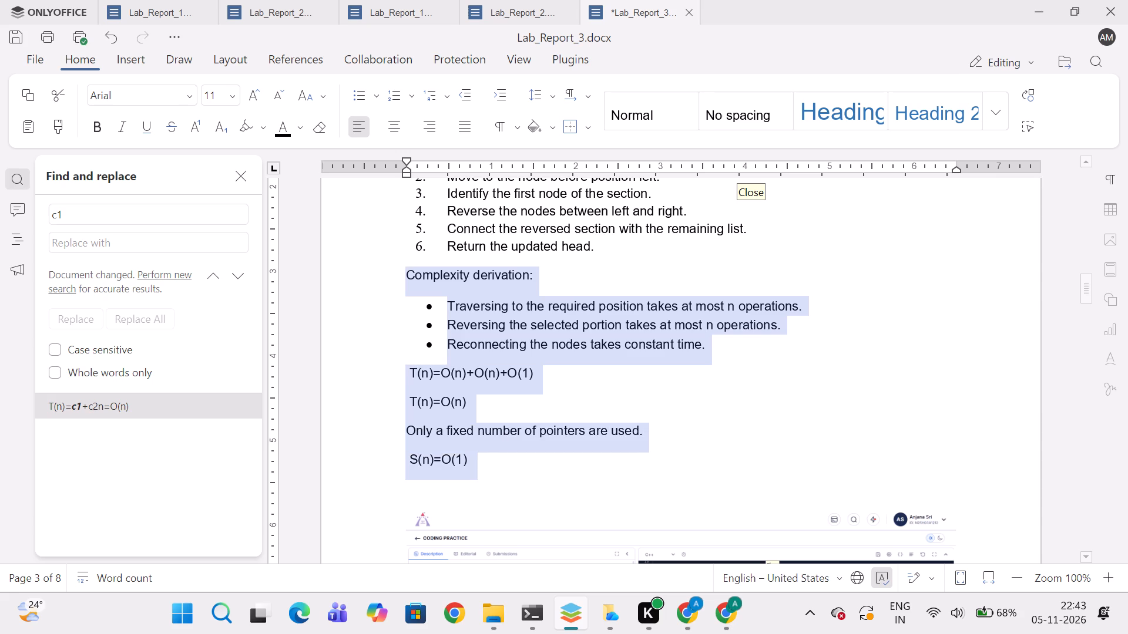
{"action": "key", "text": "ctrl+x"}
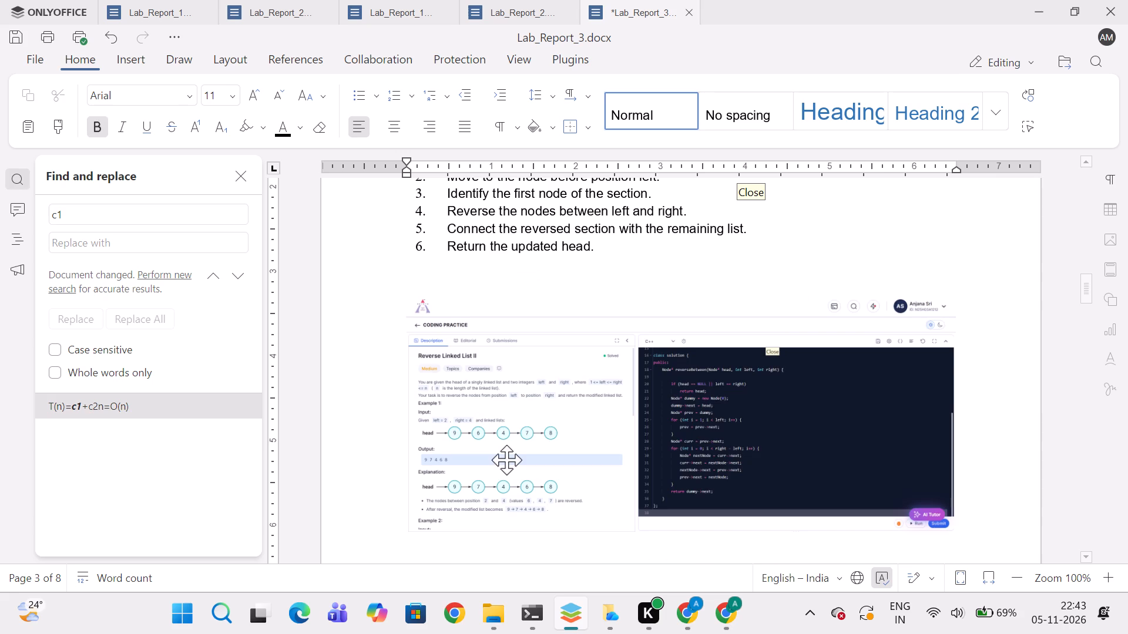
Remove the blank line between the Question 2 algorithm list and its first screenshot.
{"action": "scroll", "coordinate": [506, 460], "scroll_direction": "up", "scroll_amount": 8}
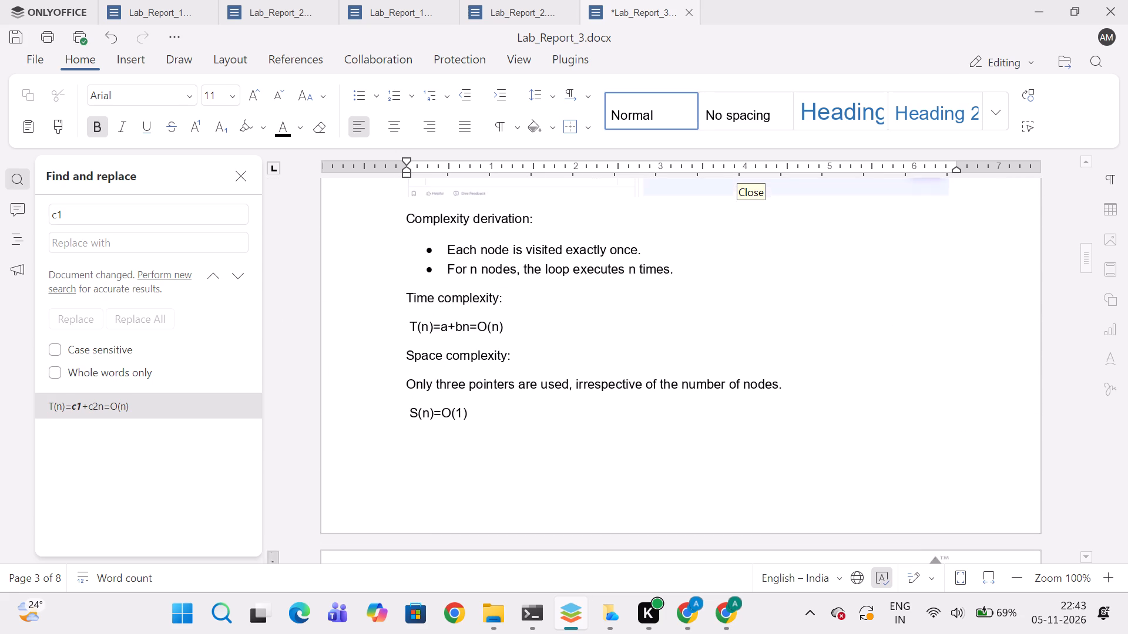
{"action": "scroll", "coordinate": [506, 460], "scroll_direction": "down", "scroll_amount": 2}
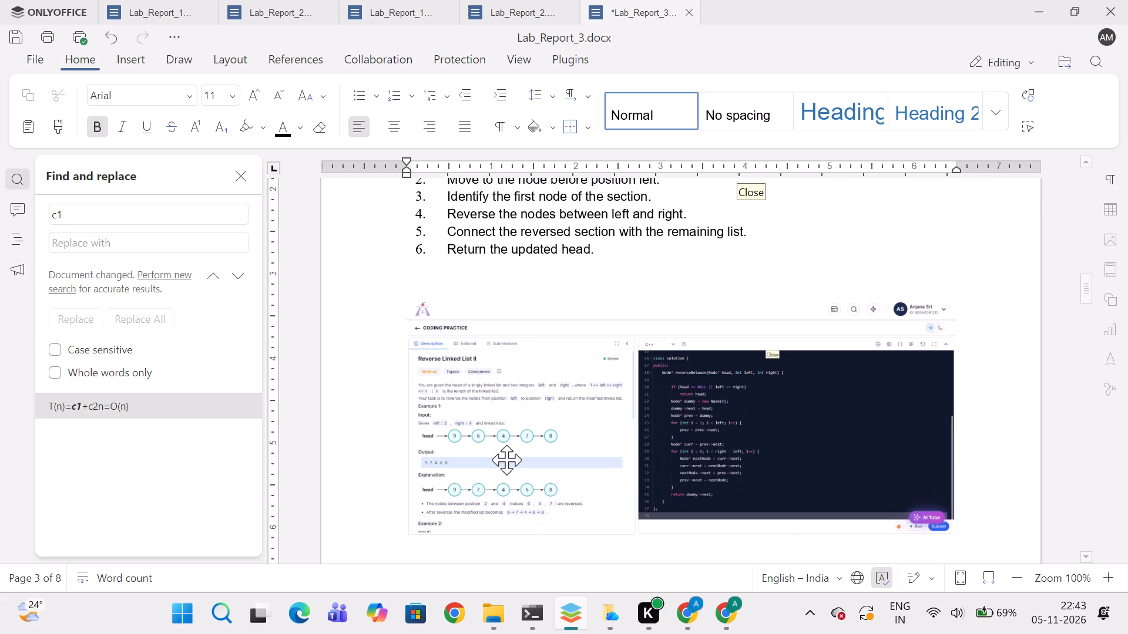
{"action": "scroll", "coordinate": [506, 460], "scroll_direction": "down", "scroll_amount": 1}
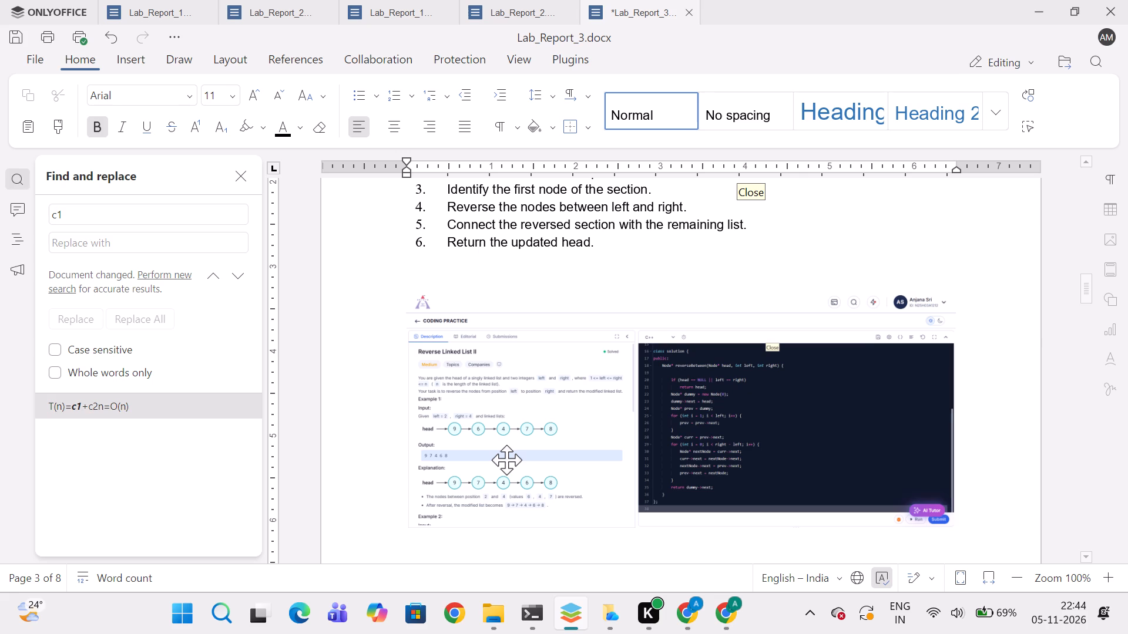
{"action": "key", "text": "BackSpace"}
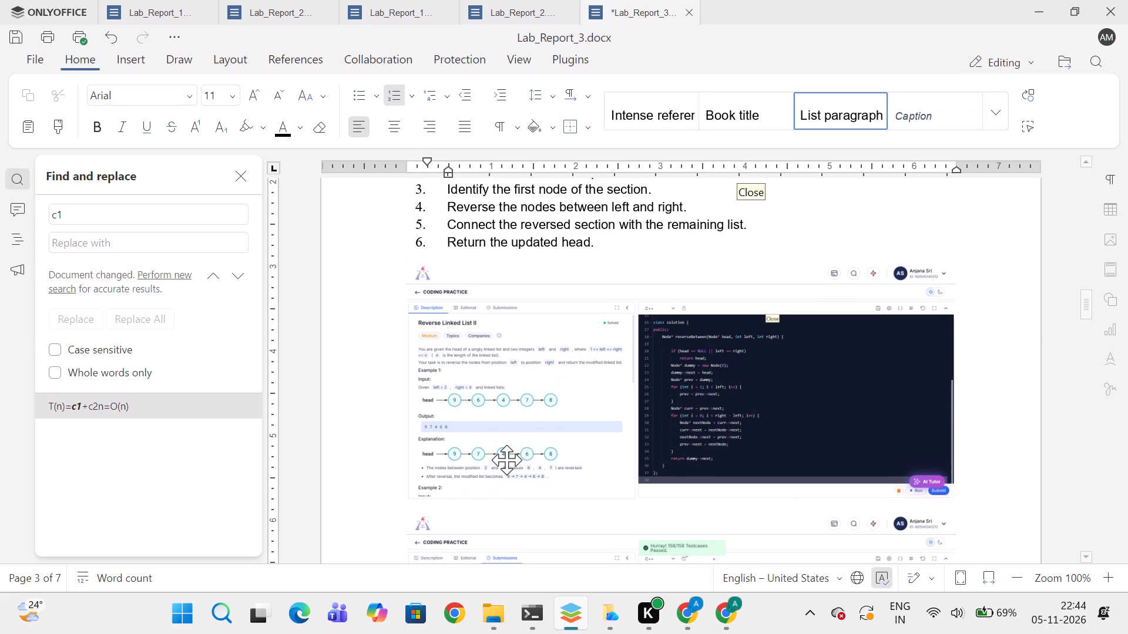
Insert a paragraph break between the first and second Question 2 screenshots.
{"action": "scroll", "coordinate": [506, 460], "scroll_direction": "down", "scroll_amount": 6}
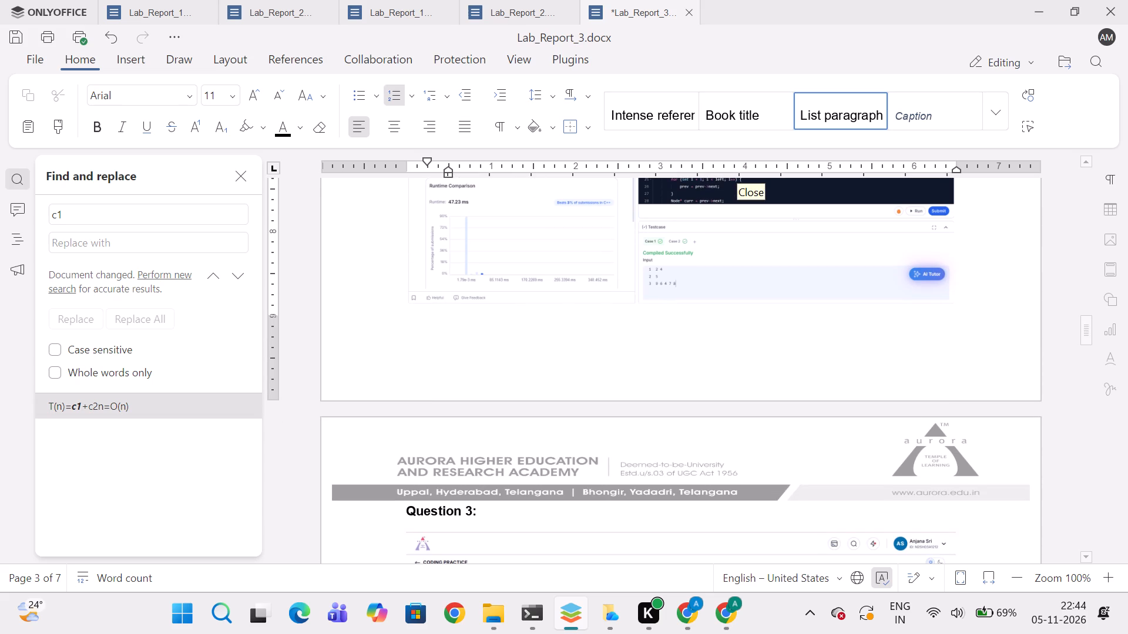
{"action": "left_click", "coordinate": [963, 285]}
{"action": "scroll", "coordinate": [963, 285], "scroll_direction": "up", "scroll_amount": 4}
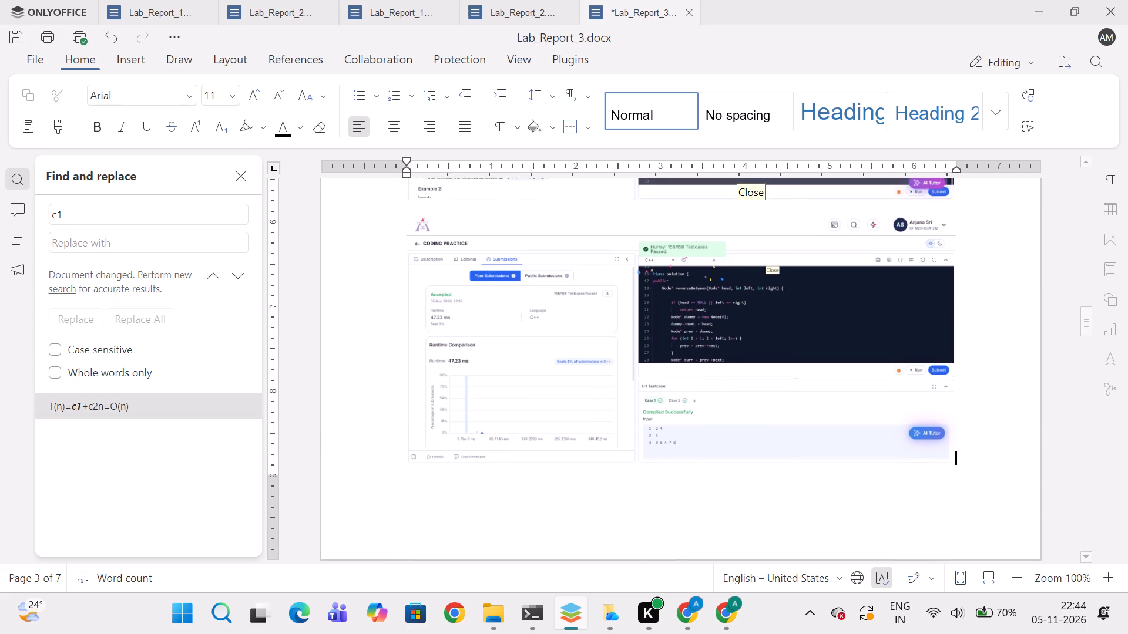
{"action": "scroll", "coordinate": [963, 285], "scroll_direction": "up", "scroll_amount": 4}
{"action": "left_click", "coordinate": [963, 285]}
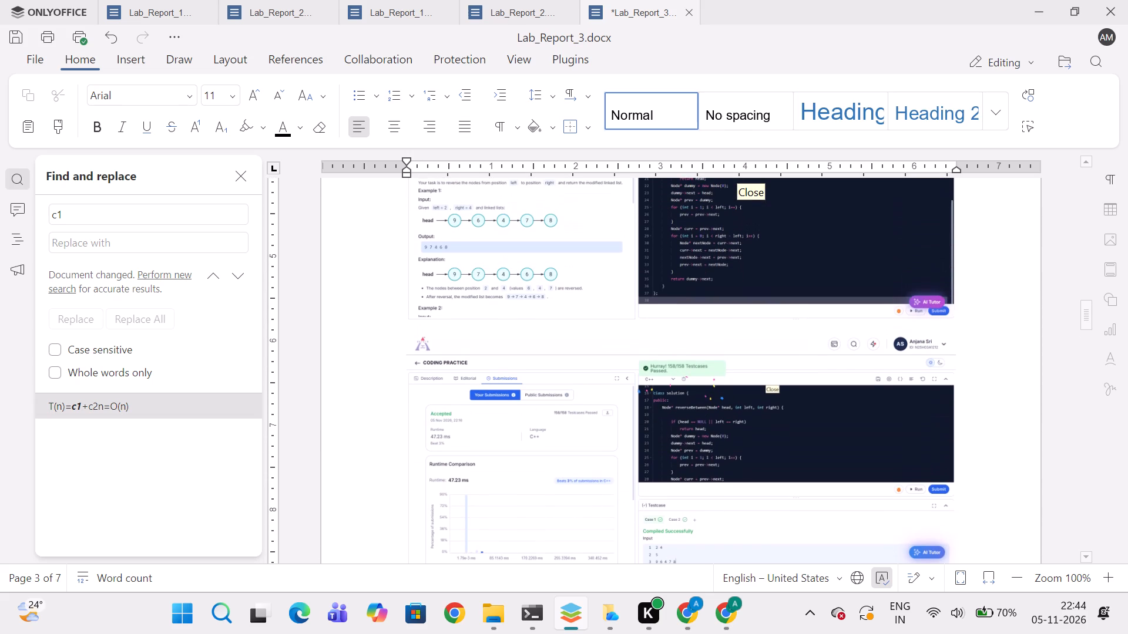
{"action": "key", "text": "Return"}
{"action": "key", "text": "Down"}
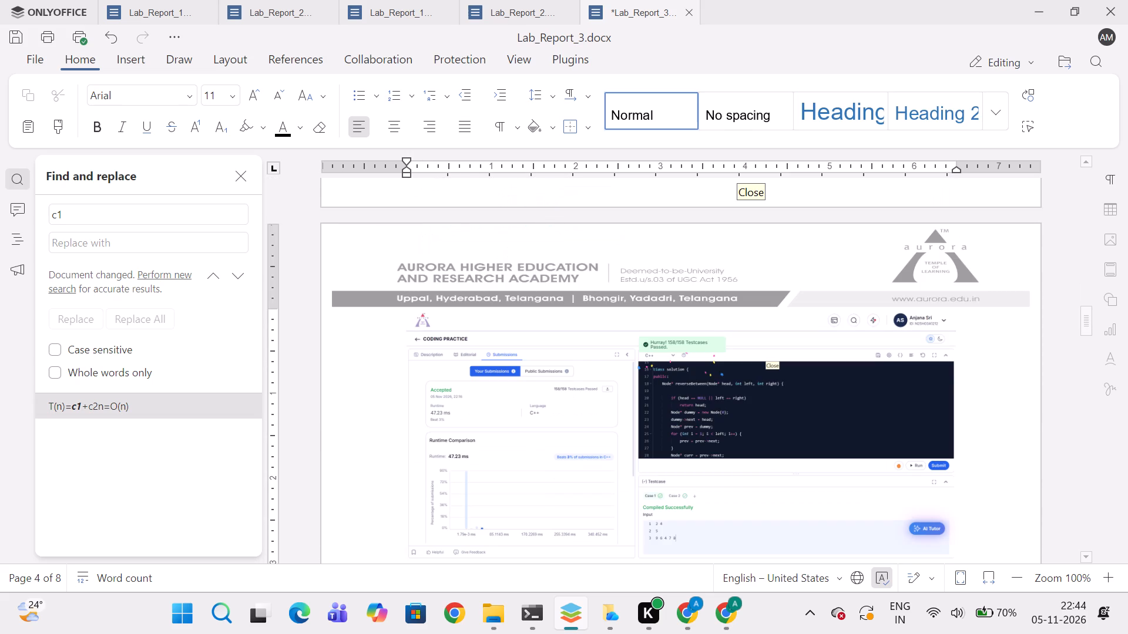
Paste the cut complexity derivation on a new line below the second Question 2 screenshot.
{"action": "key", "text": "Right"}
{"action": "key", "text": "Return"}
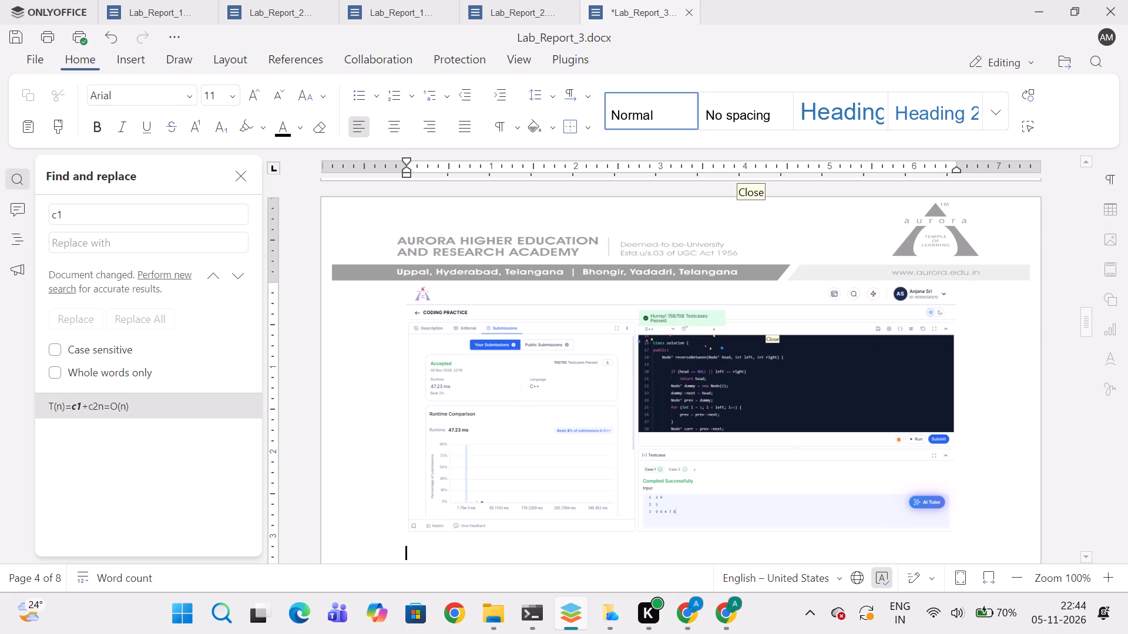
{"action": "key", "text": "ctrl+v"}
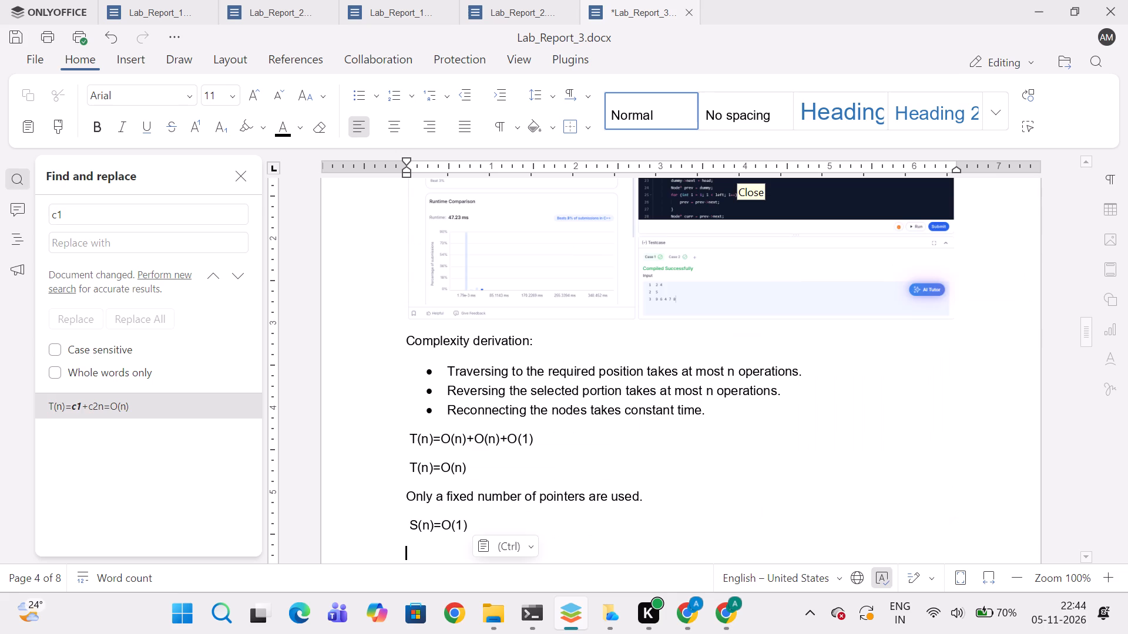
{"action": "scroll", "coordinate": [767, 420], "scroll_direction": "down", "scroll_amount": 3}
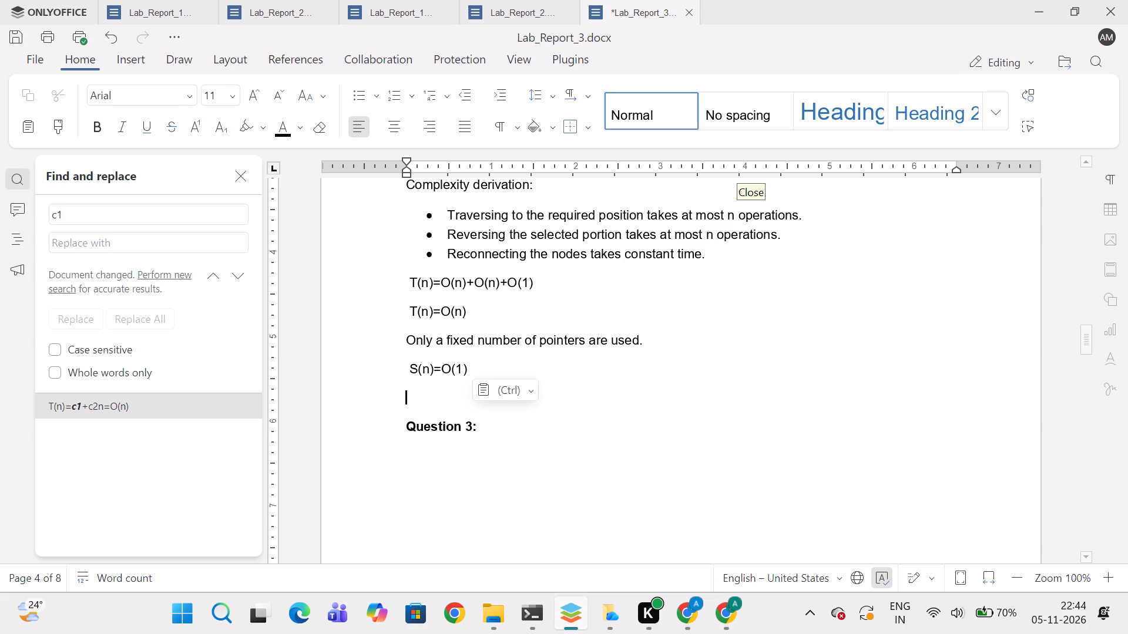
Remove the blank line between the Question 2 complexity derivation and the Question 3 heading.
{"action": "key", "text": "BackSpace"}
Review the Question 2 section's text and screenshot layout and where the Question 3 content starts.
{"action": "scroll", "coordinate": [767, 420], "scroll_direction": "down", "scroll_amount": 2}
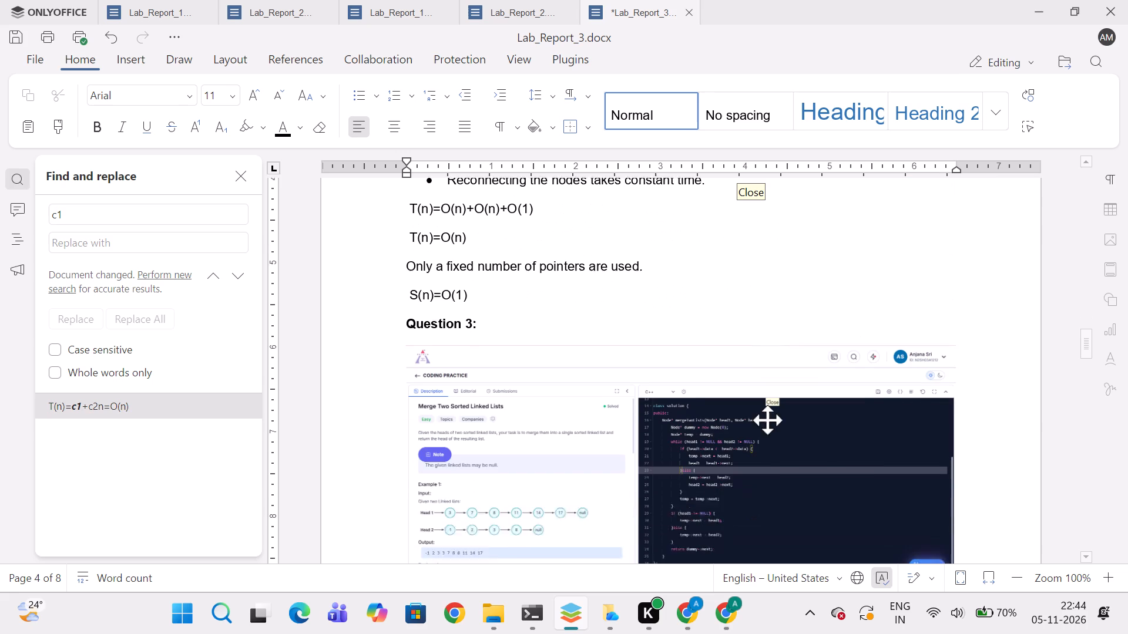
{"action": "scroll", "coordinate": [767, 420], "scroll_direction": "down", "scroll_amount": 5}
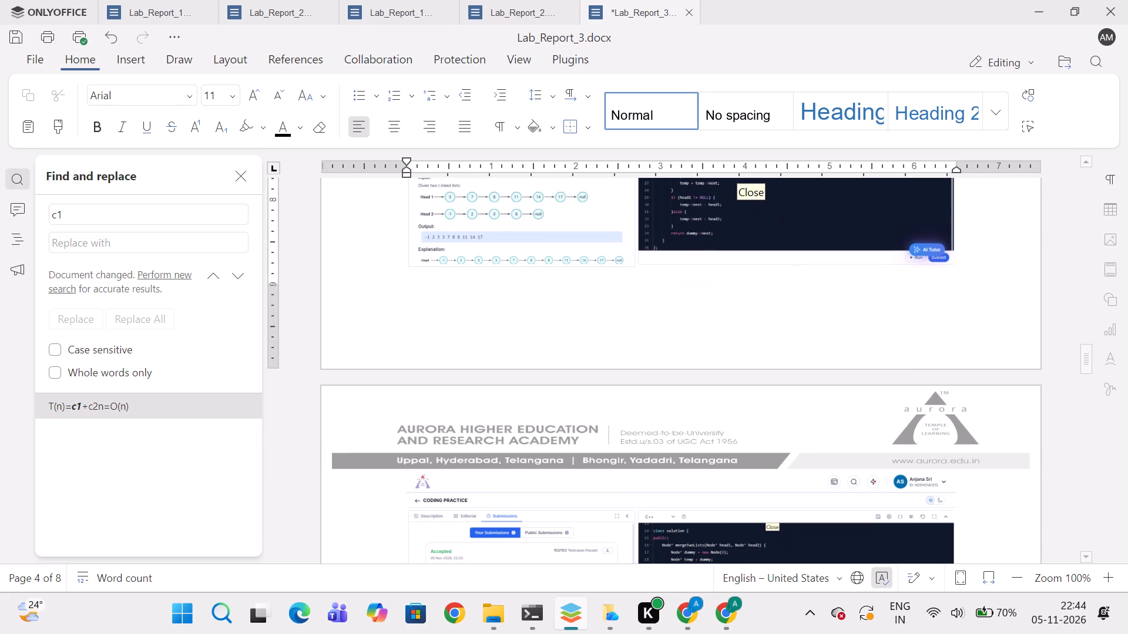
{"action": "scroll", "coordinate": [767, 420], "scroll_direction": "up", "scroll_amount": 5}
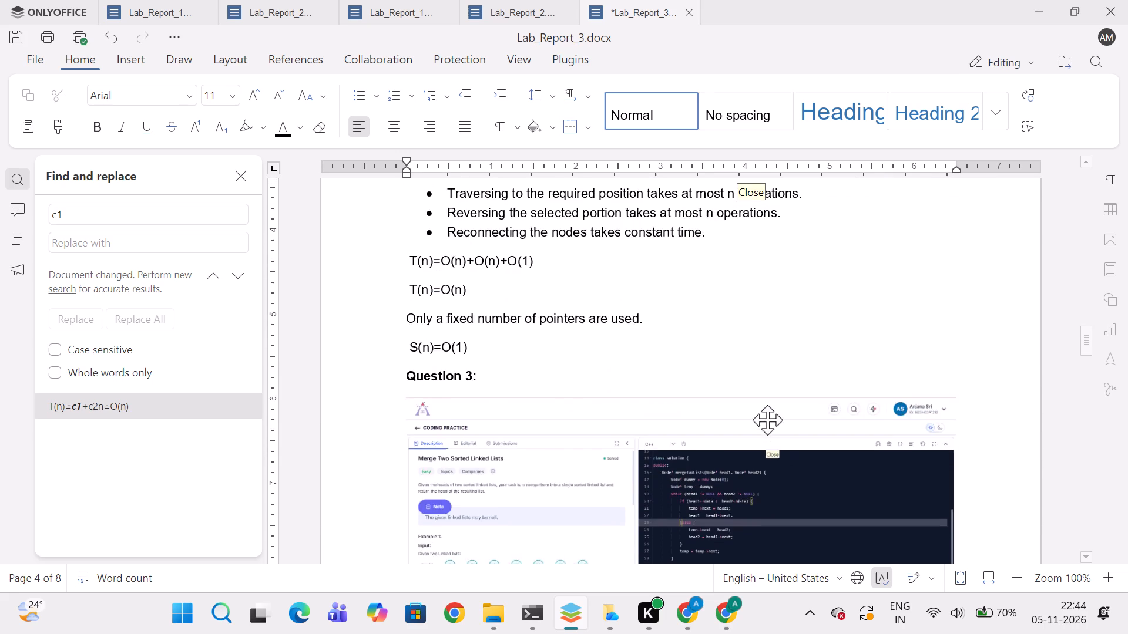
{"action": "scroll", "coordinate": [767, 420], "scroll_direction": "up", "scroll_amount": 3}
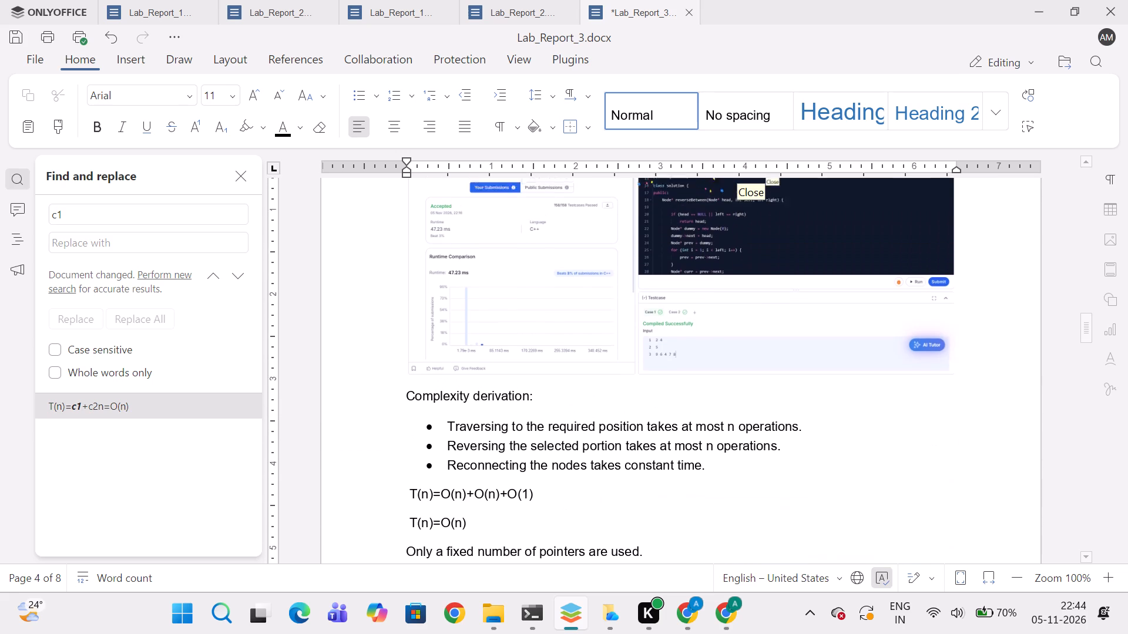
{"action": "scroll", "coordinate": [767, 420], "scroll_direction": "up", "scroll_amount": 2}
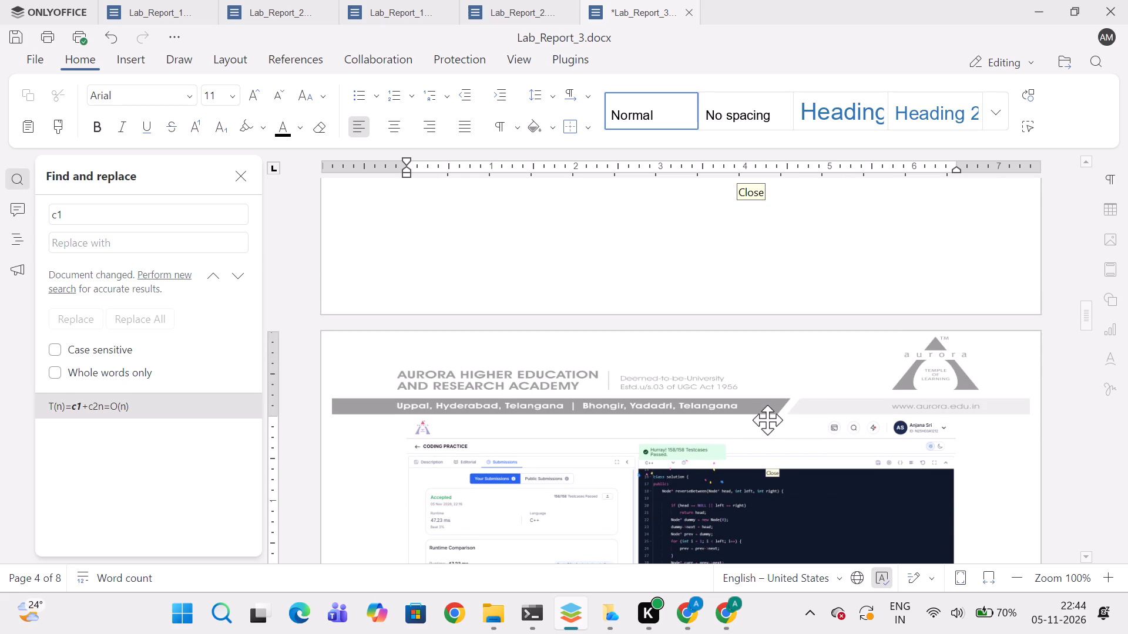
{"action": "scroll", "coordinate": [767, 420], "scroll_direction": "up", "scroll_amount": 3}
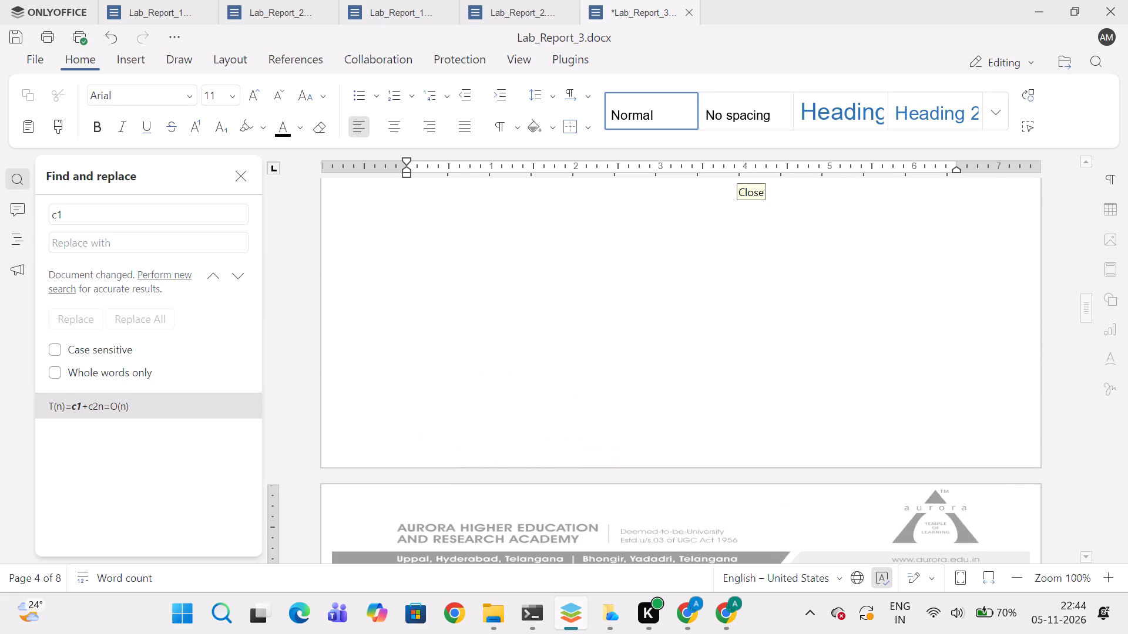
{"action": "scroll", "coordinate": [767, 420], "scroll_direction": "up", "scroll_amount": 8}
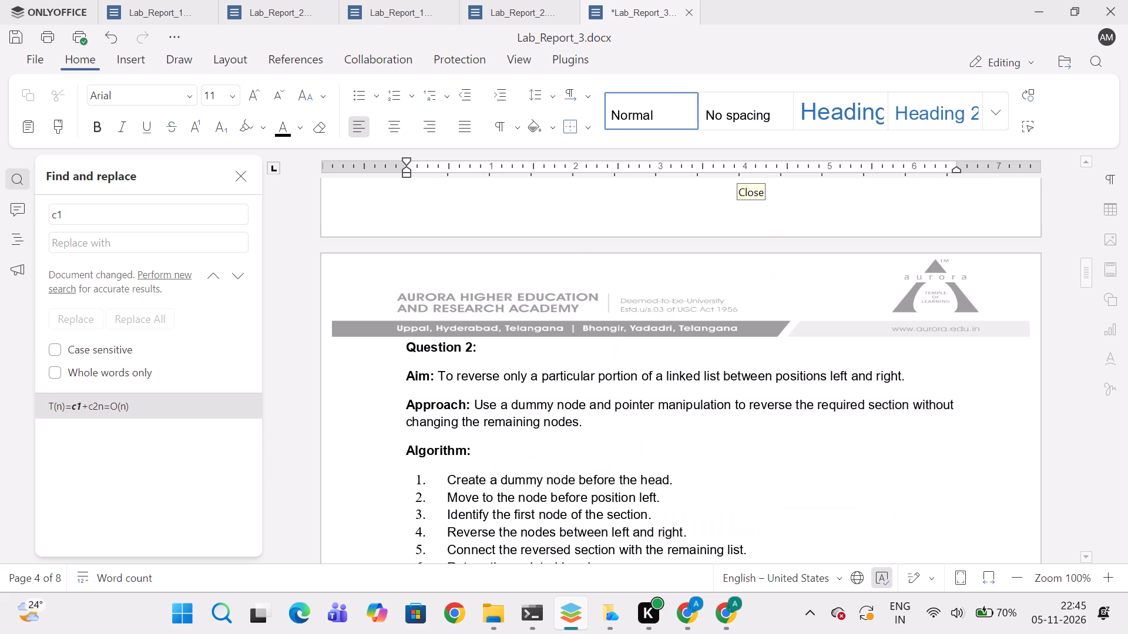
{"action": "scroll", "coordinate": [767, 420], "scroll_direction": "up", "scroll_amount": 1}
{"action": "scroll", "coordinate": [767, 420], "scroll_direction": "down", "scroll_amount": 5}
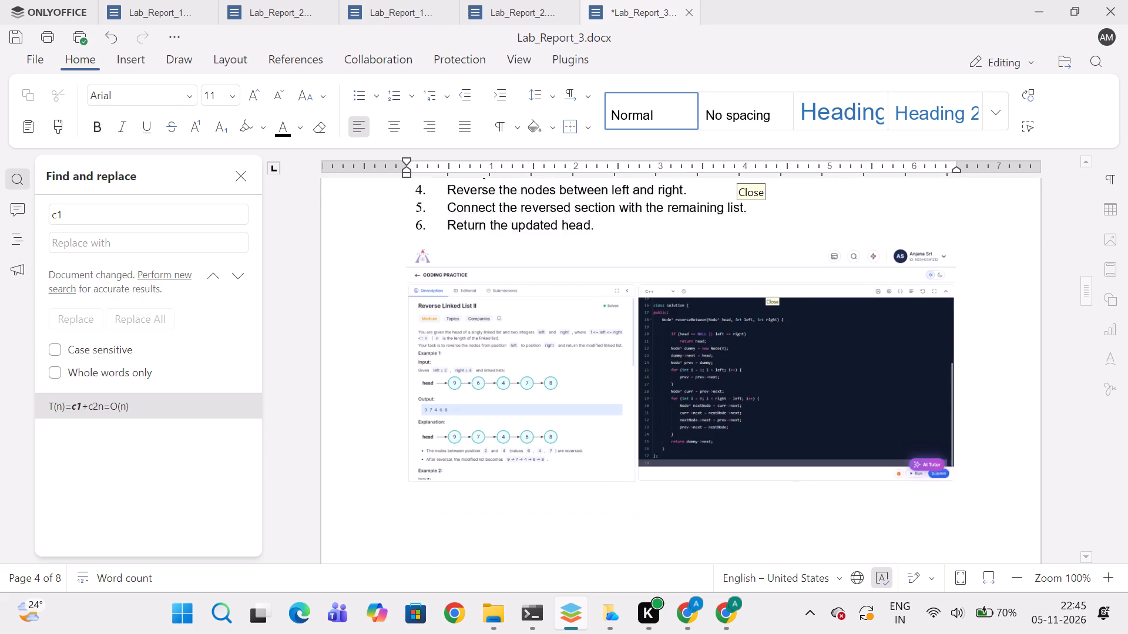
{"action": "scroll", "coordinate": [767, 420], "scroll_direction": "down", "scroll_amount": 5}
{"action": "scroll", "coordinate": [767, 420], "scroll_direction": "up", "scroll_amount": 1}
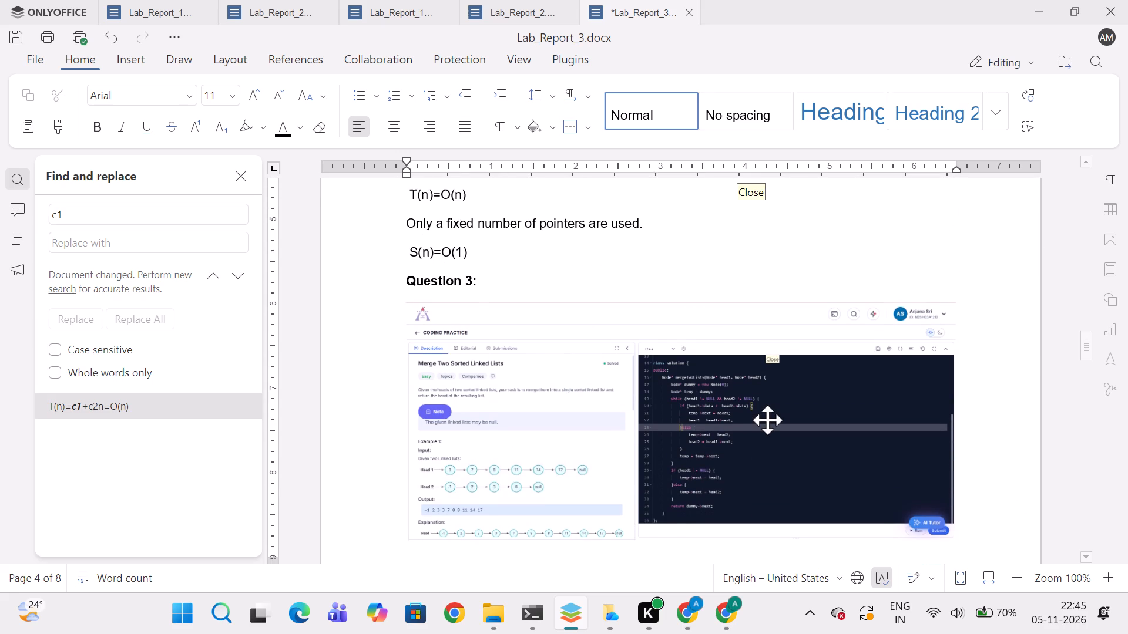
{"action": "scroll", "coordinate": [767, 420], "scroll_direction": "down", "scroll_amount": 1}
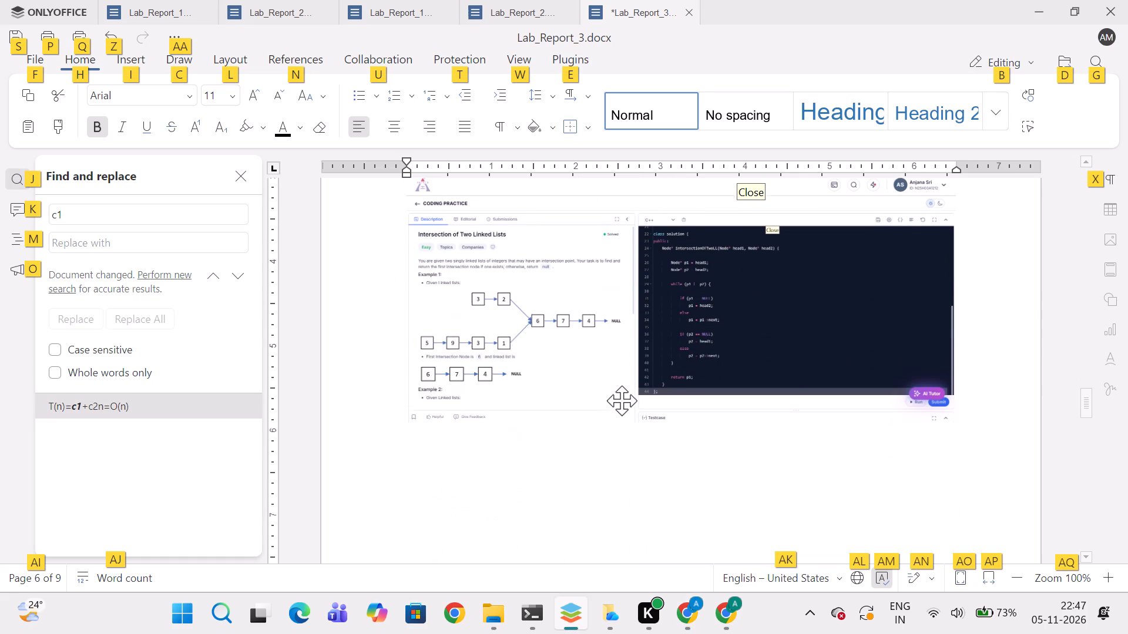
{"action": "scroll", "coordinate": [622, 400], "scroll_direction": "down", "scroll_amount": 7}
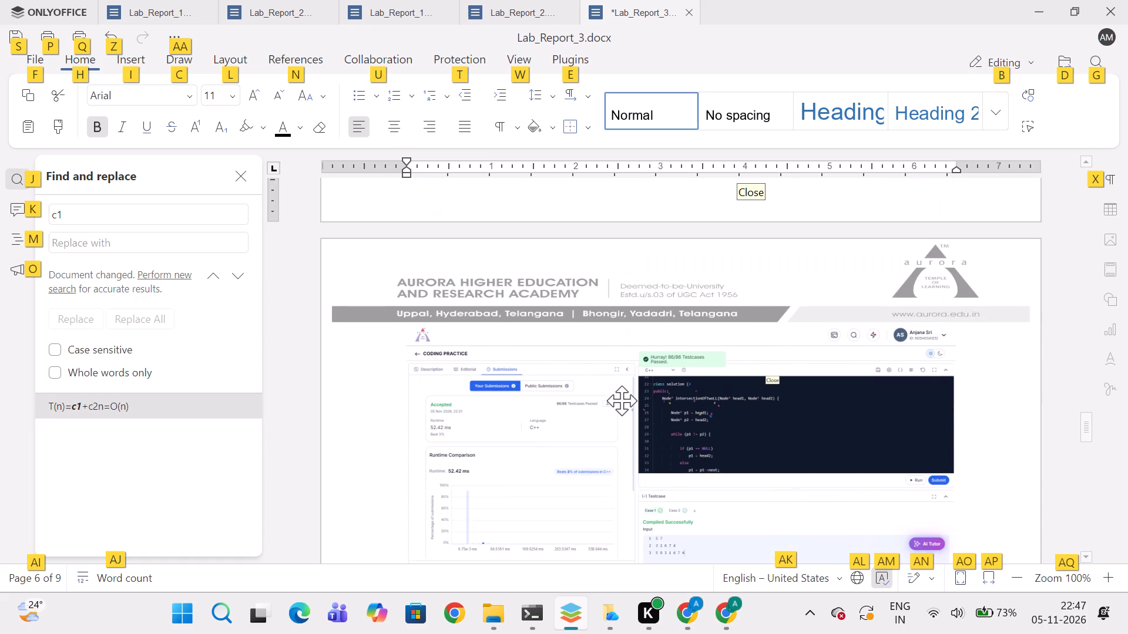
{"action": "scroll", "coordinate": [622, 400], "scroll_direction": "down", "scroll_amount": 2}
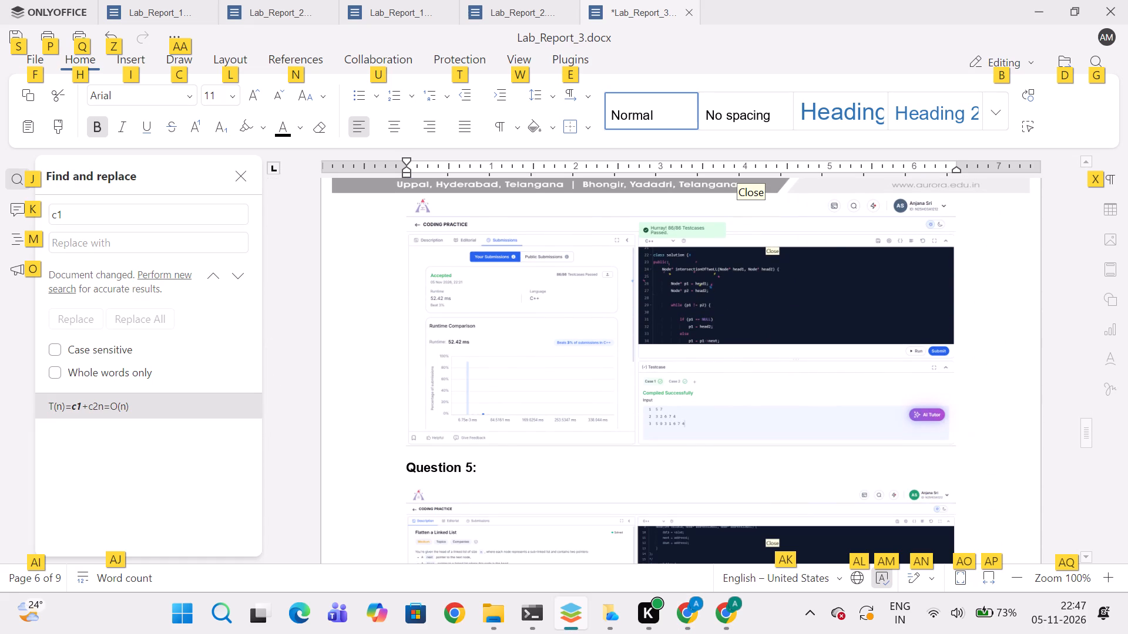
{"action": "left_click", "coordinate": [967, 414]}
{"action": "key", "text": "Return"}
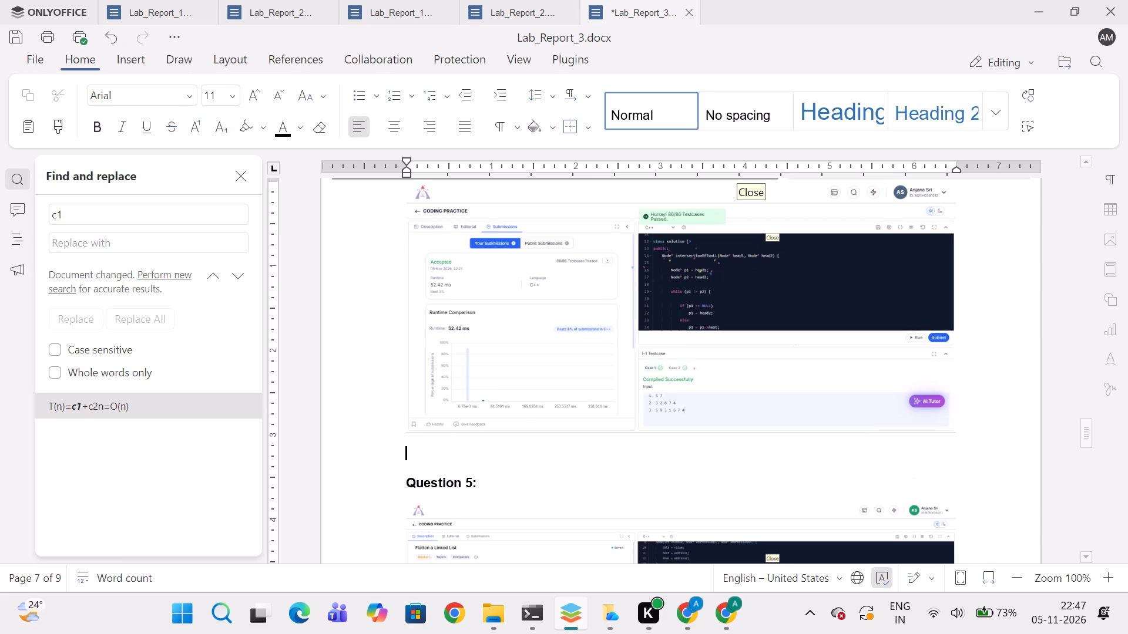
{"action": "key", "text": "ctrl+v"}
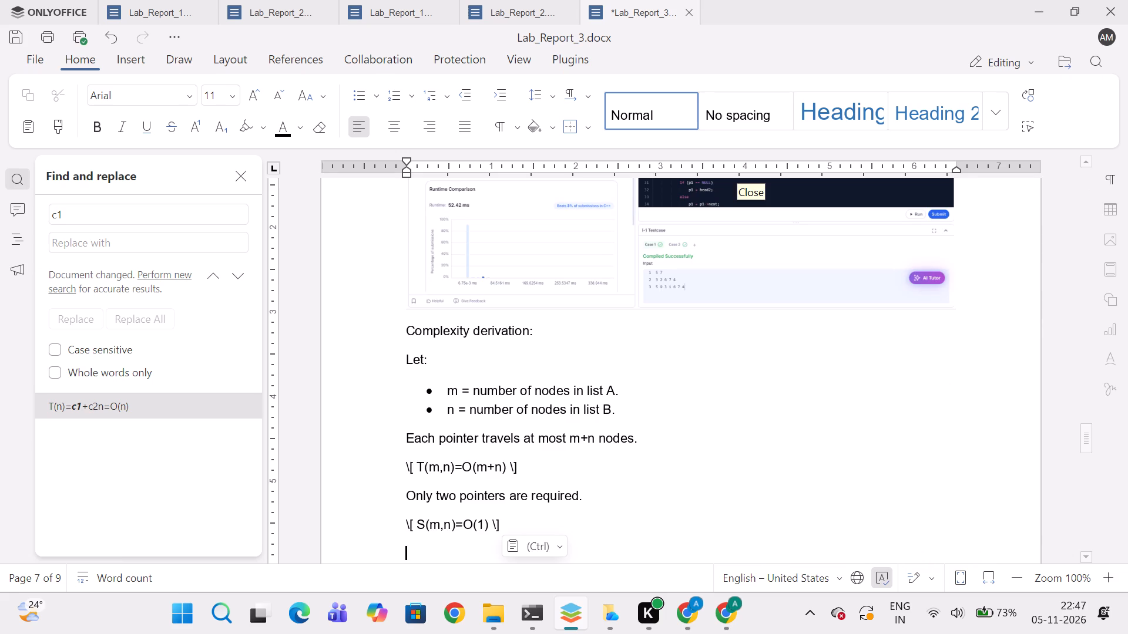
Remove the \[ and \] delimiters around S(m,n)=O(1) in the Question 4 complexity derivation.
{"action": "left_click", "coordinate": [501, 522]}
{"action": "key", "text": "BackSpace"}
{"action": "key", "text": "BackSpace"}
{"action": "key", "text": "Left"}
{"action": "key", "text": "Left"}
{"action": "key", "text": "Left"}
{"action": "key", "text": "Left"}
{"action": "key", "text": "Left"}
{"action": "key", "text": "Left"}
{"action": "key", "text": "Left"}
{"action": "key", "text": "Left"}
{"action": "key", "text": "Left"}
{"action": "key", "text": "Left"}
{"action": "key", "text": "Left"}
{"action": "key", "text": "Left"}
{"action": "key", "text": "Left"}
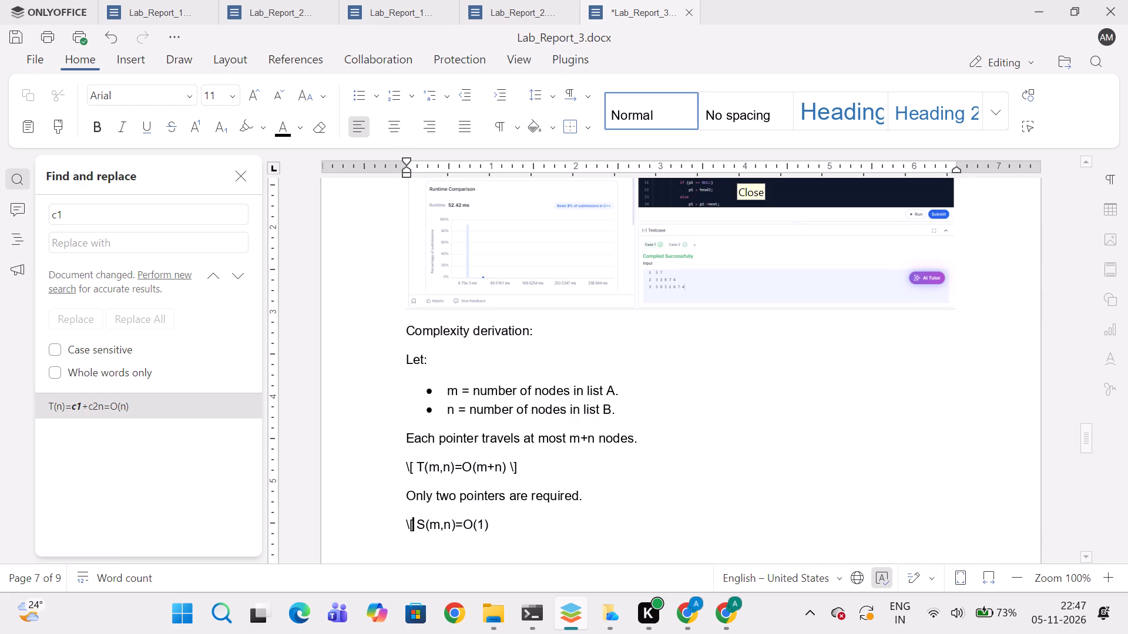
{"action": "key", "text": "BackSpace"}
{"action": "key", "text": "BackSpace"}
Remove the \[ and \] delimiters around T(m,n)=O(m+n) in the Question 4 complexity derivation.
{"action": "key", "text": "Up"}
{"action": "key", "text": "Up"}
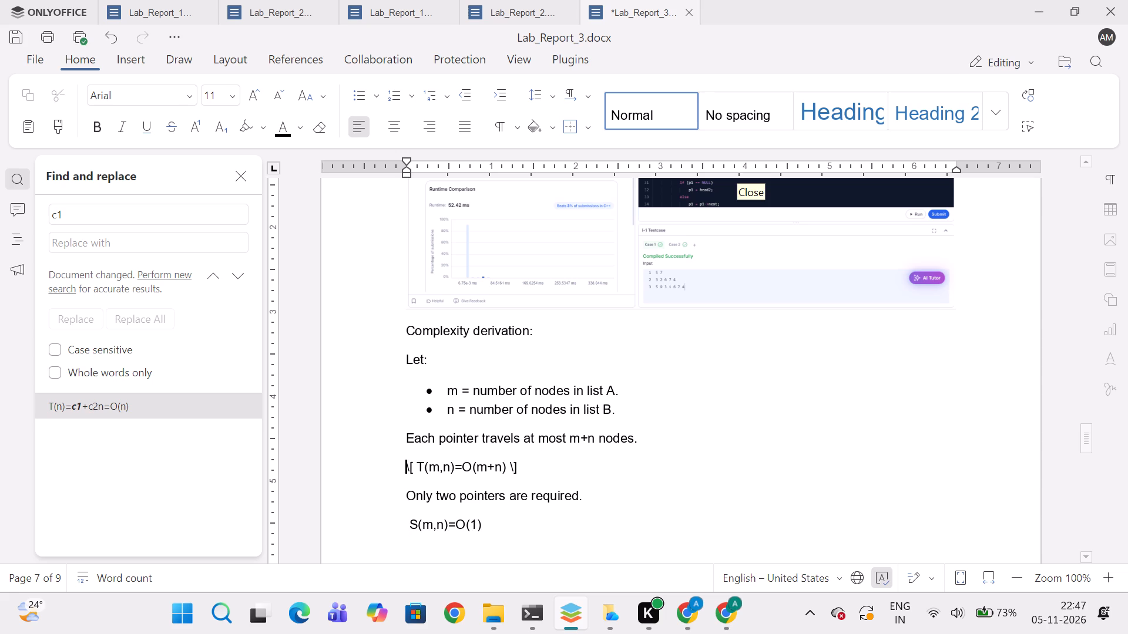
{"action": "key", "text": "Right"}
{"action": "key", "text": "Right"}
{"action": "key", "text": "BackSpace"}
{"action": "key", "text": "BackSpace"}
{"action": "key", "text": "Right"}
{"action": "key", "text": "Right"}
{"action": "key", "text": "Right"}
{"action": "key", "text": "Right"}
{"action": "key", "text": "Right"}
{"action": "key", "text": "Right"}
{"action": "key", "text": "Right"}
{"action": "key", "text": "Right"}
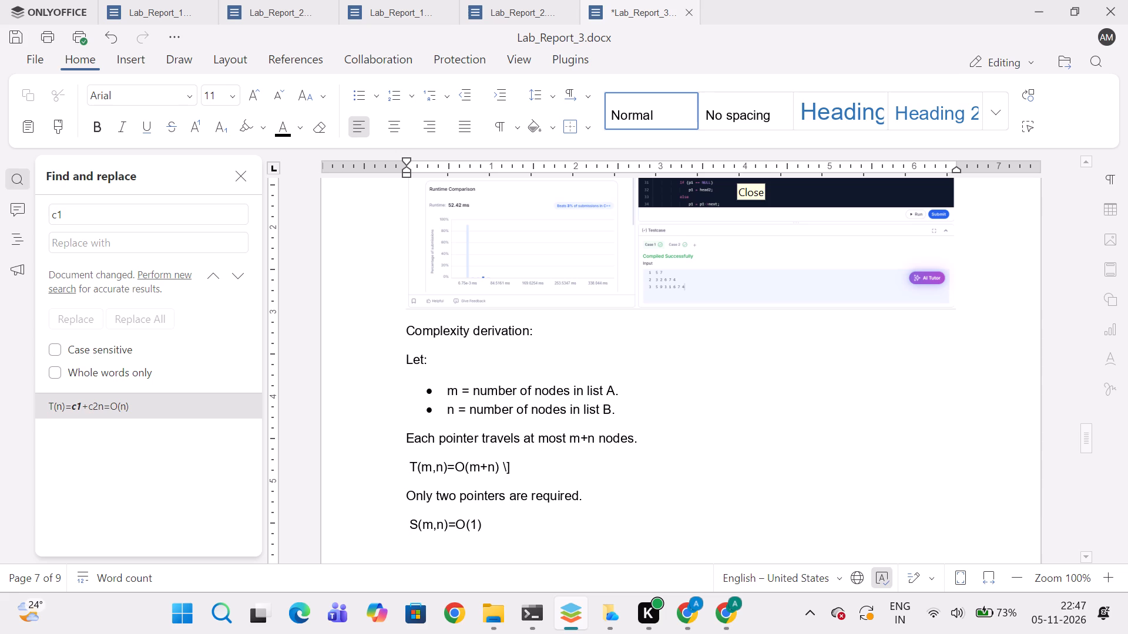
{"action": "key", "text": "Right"}
{"action": "key", "text": "Right"}
{"action": "key", "text": "Right"}
{"action": "key", "text": "Right"}
{"action": "key", "text": "Right"}
{"action": "key", "text": "Right"}
{"action": "key", "text": "Right"}
{"action": "key", "text": "Right"}
{"action": "key", "text": "Right"}
{"action": "key", "text": "BackSpace"}
{"action": "key", "text": "BackSpace"}
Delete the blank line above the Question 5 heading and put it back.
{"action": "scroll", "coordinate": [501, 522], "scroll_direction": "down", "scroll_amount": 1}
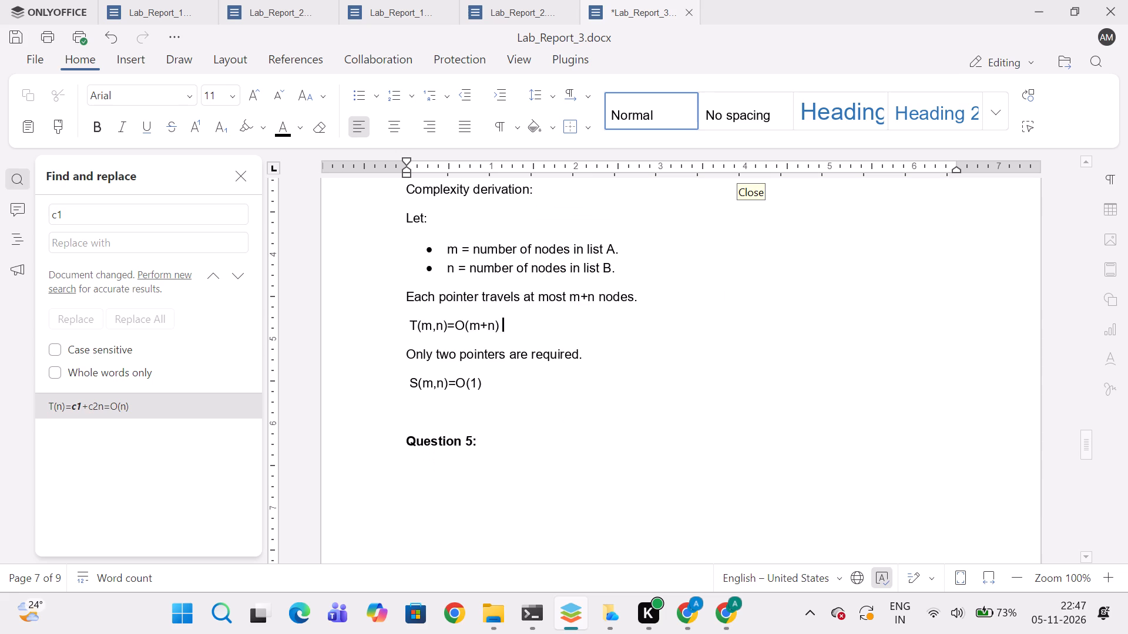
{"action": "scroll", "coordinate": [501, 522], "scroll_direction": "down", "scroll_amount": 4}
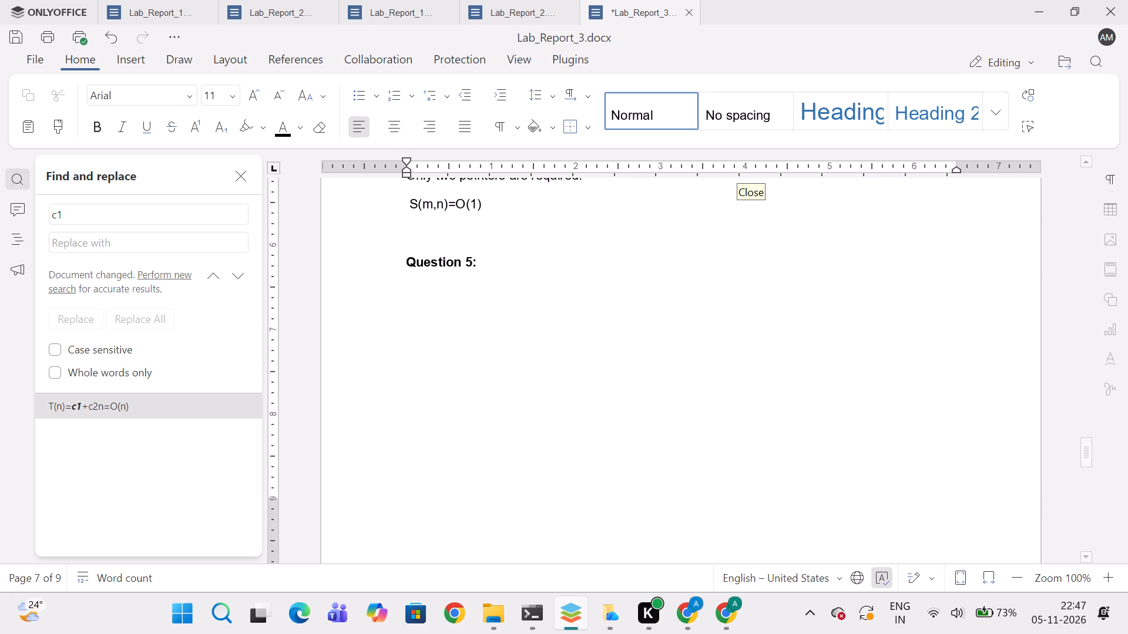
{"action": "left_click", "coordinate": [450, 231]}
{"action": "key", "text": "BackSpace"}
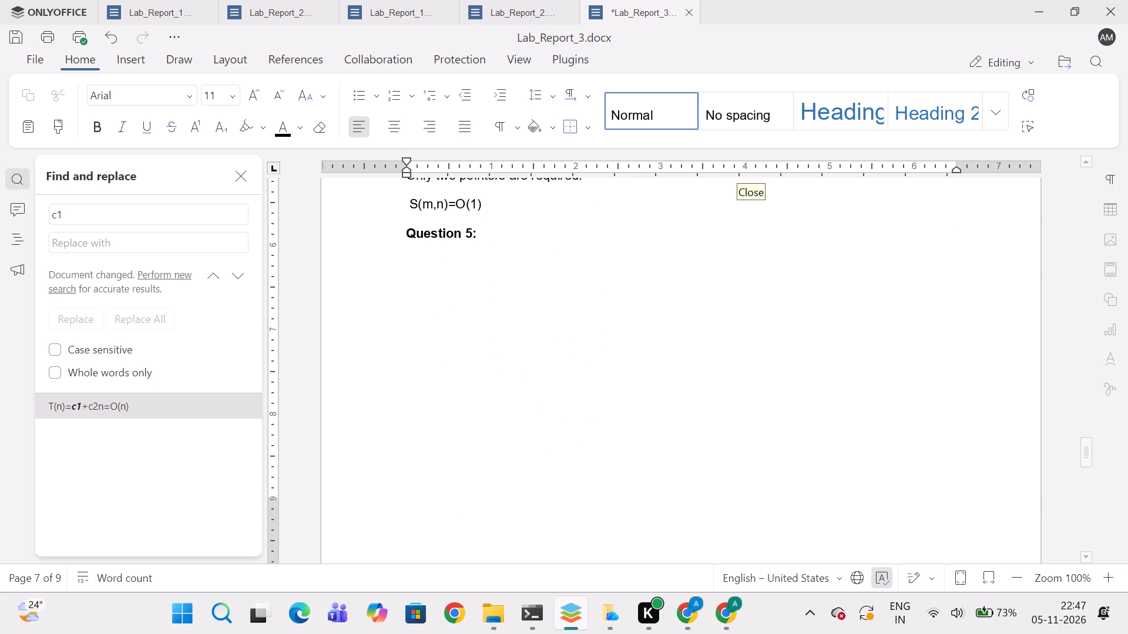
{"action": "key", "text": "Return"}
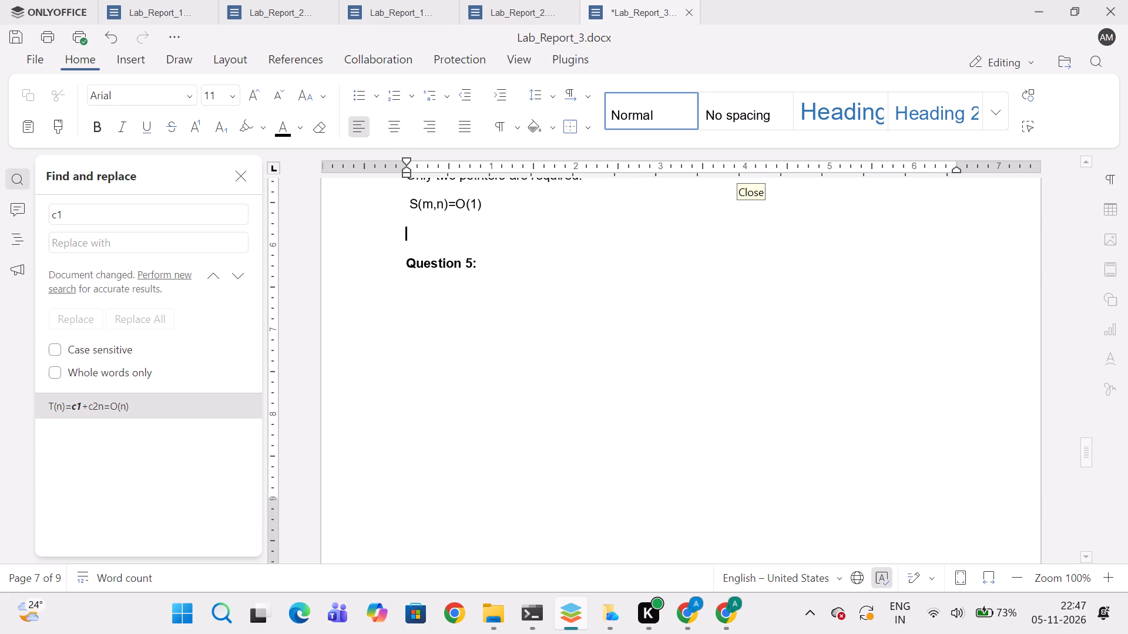
Copy the aim, approach and algorithm of Flatten a Linked List from ChatGPT below the Question 5 heading, without a trailing blank line.
{"action": "key", "text": "alt+Tab"}
{"action": "scroll", "coordinate": [553, 340], "scroll_direction": "down", "scroll_amount": 1}
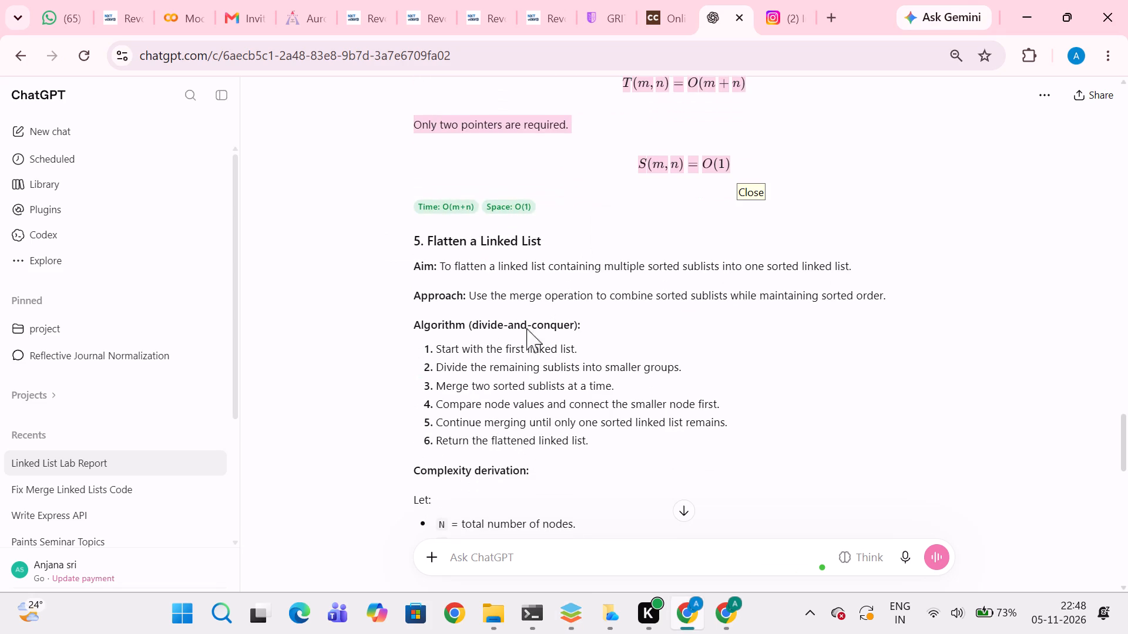
{"action": "left_click_drag", "start_coordinate": [412, 267], "coordinate": [500, 455]}
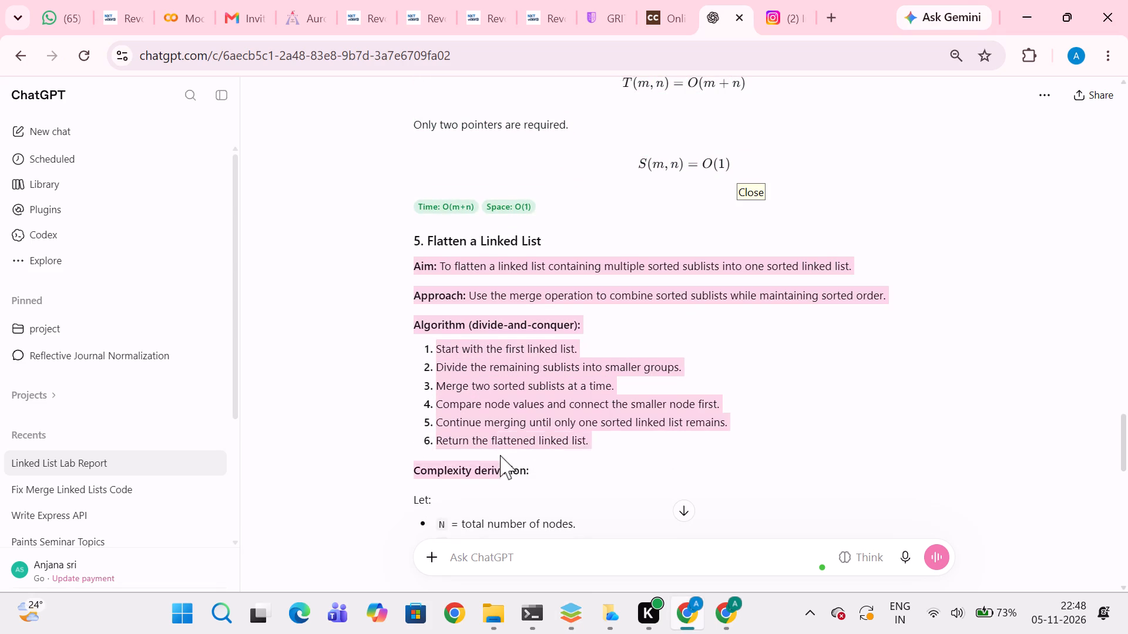
{"action": "left_click_drag", "start_coordinate": [500, 455], "coordinate": [623, 435]}
{"action": "key", "text": "ctrl+c"}
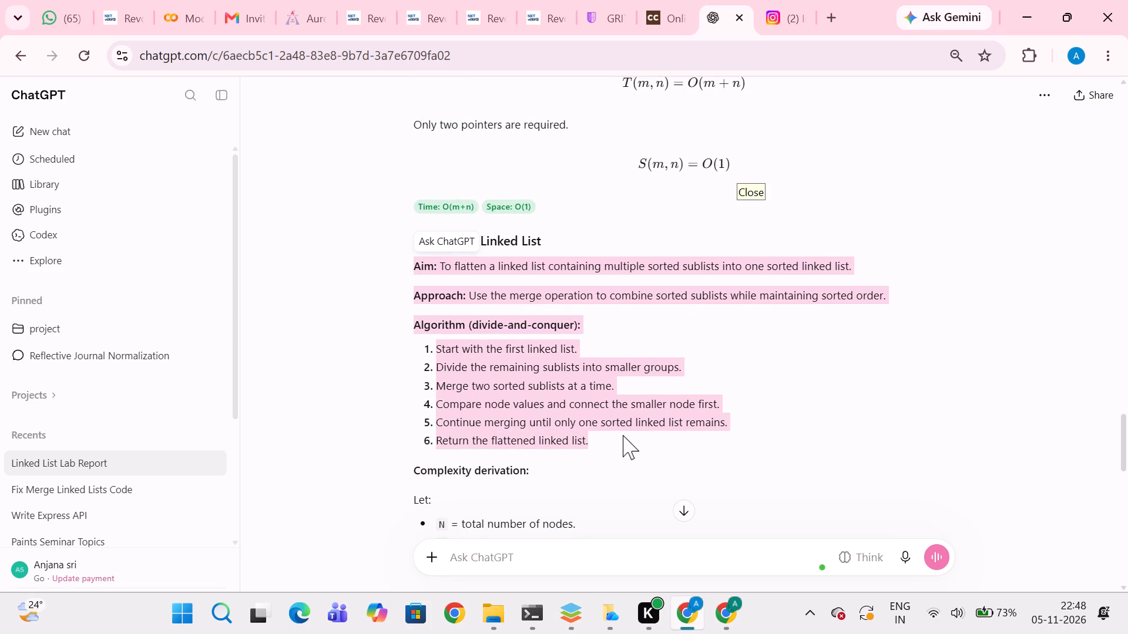
{"action": "key", "text": "alt+Tab"}
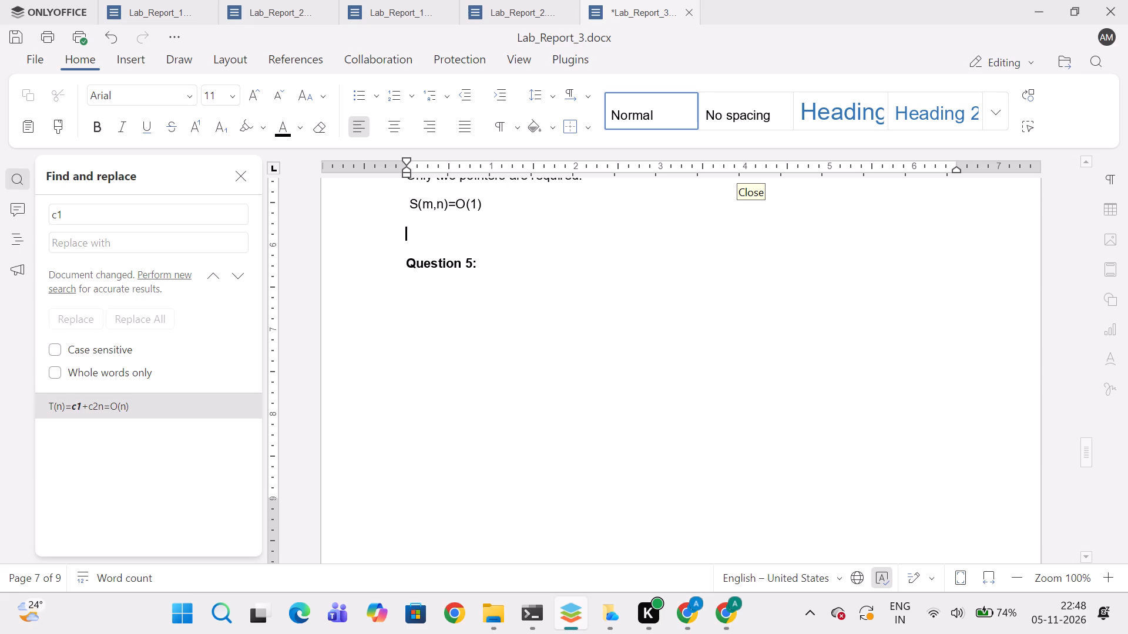
{"action": "left_click", "coordinate": [478, 316]}
{"action": "key", "text": "Return"}
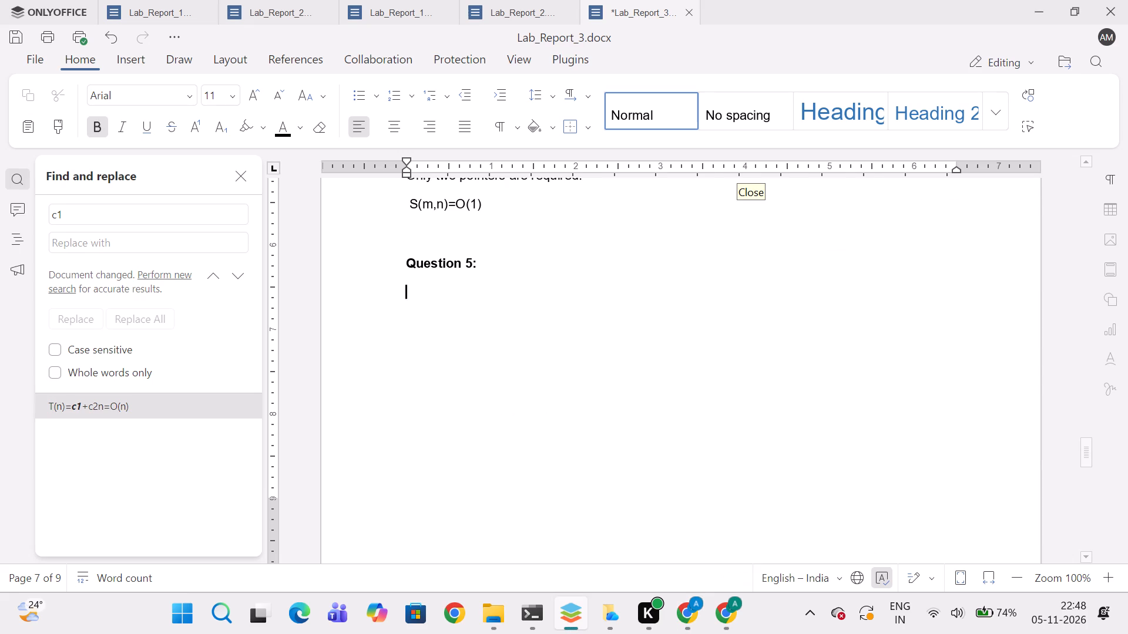
{"action": "key", "text": "ctrl+v"}
{"action": "scroll", "coordinate": [478, 316], "scroll_direction": "up", "scroll_amount": 2}
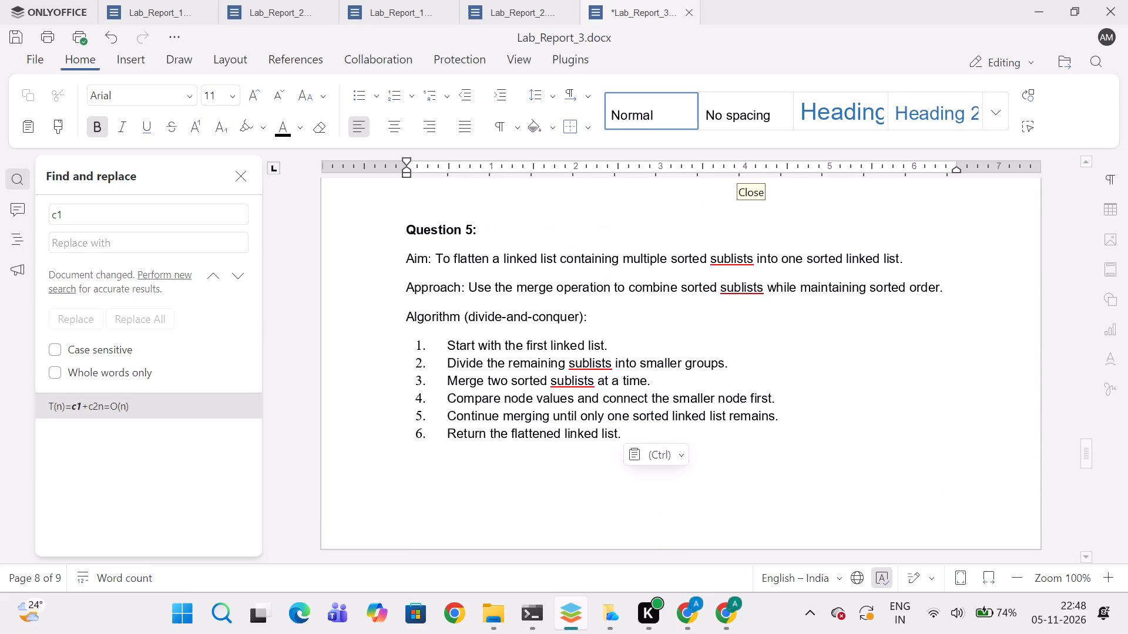
{"action": "key", "text": "BackSpace"}
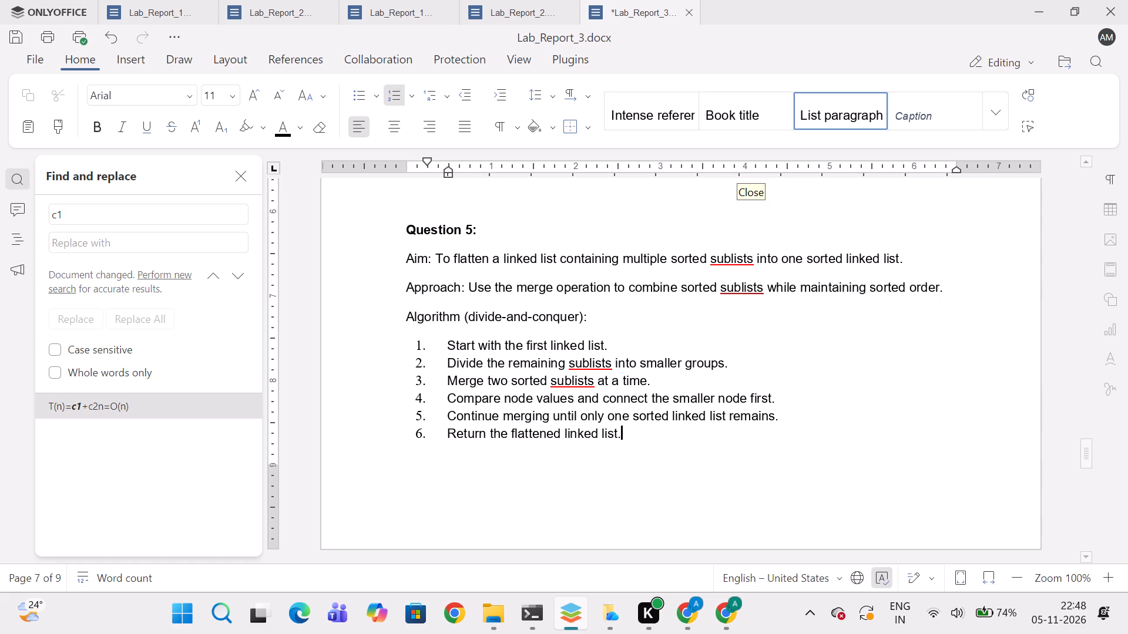
Bold the Aim: and Approach: labels in the Question 5 text.
{"action": "left_click_drag", "start_coordinate": [431, 264], "coordinate": [391, 254]}
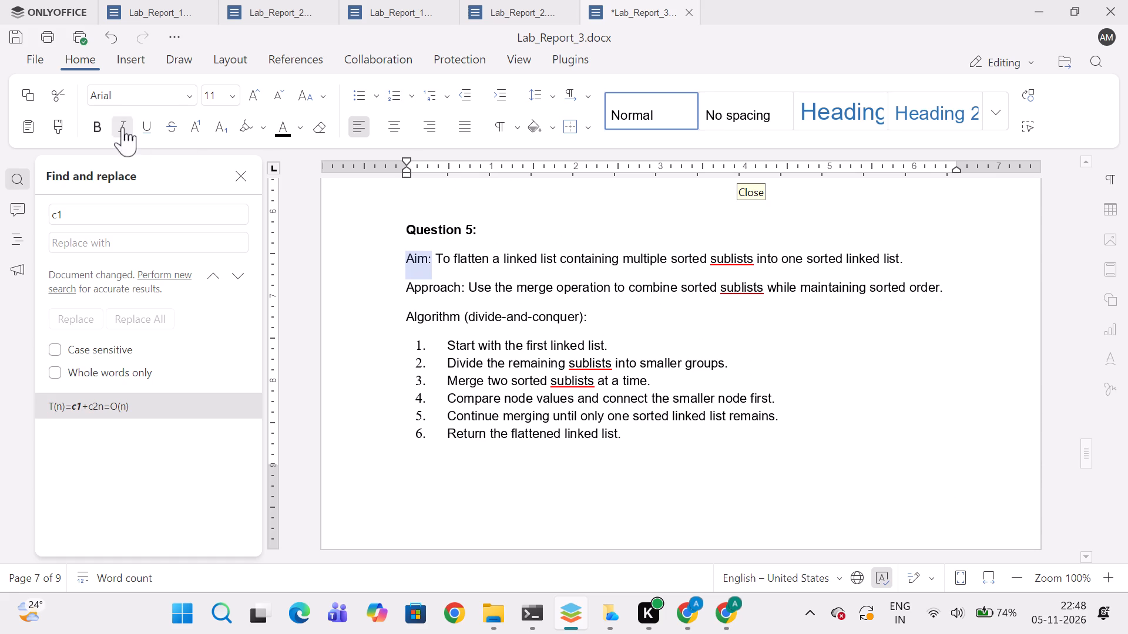
{"action": "left_click", "coordinate": [96, 119]}
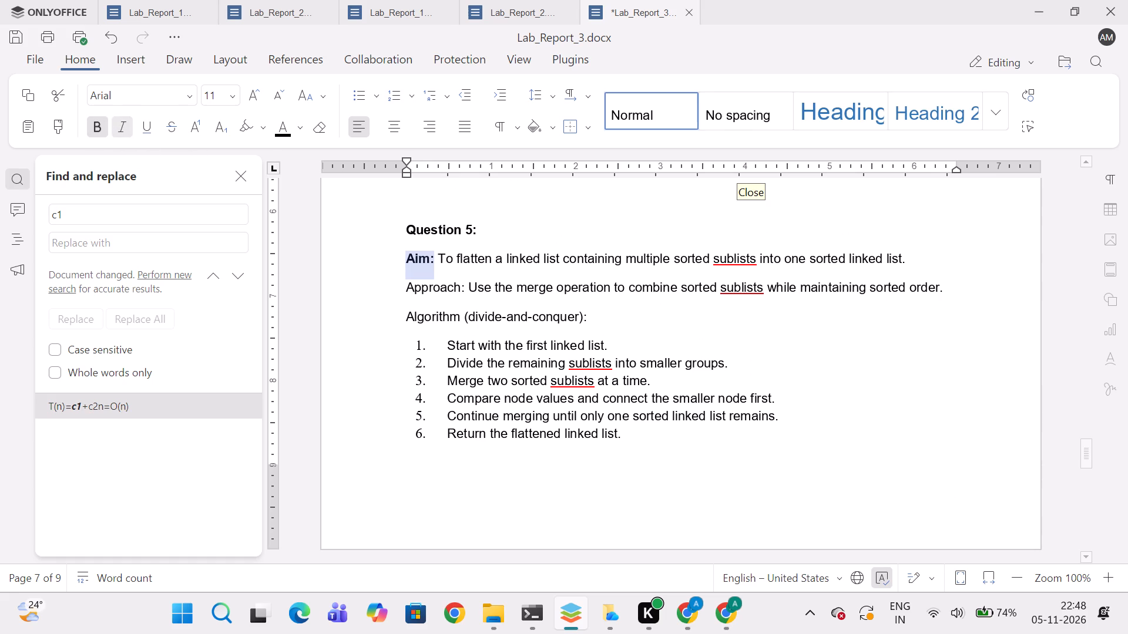
{"action": "left_click_drag", "start_coordinate": [466, 291], "coordinate": [422, 298]}
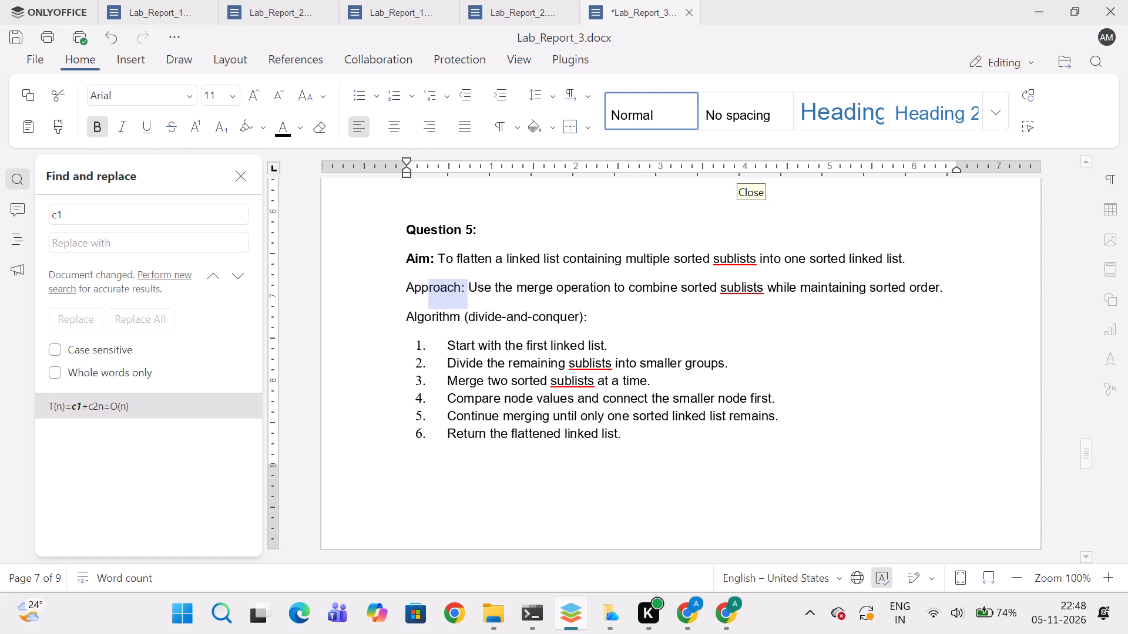
{"action": "left_click_drag", "start_coordinate": [422, 298], "coordinate": [384, 299]}
{"action": "left_click", "coordinate": [98, 123]}
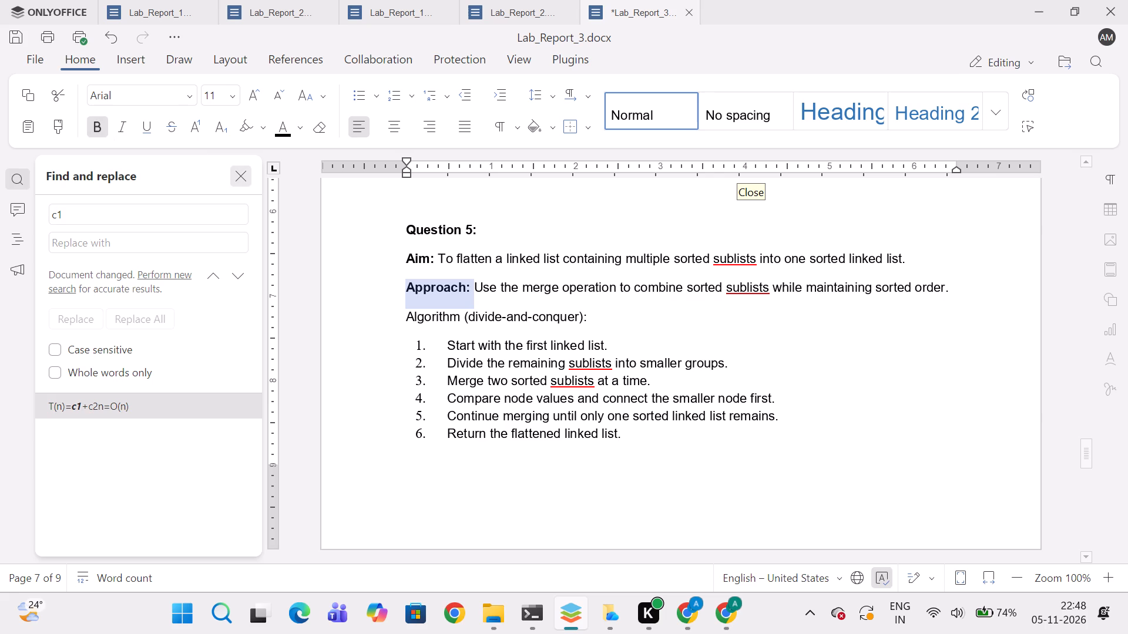
Bold the Algorithm (divide-and-conquer): label in the Question 5 text.
{"action": "left_click_drag", "start_coordinate": [598, 312], "coordinate": [362, 320]}
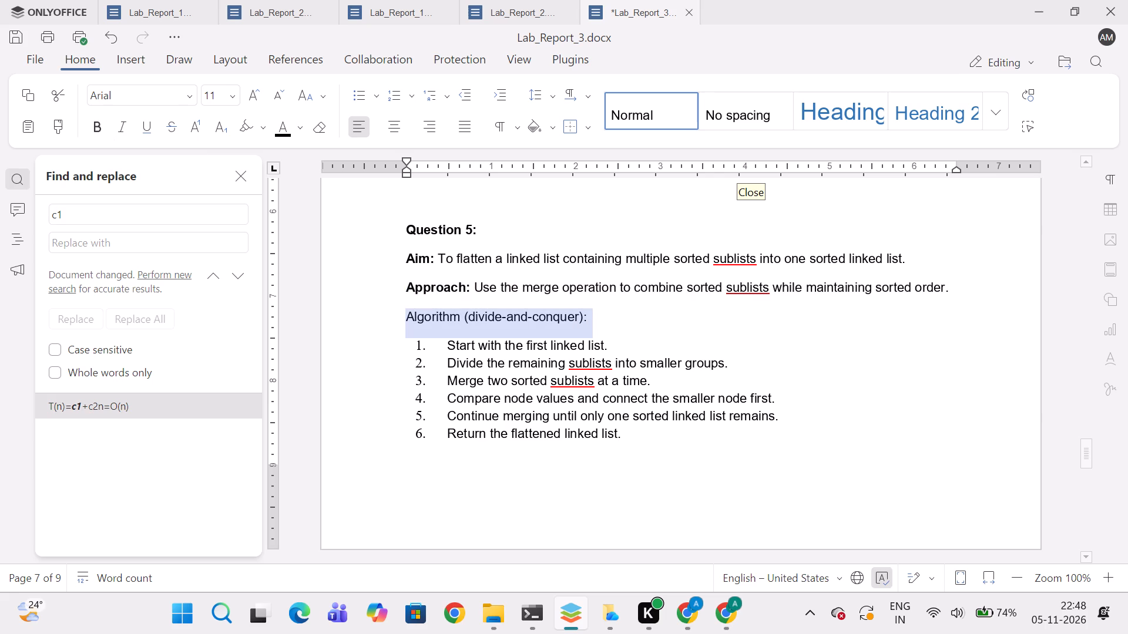
{"action": "left_click", "coordinate": [92, 119]}
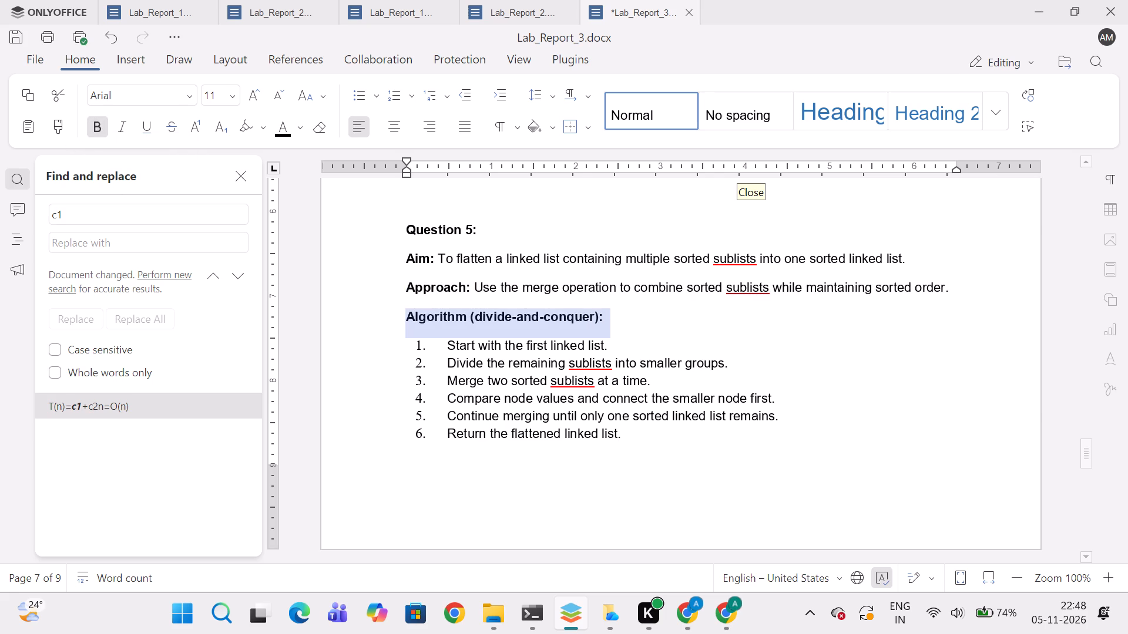
In ChatGPT, copy the Flatten a Linked List complexity derivation, from its heading through the boxed S(N)=O(log k) formula.
{"action": "scroll", "coordinate": [490, 347], "scroll_direction": "down", "scroll_amount": 7}
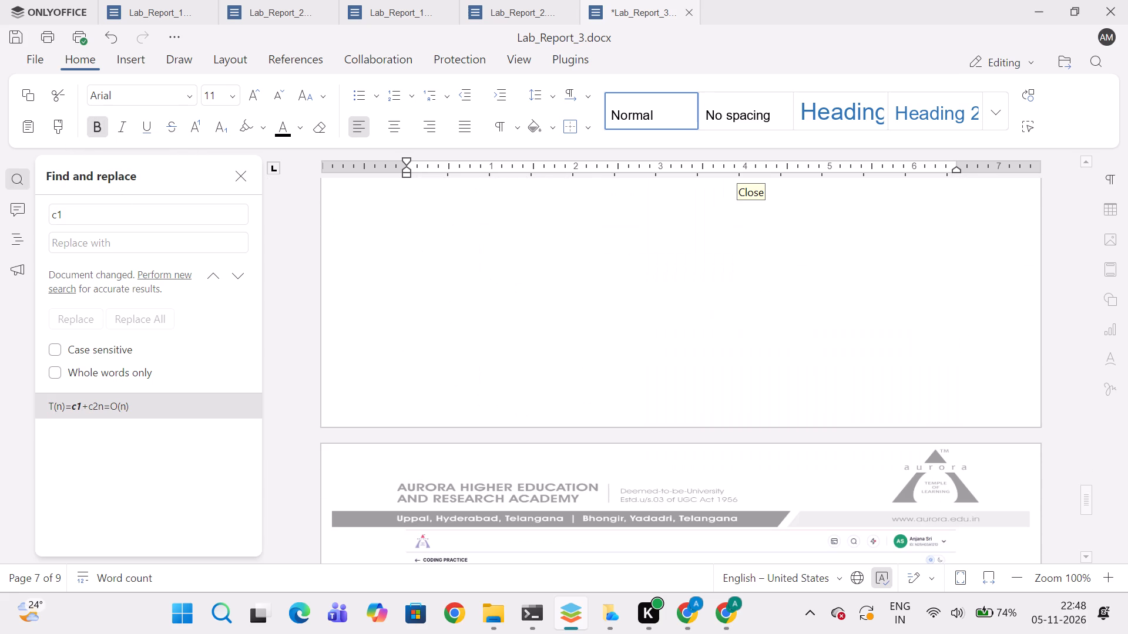
{"action": "key", "text": "alt+Tab"}
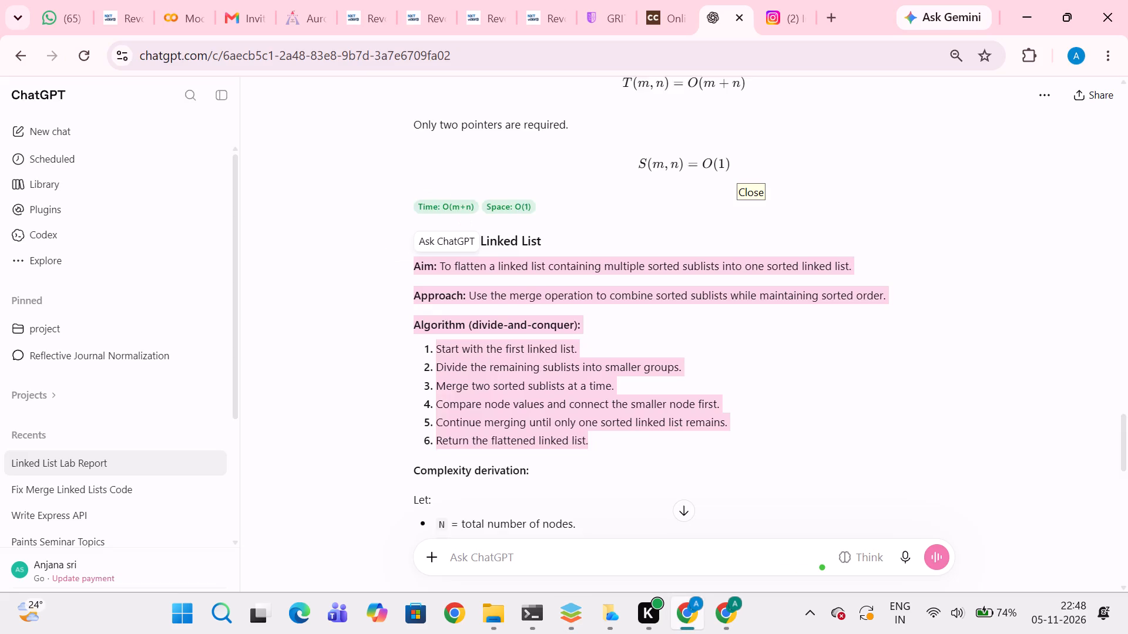
{"action": "scroll", "coordinate": [490, 347], "scroll_direction": "down", "scroll_amount": 4}
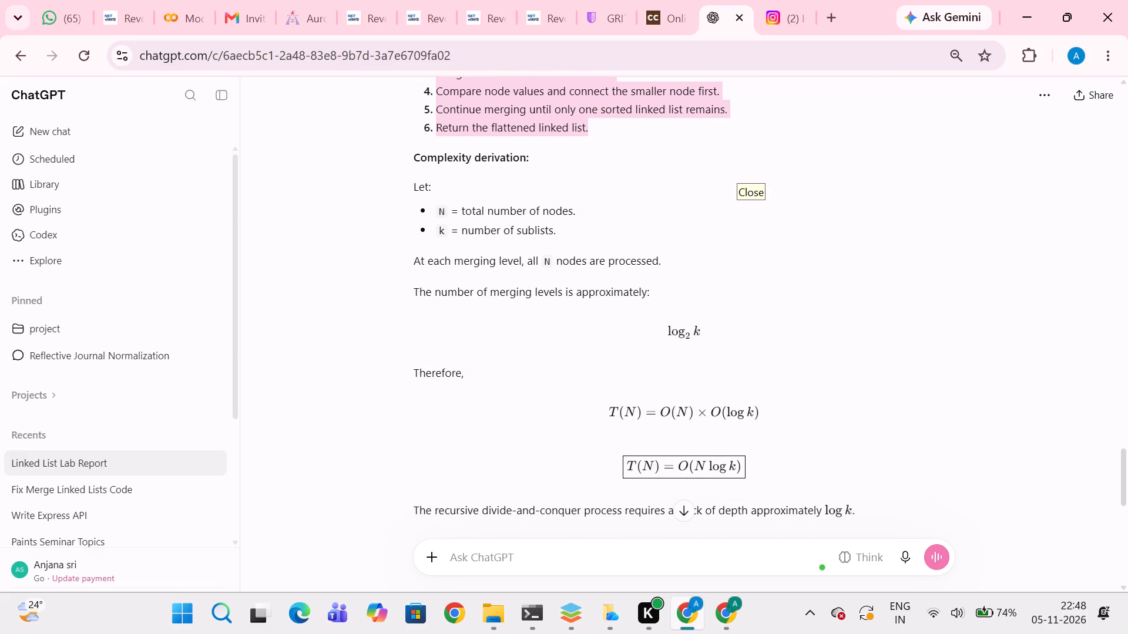
{"action": "left_click_drag", "start_coordinate": [414, 159], "coordinate": [555, 488]}
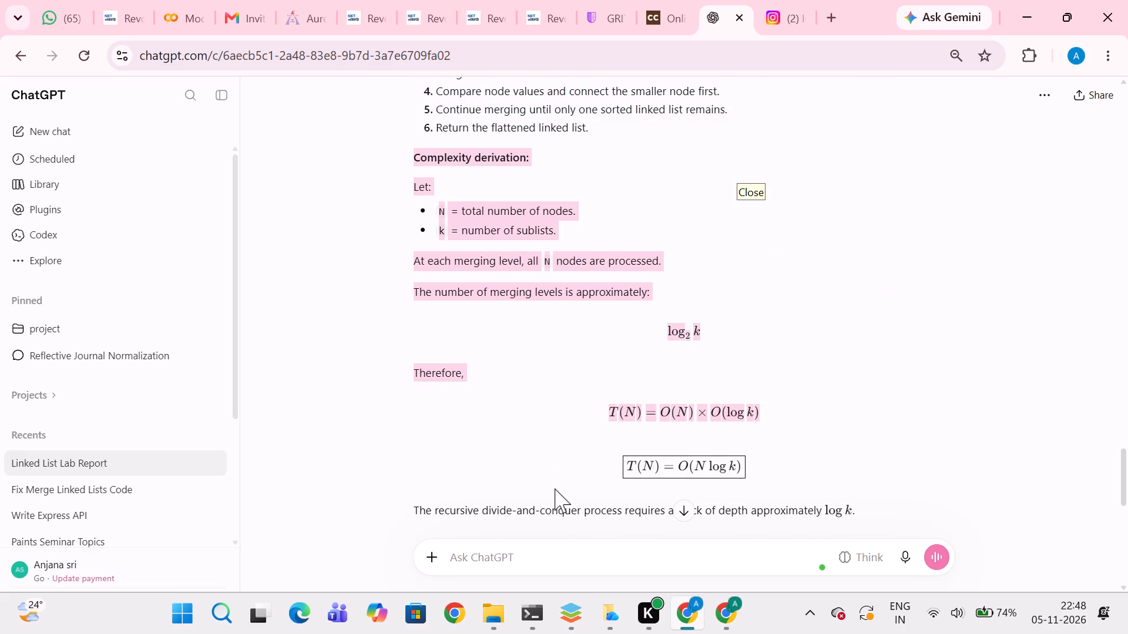
{"action": "left_click_drag", "start_coordinate": [555, 488], "coordinate": [559, 194]}
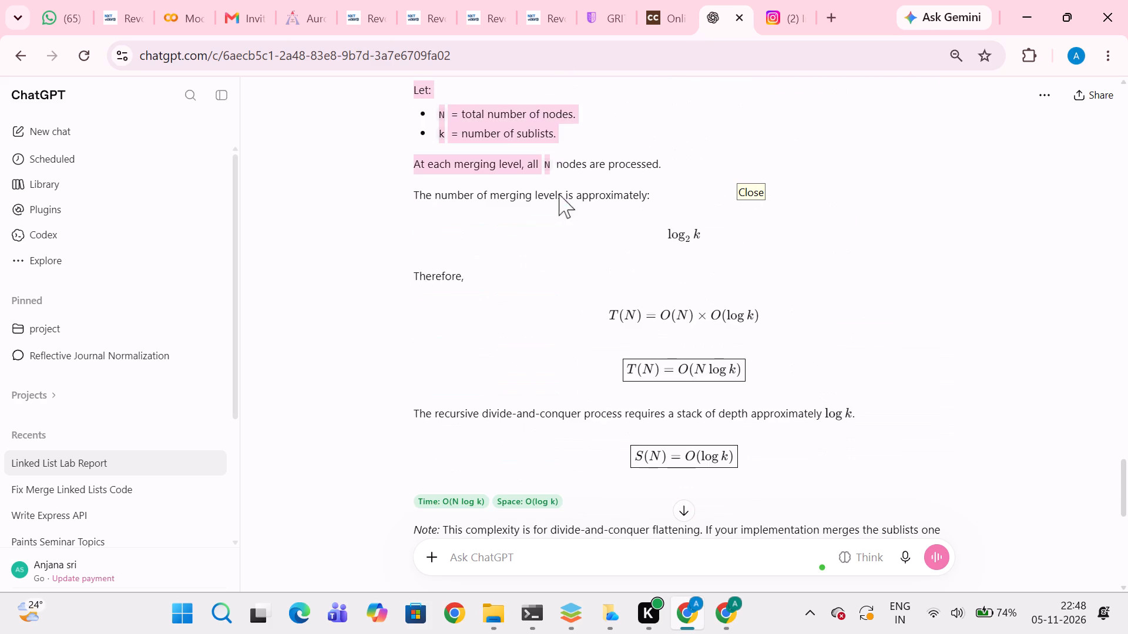
{"action": "left_click_drag", "start_coordinate": [559, 194], "coordinate": [656, 424]}
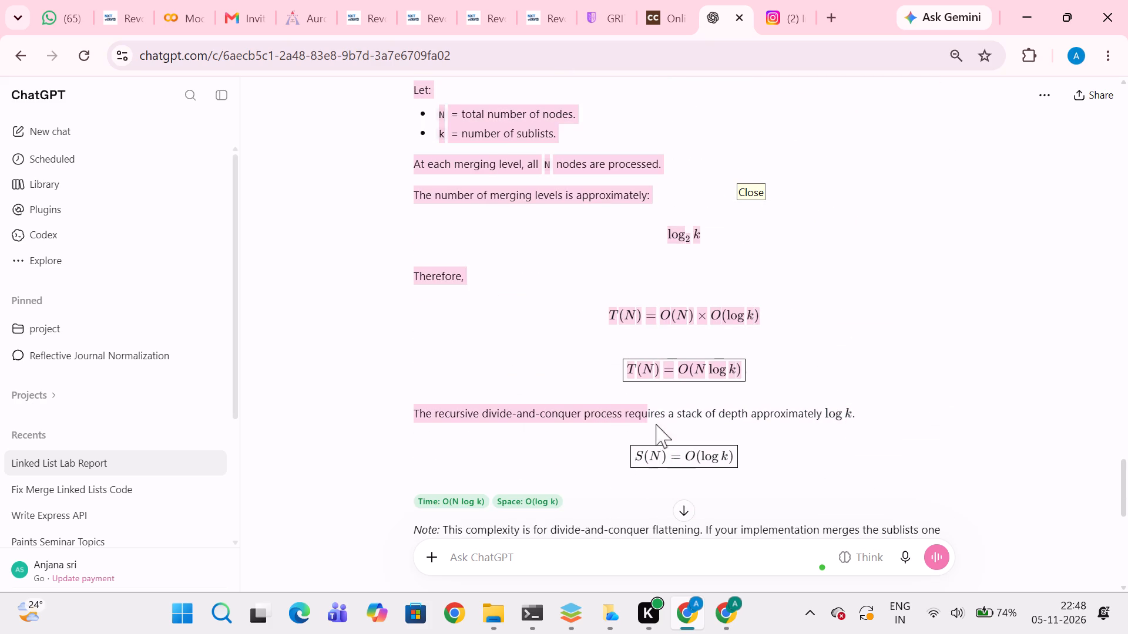
{"action": "left_click_drag", "start_coordinate": [656, 424], "coordinate": [768, 467]}
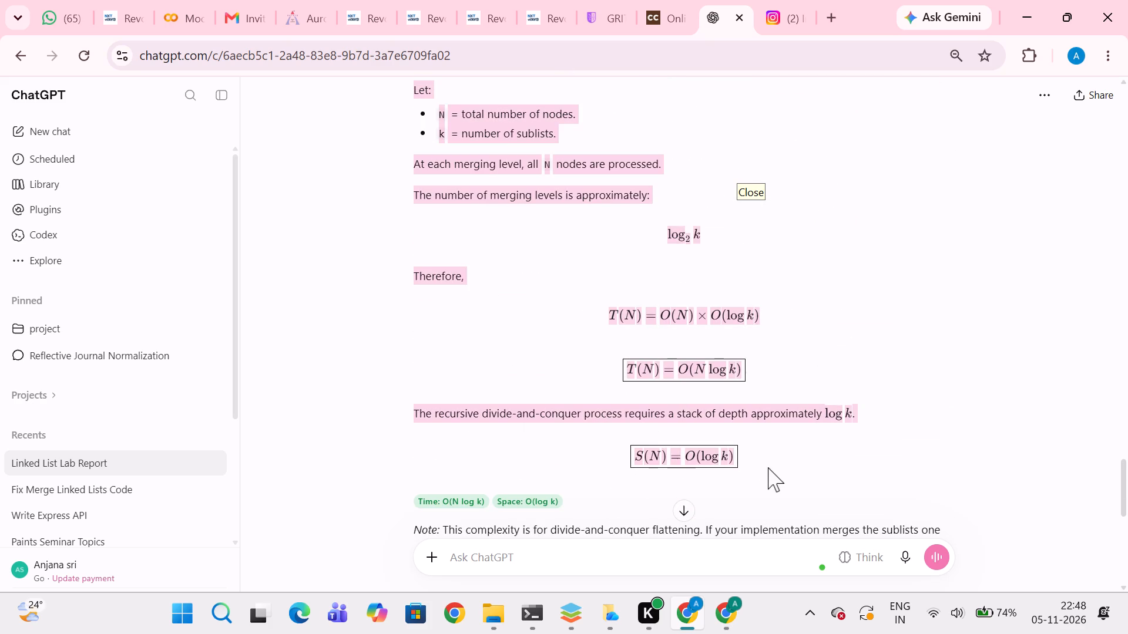
{"action": "key", "text": "ctrl+c"}
Paste the complexity derivation on a new line below the last code submission screenshot in Lab_Report_3.docx.
{"action": "scroll", "coordinate": [768, 467], "scroll_direction": "down", "scroll_amount": 5}
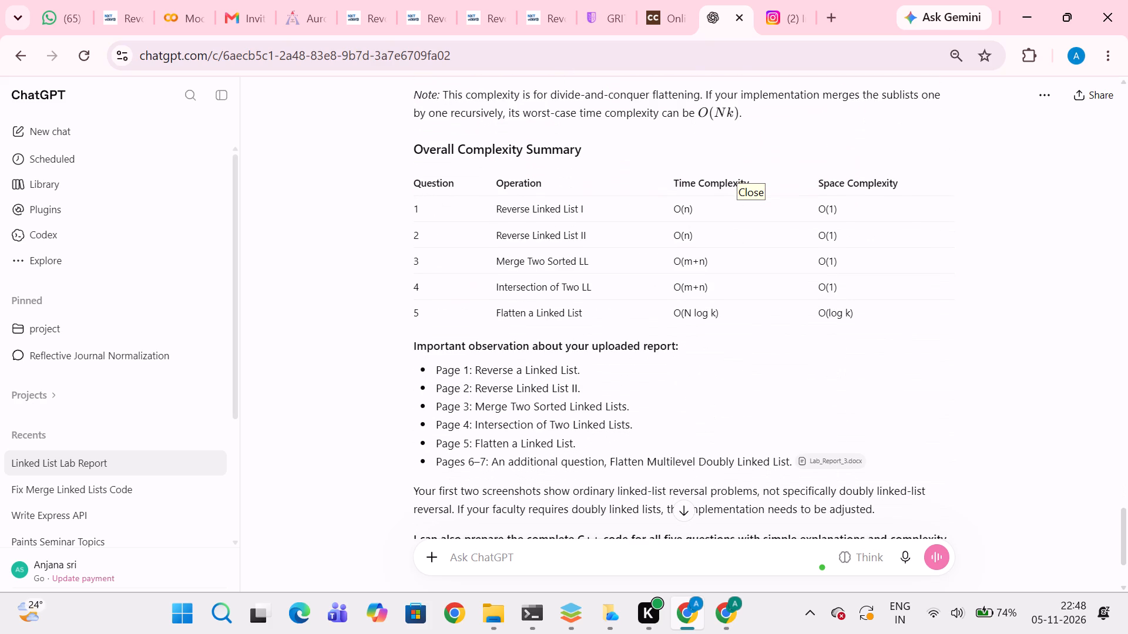
{"action": "scroll", "coordinate": [768, 467], "scroll_direction": "down", "scroll_amount": 4}
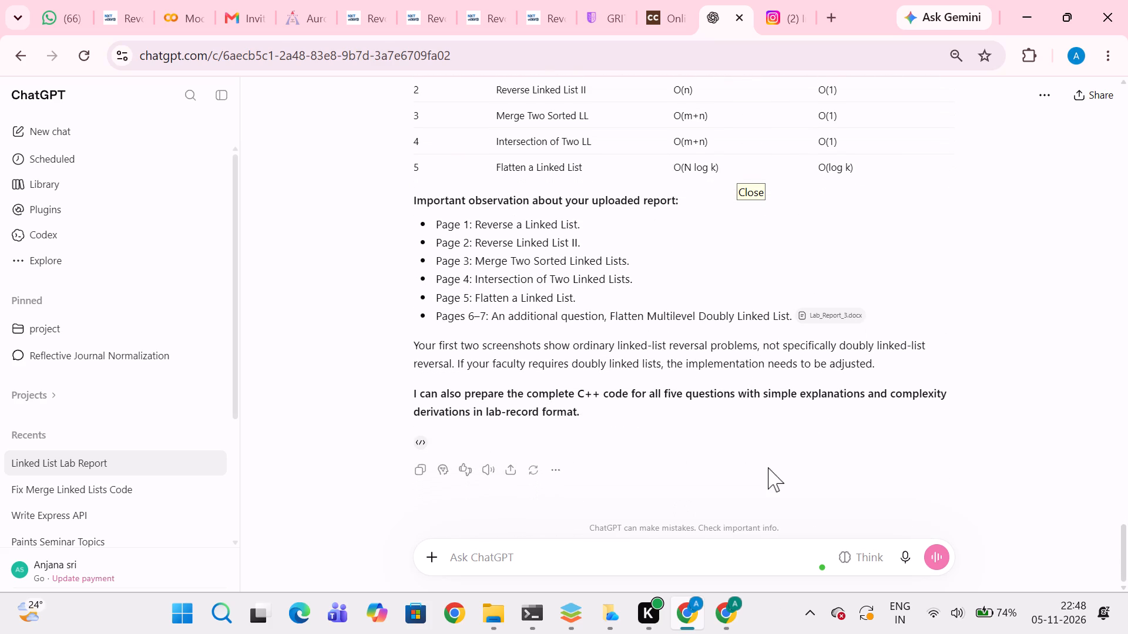
{"action": "scroll", "coordinate": [768, 467], "scroll_direction": "down", "scroll_amount": 1}
{"action": "key", "text": "alt+Tab"}
{"action": "scroll", "coordinate": [691, 390], "scroll_direction": "down", "scroll_amount": 8}
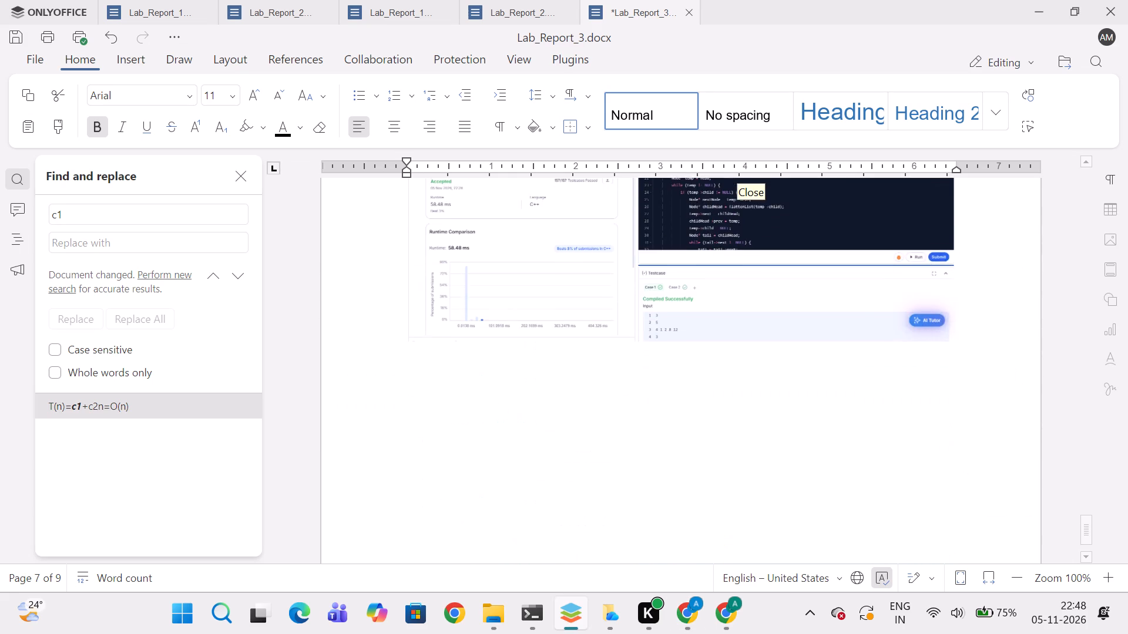
{"action": "scroll", "coordinate": [691, 390], "scroll_direction": "down", "scroll_amount": 8}
{"action": "scroll", "coordinate": [691, 390], "scroll_direction": "up", "scroll_amount": 4}
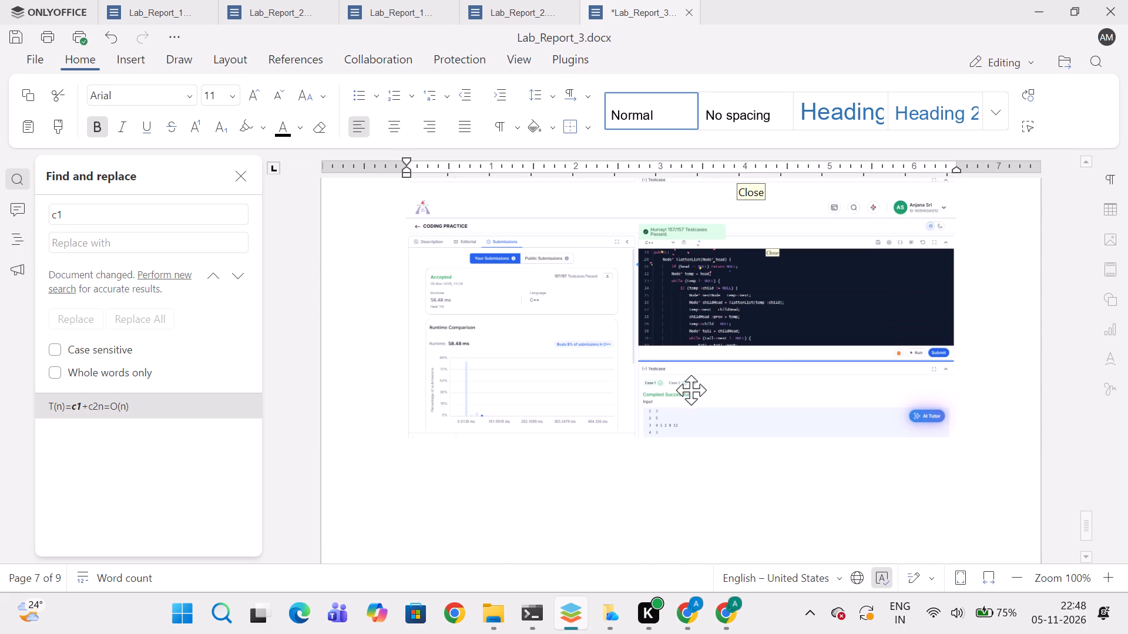
{"action": "left_click", "coordinate": [996, 439]}
{"action": "key", "text": "Return"}
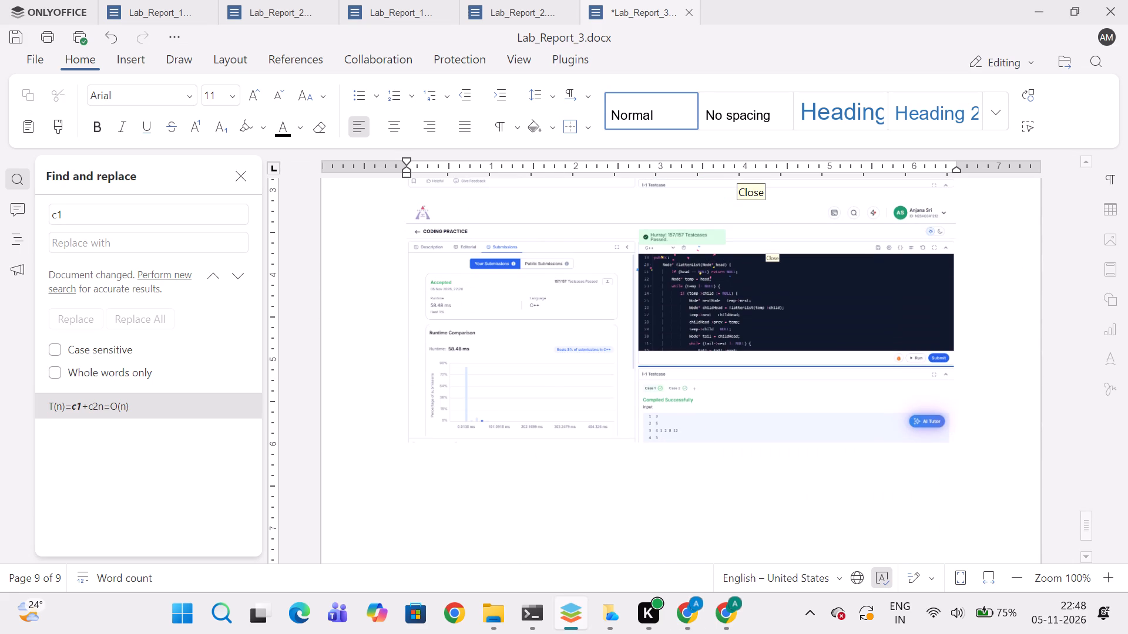
{"action": "key", "text": "ctrl+v"}
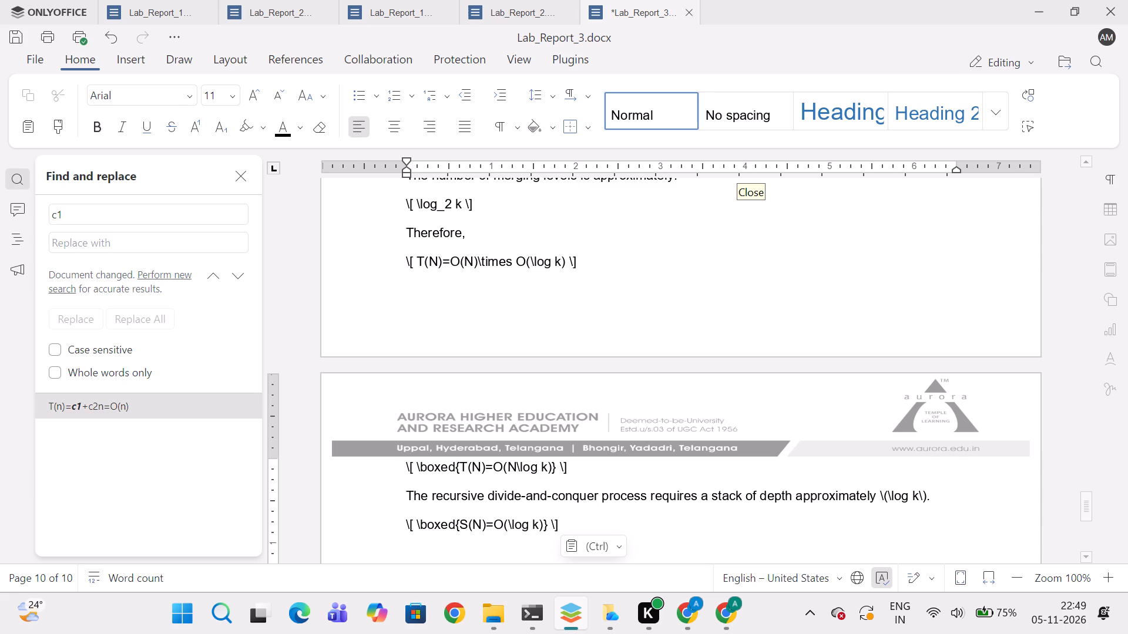
Remove the closing } and \] and the backslash before log from the S(N) formula at the end of the derivation.
{"action": "left_click", "coordinate": [573, 528]}
{"action": "key", "text": "BackSpace"}
{"action": "key", "text": "BackSpace"}
{"action": "key", "text": "Left"}
{"action": "key", "text": "Left"}
{"action": "key", "text": "Left"}
{"action": "key", "text": "Right"}
{"action": "key", "text": "Right"}
{"action": "key", "text": "BackSpace"}
{"action": "key", "text": "Left"}
{"action": "key", "text": "Left"}
{"action": "key", "text": "Left"}
{"action": "key", "text": "Left"}
{"action": "key", "text": "Left"}
{"action": "key", "text": "Left"}
{"action": "key", "text": "BackSpace"}
Remove the leading \[ \boxed{ from the S(N) formula, leaving S(N)=O(log k).
{"action": "key", "text": "Left"}
{"action": "key", "text": "Left"}
{"action": "key", "text": "Left"}
{"action": "key", "text": "Left"}
{"action": "key", "text": "Left"}
{"action": "key", "text": "Left"}
{"action": "key", "text": "Left"}
{"action": "key", "text": "Left"}
{"action": "key", "text": "Left"}
{"action": "key", "text": "Left"}
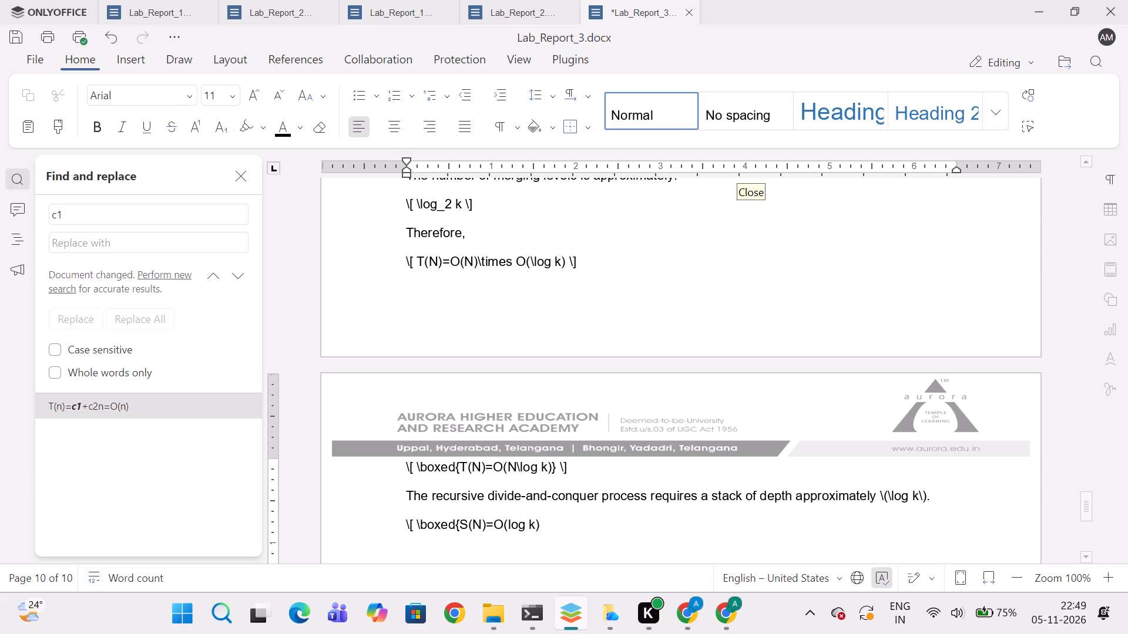
{"action": "key", "text": "Right"}
{"action": "key", "text": "Right"}
{"action": "key", "text": "Right"}
{"action": "key", "text": "BackSpace"}
{"action": "key", "text": "BackSpace"}
{"action": "key", "text": "BackSpace"}
{"action": "key", "text": "BackSpace"}
{"action": "key", "text": "BackSpace"}
{"action": "key", "text": "BackSpace"}
{"action": "key", "text": "BackSpace"}
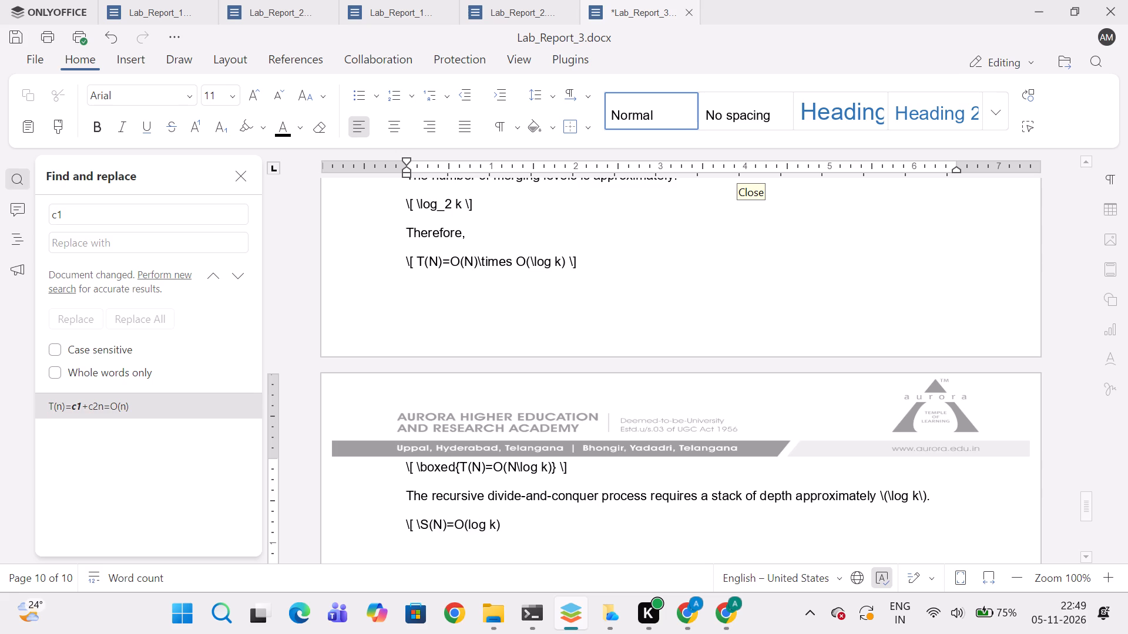
{"action": "key", "text": "BackSpace"}
{"action": "key", "text": "BackSpace"}
{"action": "key", "text": "BackSpace"}
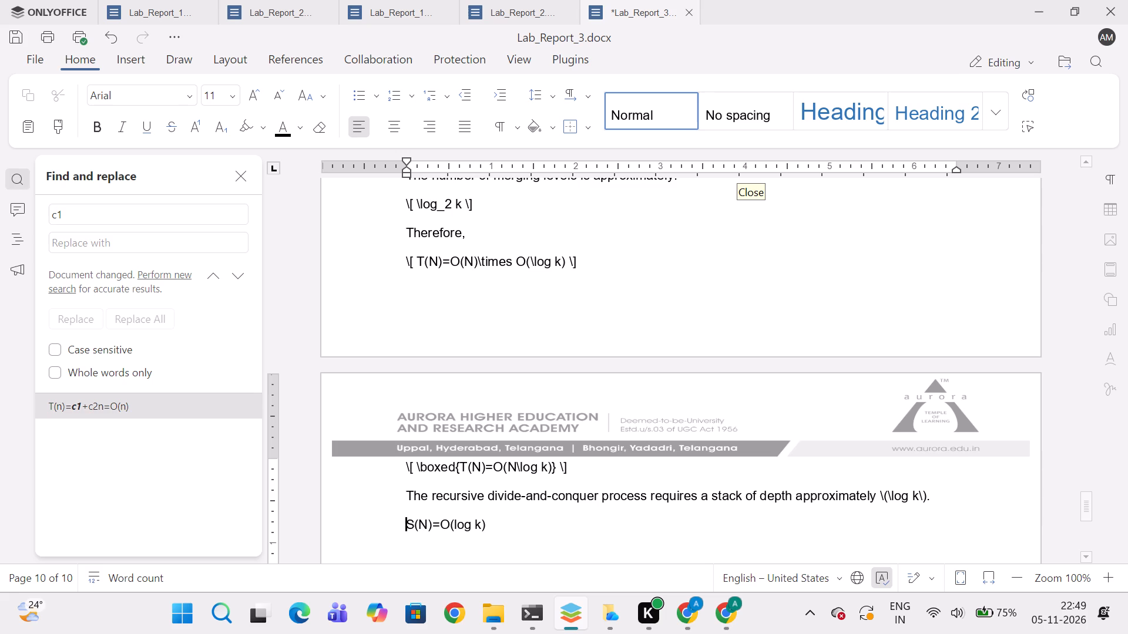
Check ChatGPT's boxed T(N) formula, and remove the closing brace and closing LaTeX bracket delimiter from it in Lab_Report_3.docx.
{"action": "left_click", "coordinate": [693, 613]}
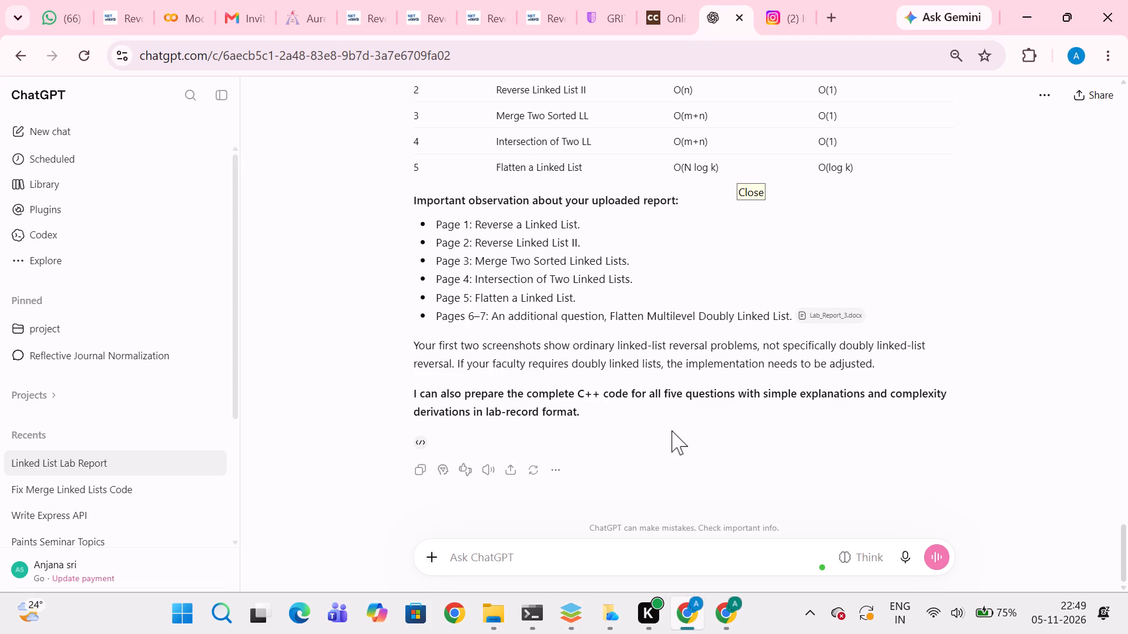
{"action": "scroll", "coordinate": [672, 430], "scroll_direction": "up", "scroll_amount": 4}
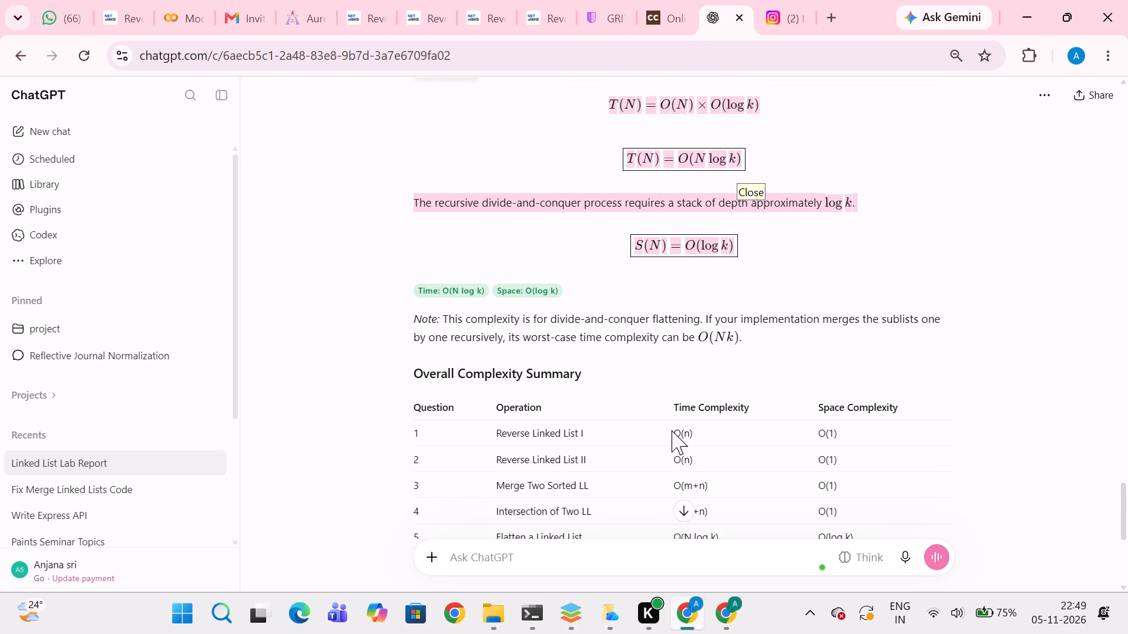
{"action": "scroll", "coordinate": [671, 405], "scroll_direction": "up", "scroll_amount": 2}
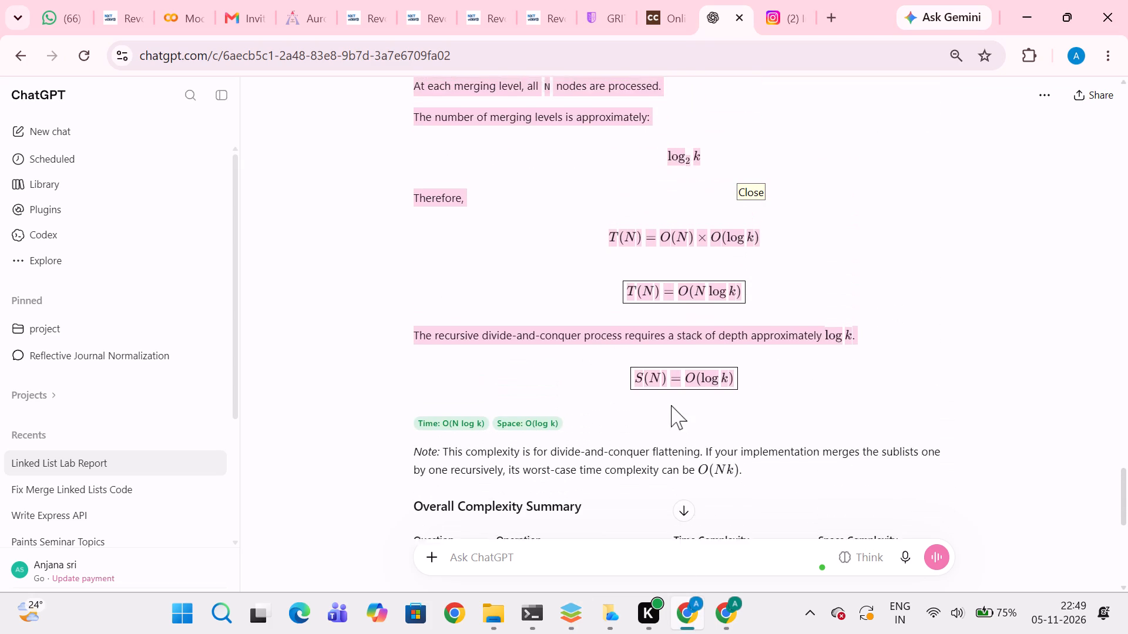
{"action": "left_click", "coordinate": [563, 615]}
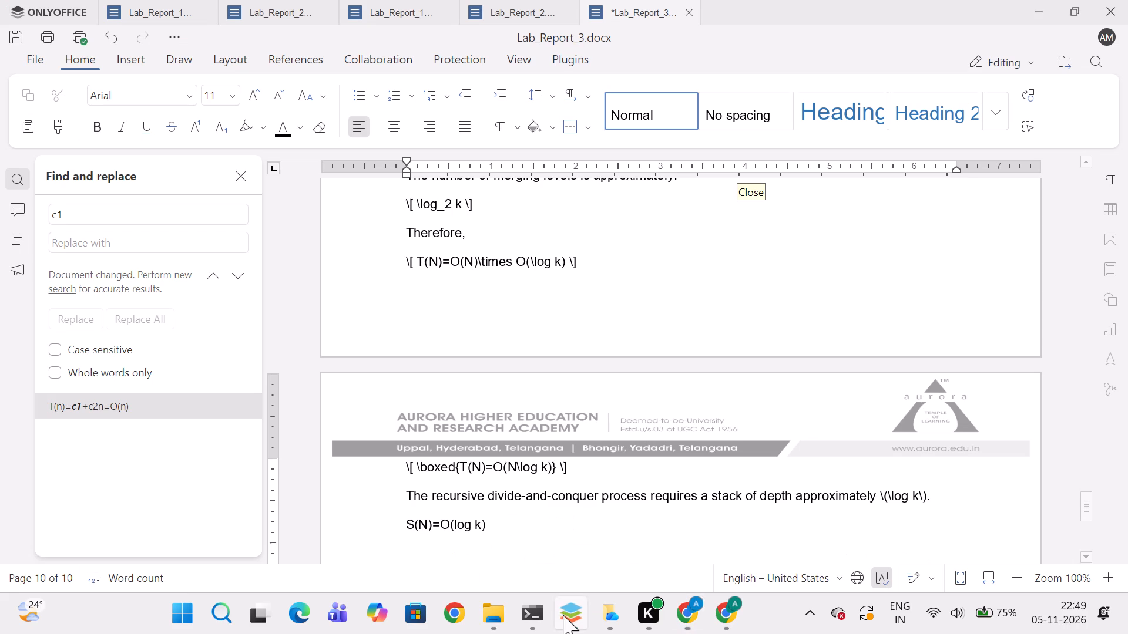
{"action": "left_click", "coordinate": [585, 470]}
{"action": "key", "text": "BackSpace"}
{"action": "key", "text": "BackSpace"}
{"action": "key", "text": "Left"}
{"action": "key", "text": "Left"}
{"action": "key", "text": "Right"}
{"action": "key", "text": "BackSpace"}
Replace the backslash before log in the boxed T(N) formula with a period, giving O(N.log k).
{"action": "key", "text": "Left"}
{"action": "key", "text": "Left"}
{"action": "key", "text": "Left"}
{"action": "key", "text": "Left"}
{"action": "key", "text": "Left"}
{"action": "key", "text": "alt+Tab"}
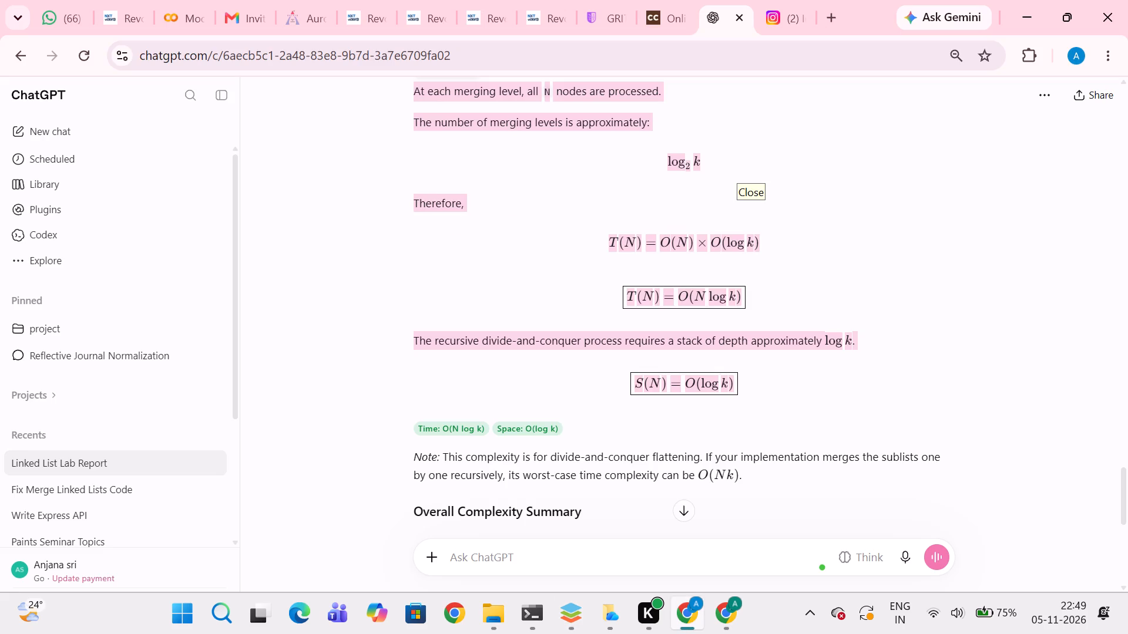
{"action": "key", "text": "alt+Tab"}
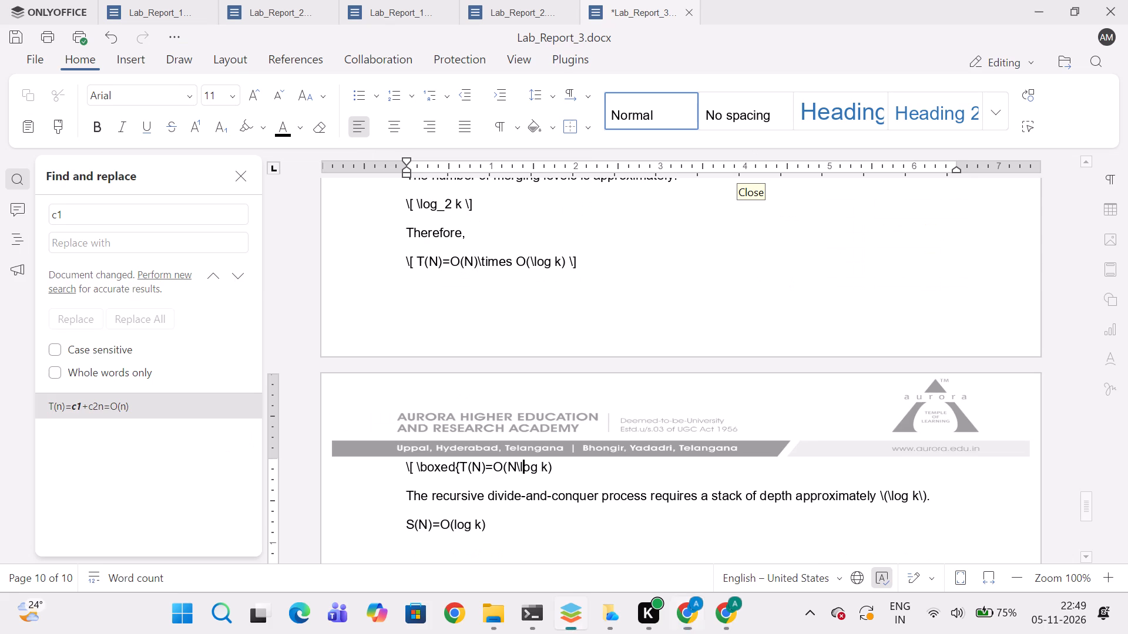
{"action": "key", "text": "Left"}
{"action": "key", "text": "BackSpace"}
{"action": "key", "text": "Left"}
{"action": "key", "text": "Left"}
{"action": "key", "text": "Right"}
{"action": "key", "text": "Right"}
{"action": "key", "text": "period"}
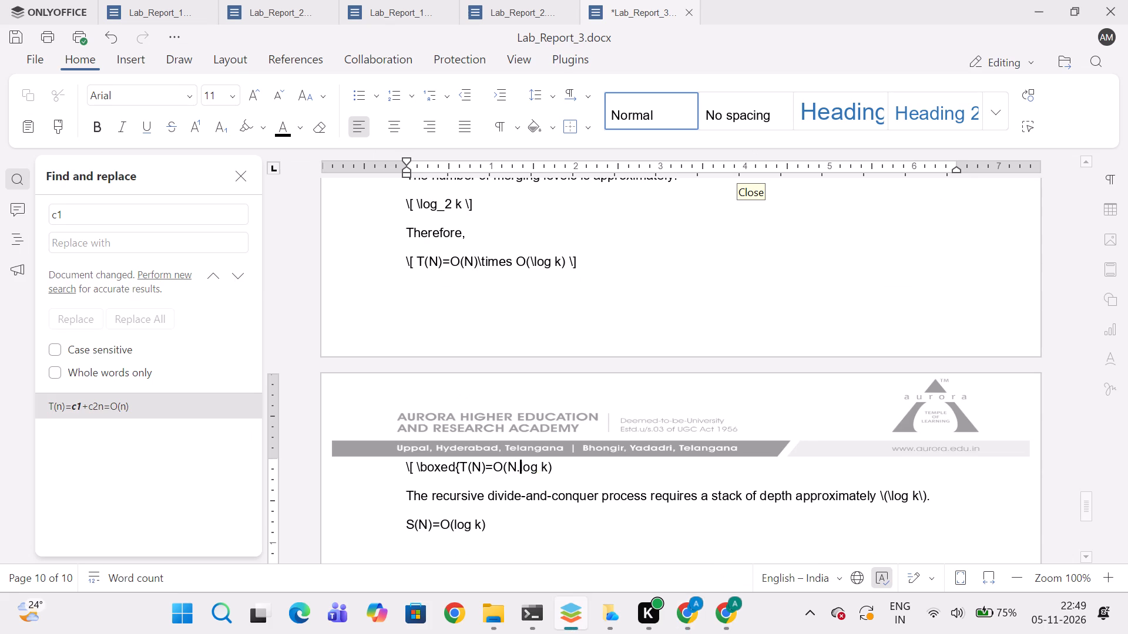
Remove the leading LaTeX bracket delimiter and the boxed command with its opening brace, leaving T(N)=O(N.log k).
{"action": "key", "text": "Left"}
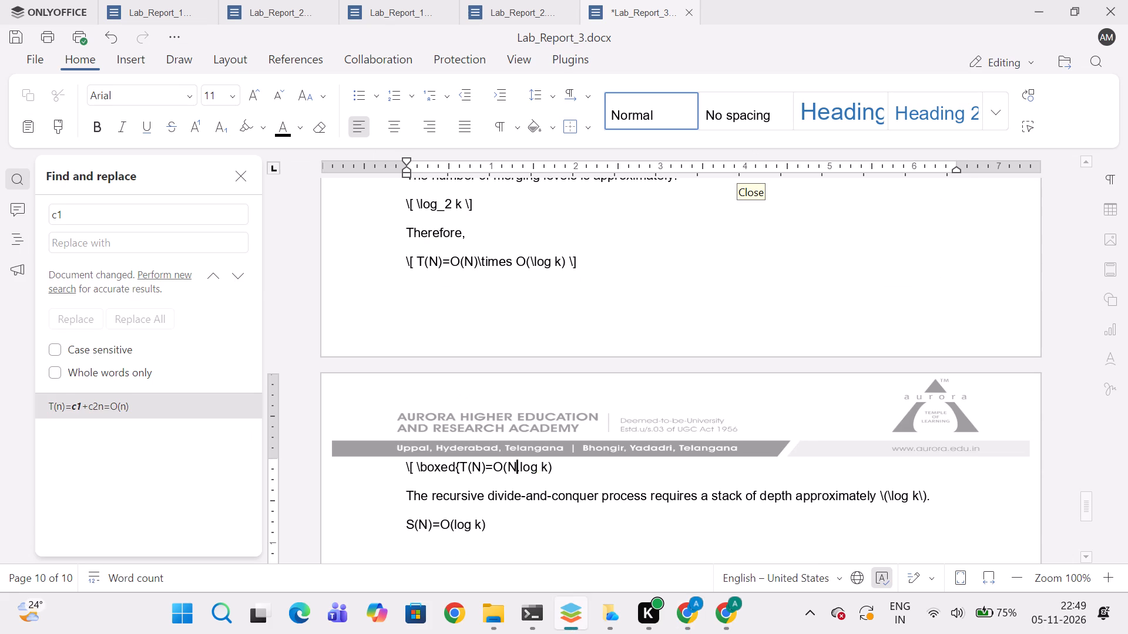
{"action": "key", "text": "Left"}
{"action": "key", "text": "Left"}
{"action": "key", "text": "Left"}
{"action": "key", "text": "Left"}
{"action": "key", "text": "Left"}
{"action": "key", "text": "Left"}
{"action": "key", "text": "Left"}
{"action": "key", "text": "Left"}
{"action": "key", "text": "BackSpace"}
{"action": "key", "text": "BackSpace"}
{"action": "key", "text": "BackSpace"}
{"action": "key", "text": "BackSpace"}
{"action": "key", "text": "BackSpace"}
{"action": "key", "text": "BackSpace"}
{"action": "key", "text": "BackSpace"}
{"action": "key", "text": "BackSpace"}
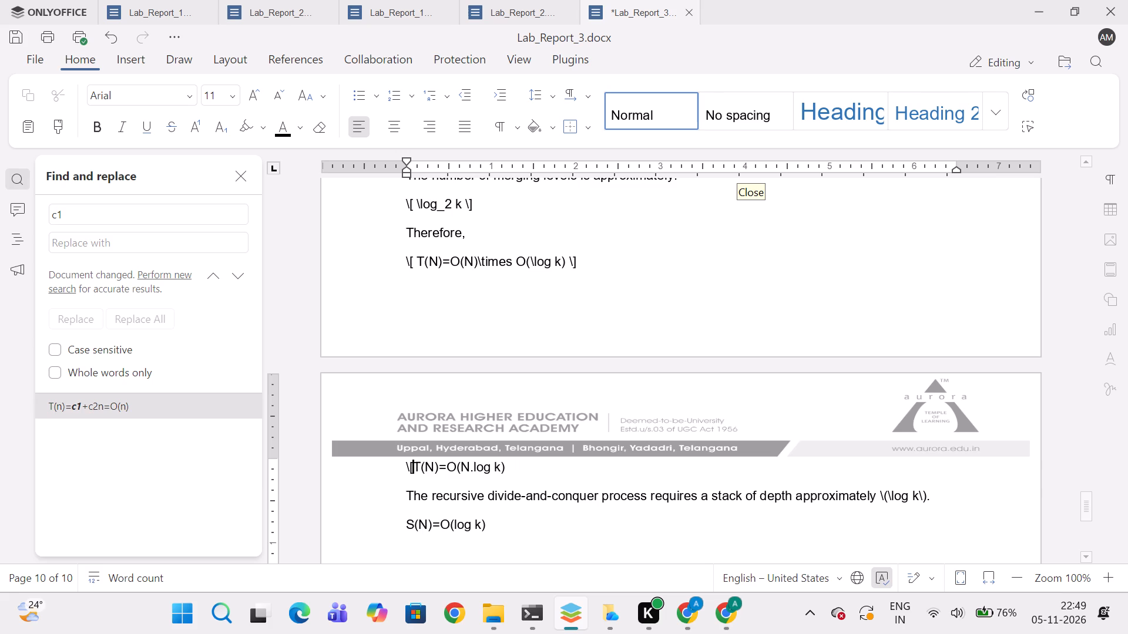
{"action": "key", "text": "BackSpace"}
{"action": "key", "text": "BackSpace"}
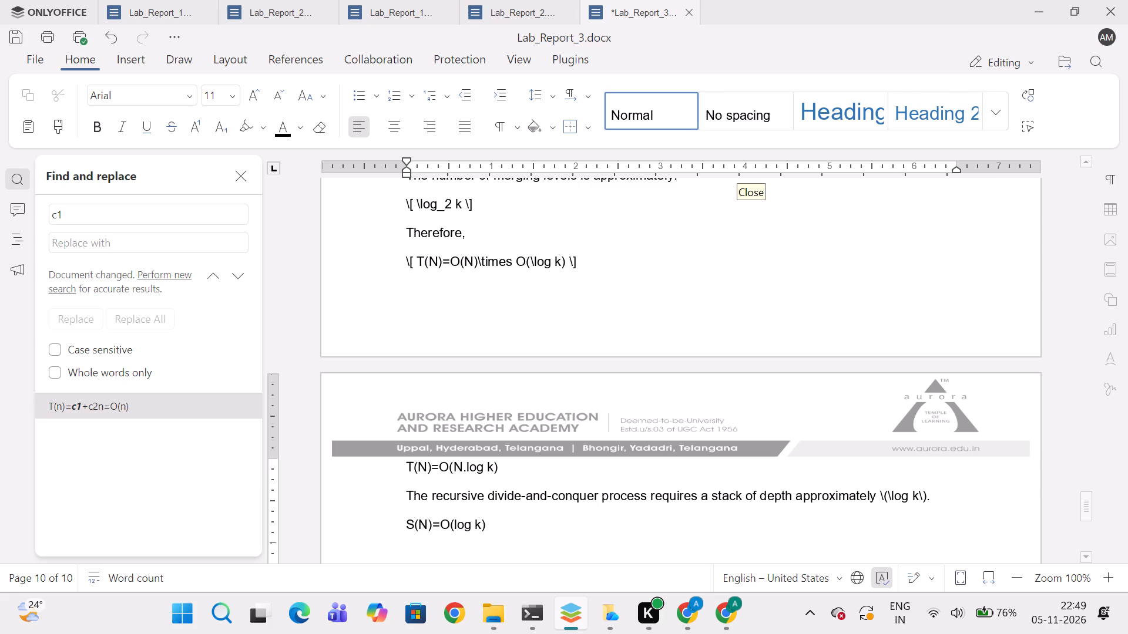
In the T(N) product formula under Therefore, remove the closing LaTeX bracket delimiter and the backslash before log.
{"action": "key", "text": "alt+Tab"}
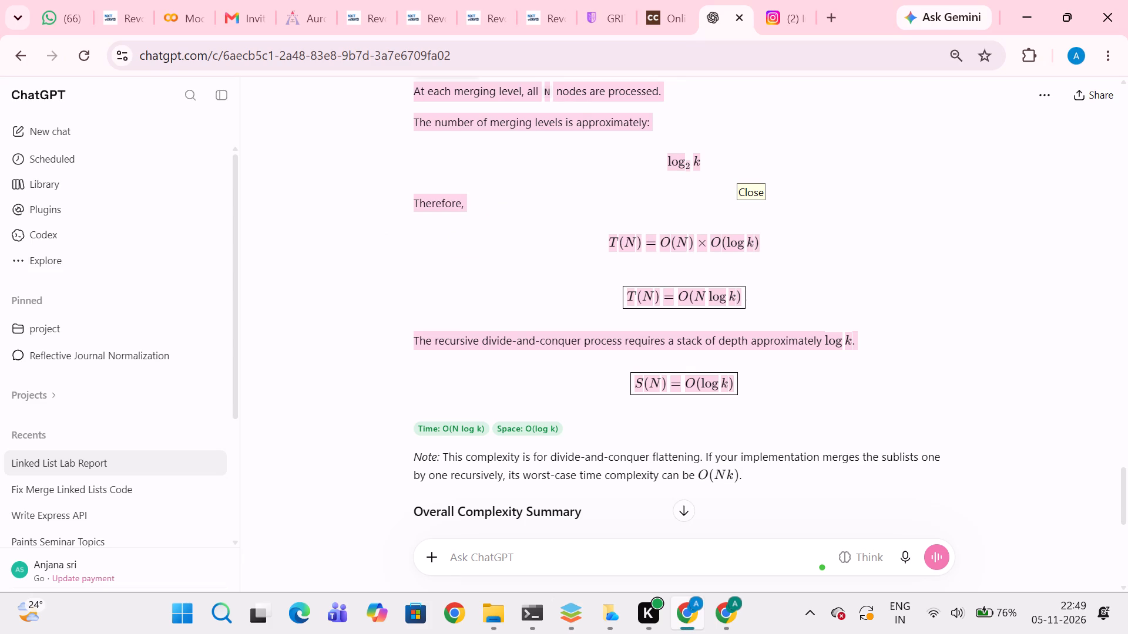
{"action": "key", "text": "alt+Tab"}
{"action": "scroll", "coordinate": [585, 470], "scroll_direction": "up", "scroll_amount": 1}
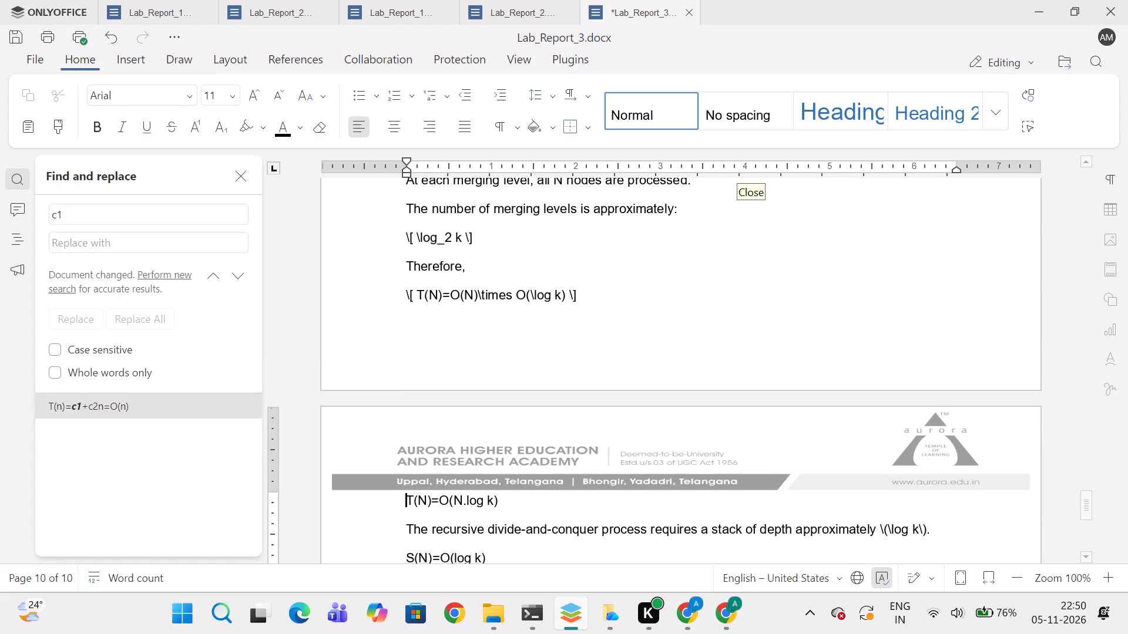
{"action": "left_click", "coordinate": [613, 297]}
{"action": "key", "text": "BackSpace"}
{"action": "key", "text": "BackSpace"}
{"action": "key", "text": "Left"}
{"action": "key", "text": "Left"}
{"action": "key", "text": "Left"}
{"action": "key", "text": "Left"}
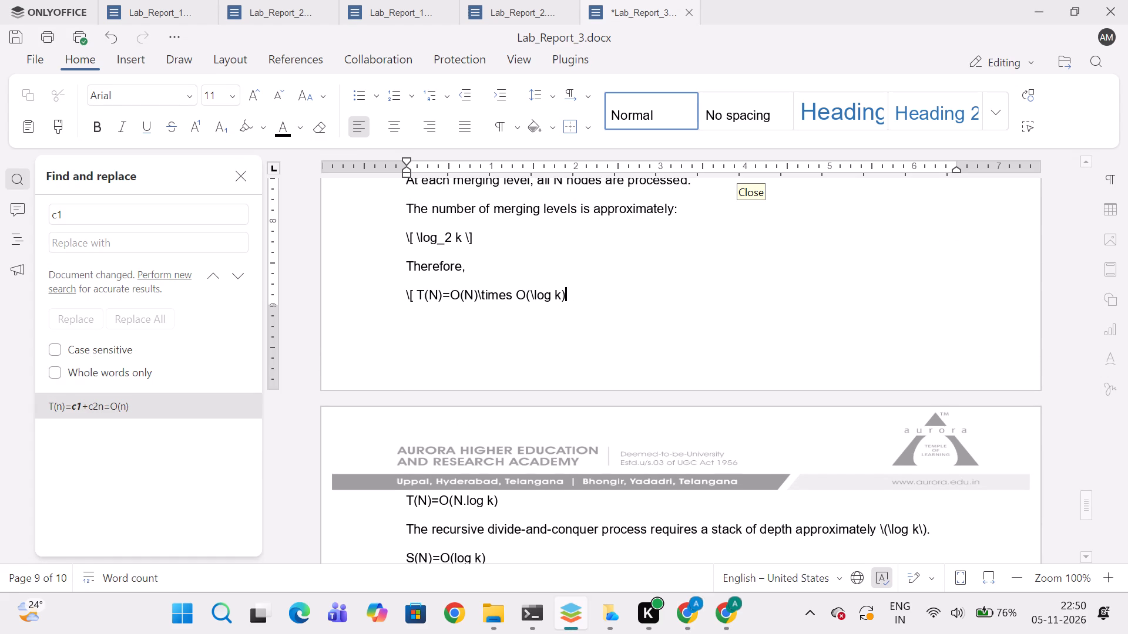
{"action": "key", "text": "Left"}
{"action": "key", "text": "Left"}
{"action": "key", "text": "Left"}
{"action": "key", "text": "BackSpace"}
Check ChatGPT's product formula and delete the LaTeX times command between O(N) and O(log k) in the report.
{"action": "key", "text": "Left"}
{"action": "key", "text": "Left"}
{"action": "key", "text": "Left"}
{"action": "key", "text": "alt+Tab"}
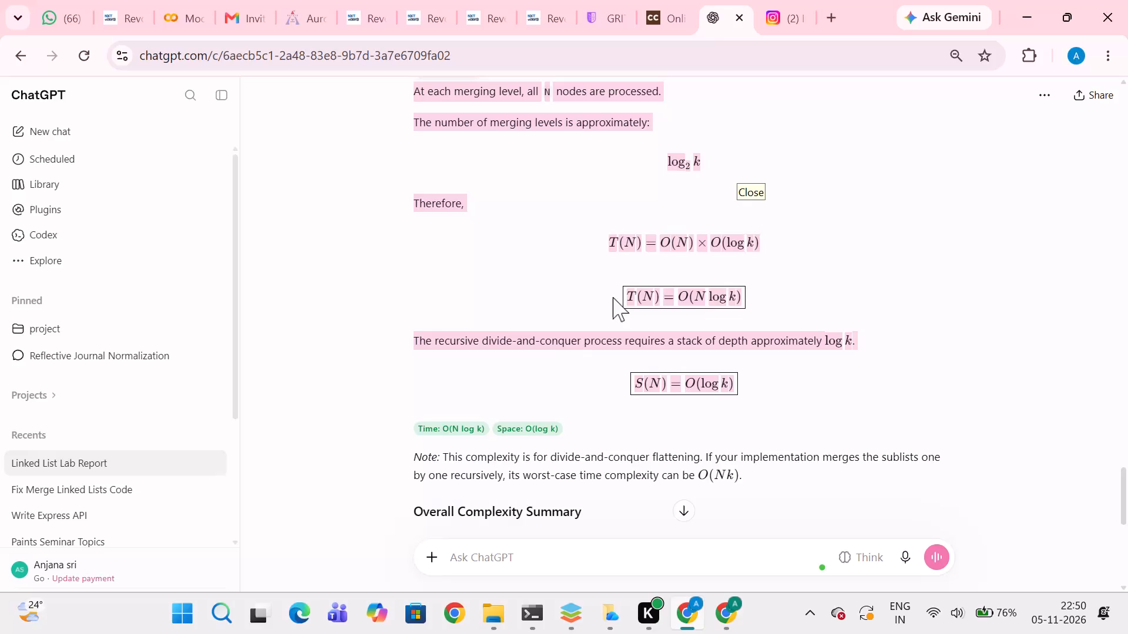
{"action": "key", "text": "alt+Tab"}
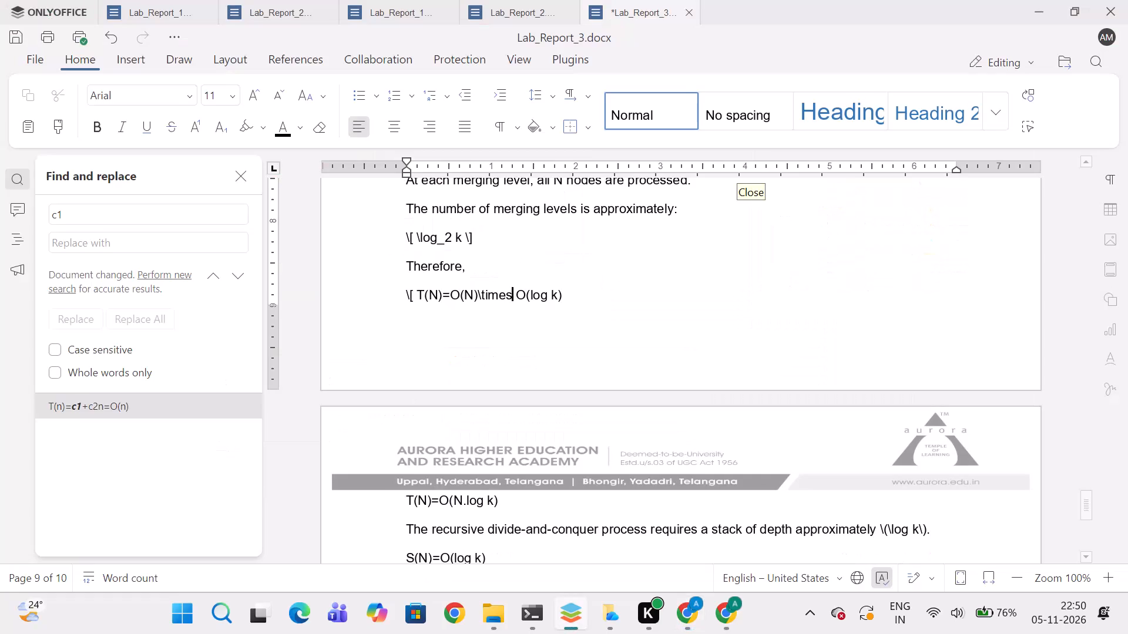
{"action": "key", "text": "BackSpace"}
{"action": "key", "text": "BackSpace"}
{"action": "key", "text": "BackSpace"}
{"action": "key", "text": "BackSpace"}
{"action": "key", "text": "BackSpace"}
{"action": "key", "text": "BackSpace"}
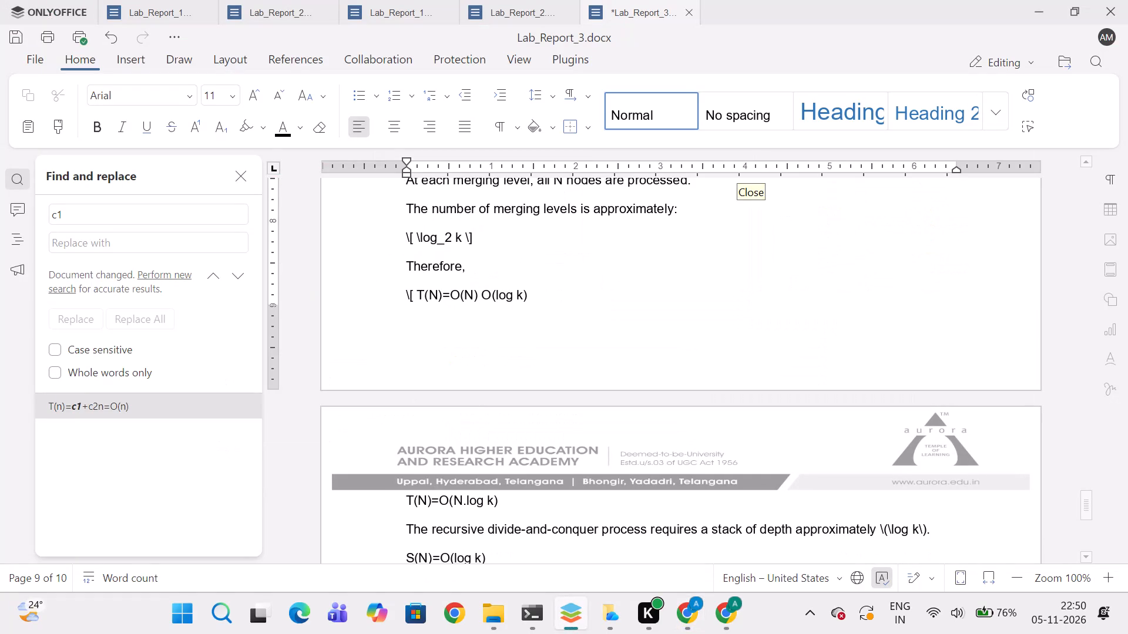
Remove the leading LaTeX bracket delimiter and space from the T(N) product formula under Therefore.
{"action": "key", "text": "Left"}
{"action": "key", "text": "Left"}
{"action": "key", "text": "Left"}
{"action": "key", "text": "Left"}
{"action": "key", "text": "Left"}
{"action": "key", "text": "Left"}
{"action": "key", "text": "Left"}
{"action": "key", "text": "Left"}
{"action": "key", "text": "Left"}
{"action": "key", "text": "BackSpace"}
{"action": "key", "text": "BackSpace"}
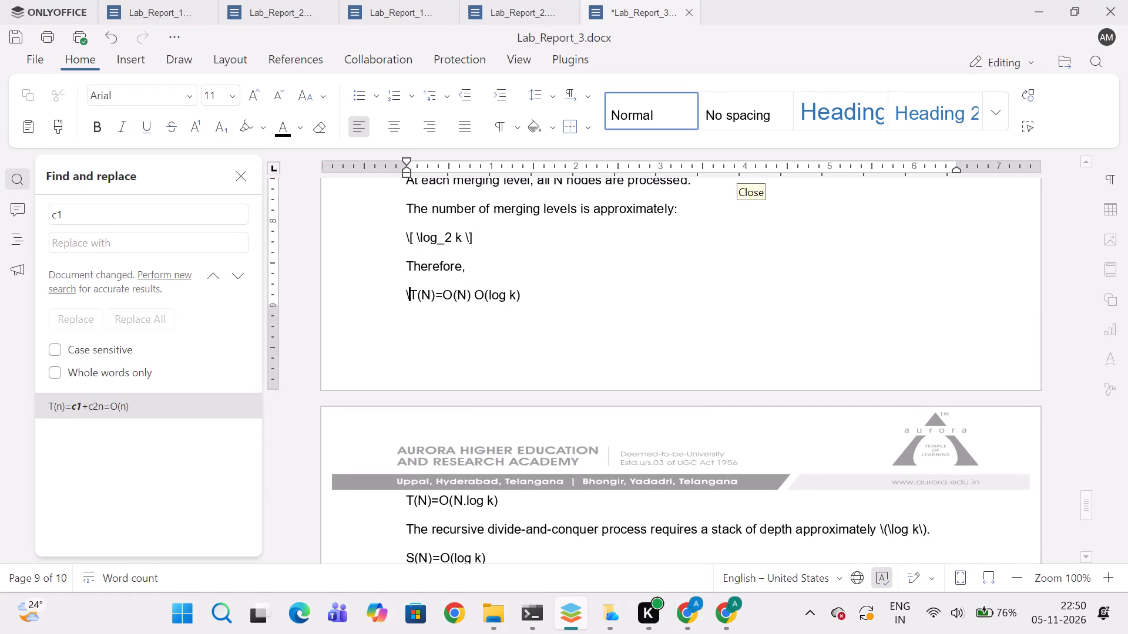
{"action": "key", "text": "BackSpace"}
Replace the space between O(N) and O(log k) with an asterisk, giving T(N)=O(N)*O(log k).
{"action": "key", "text": "Right"}
{"action": "key", "text": "Right"}
{"action": "key", "text": "Right"}
{"action": "key", "text": "Right"}
{"action": "key", "text": "Right"}
{"action": "key", "text": "Right"}
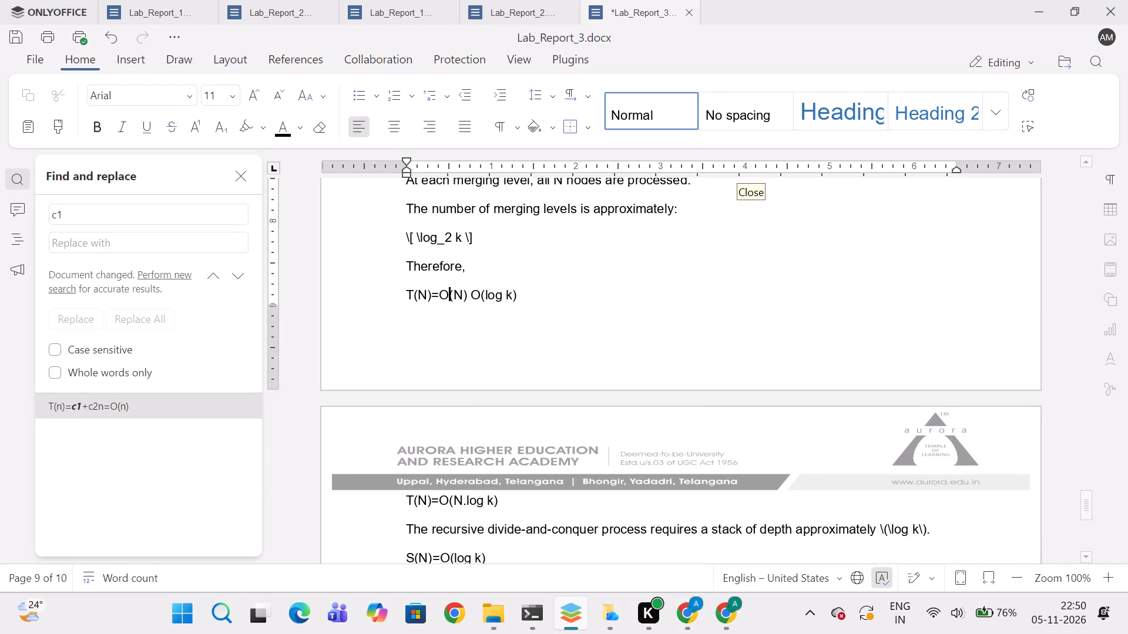
{"action": "key", "text": "Right"}
{"action": "key", "text": "Right"}
{"action": "key", "text": "Right"}
{"action": "key", "text": "Right"}
{"action": "key", "text": "BackSpace"}
{"action": "key", "text": "shift+asterisk"}
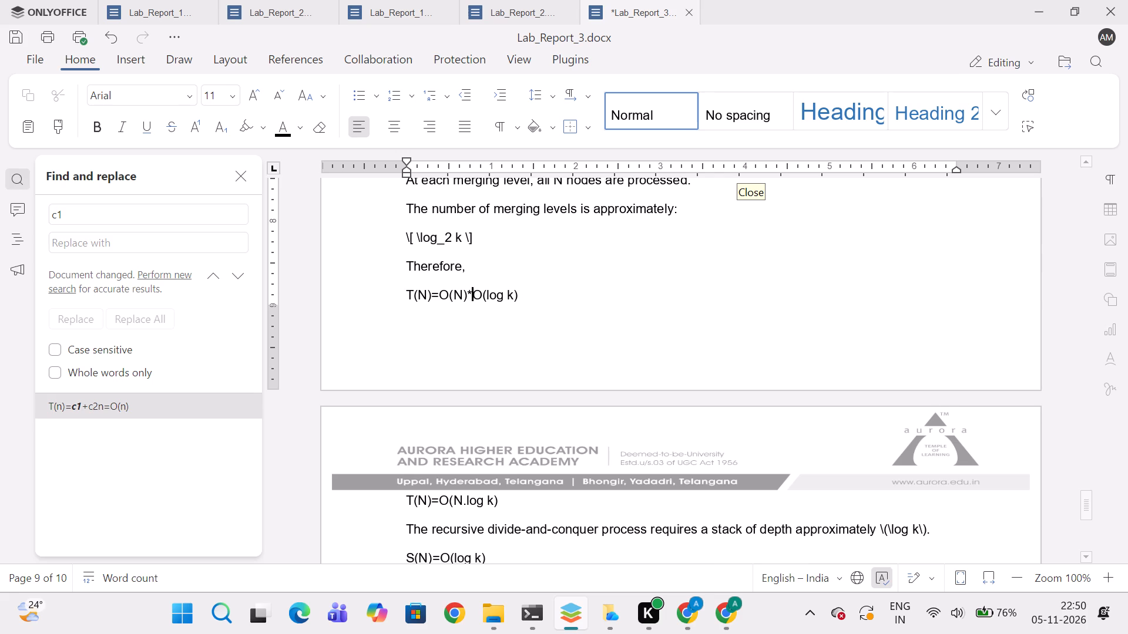
Check ChatGPT's merging-levels formula and remove the closing LaTeX bracket delimiter from the report's log_2 k line.
{"action": "key", "text": "alt+Tab"}
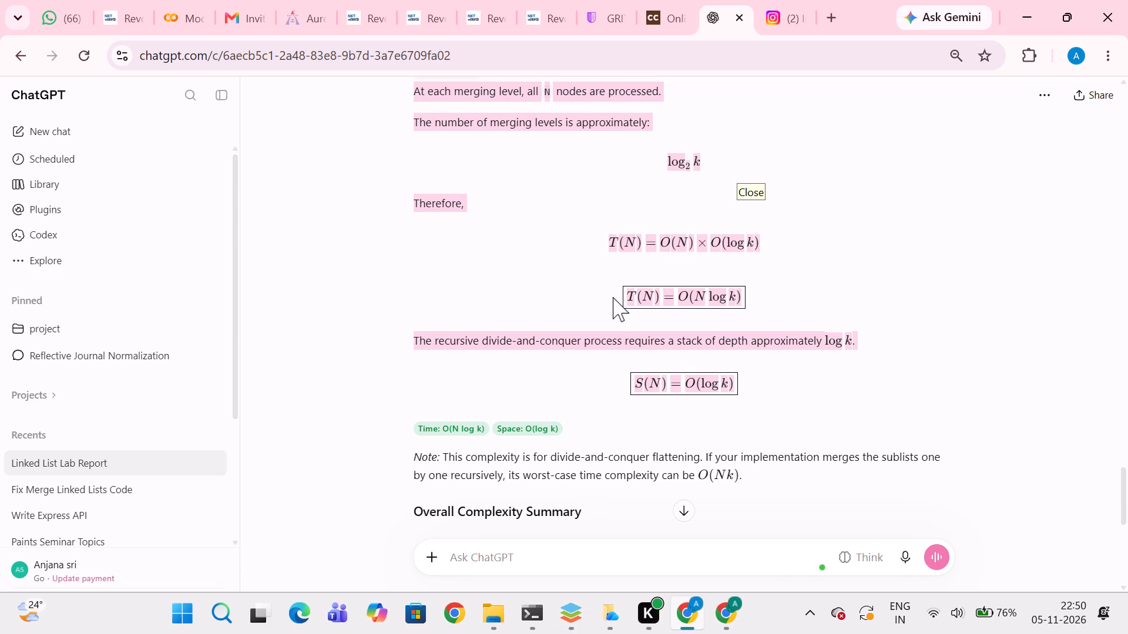
{"action": "key", "text": "alt+Tab"}
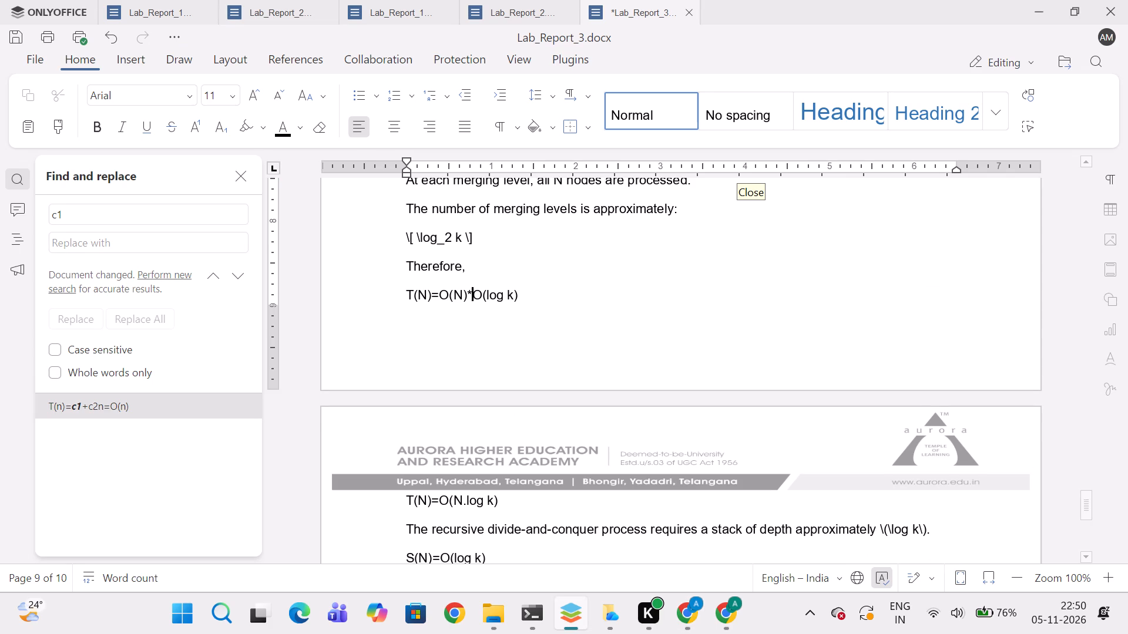
{"action": "scroll", "coordinate": [613, 297], "scroll_direction": "up", "scroll_amount": 1}
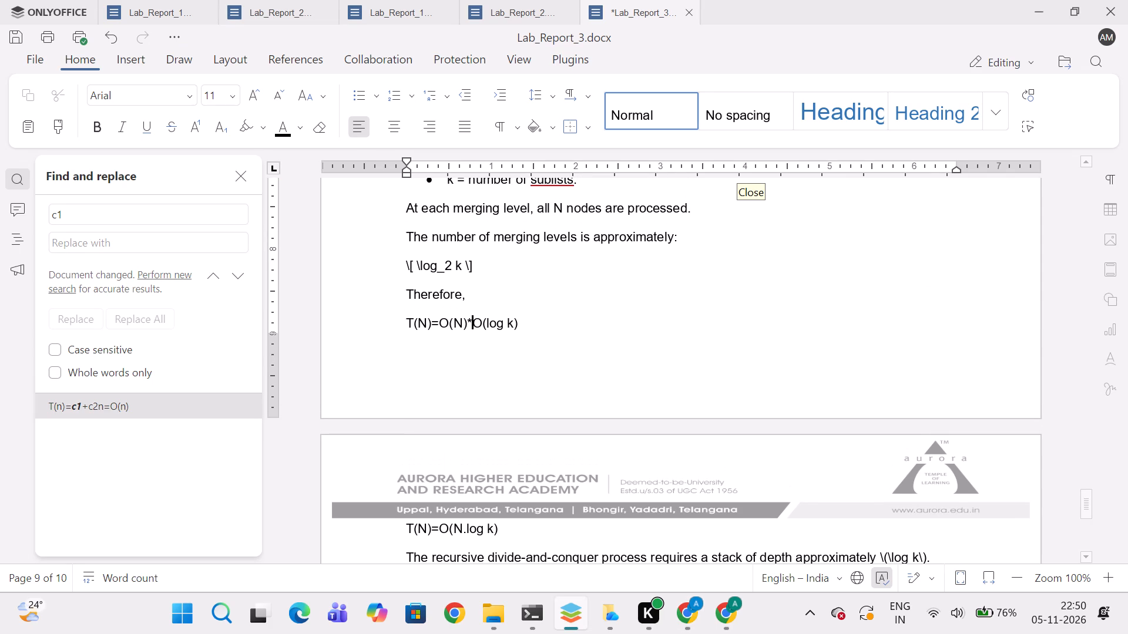
{"action": "left_click", "coordinate": [484, 258]}
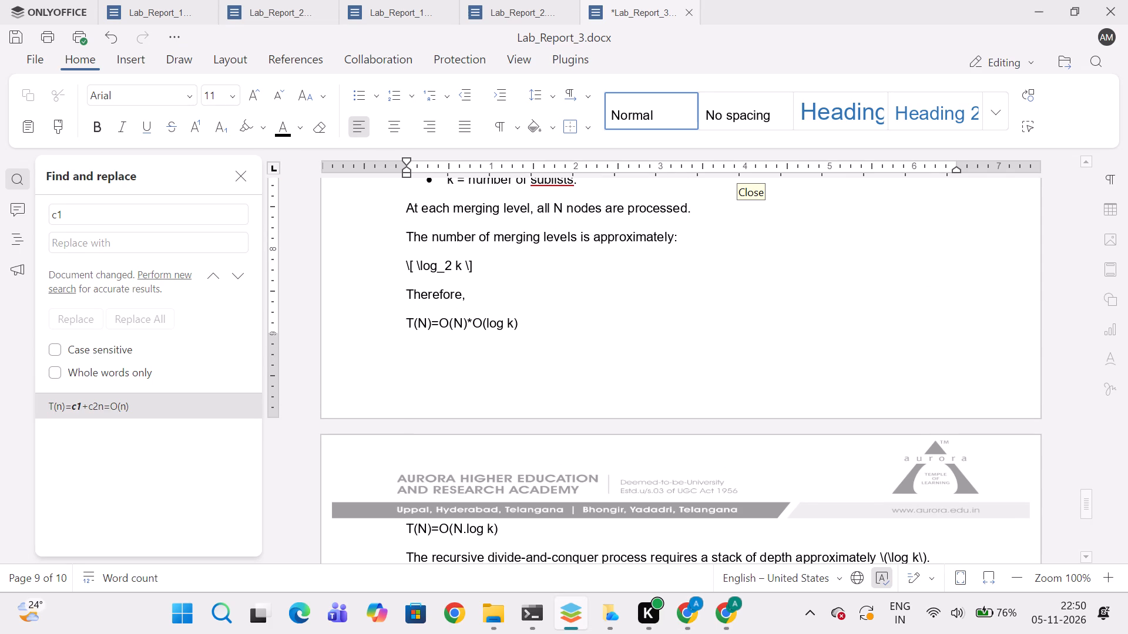
{"action": "left_click", "coordinate": [482, 260]}
{"action": "key", "text": "alt+Tab"}
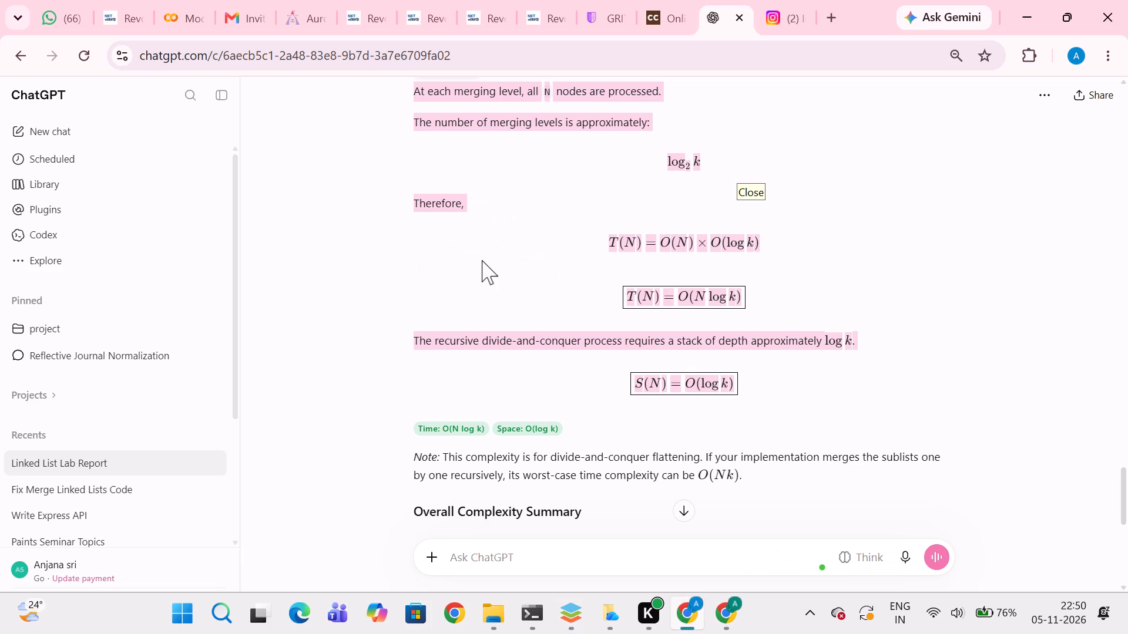
{"action": "key", "text": "alt+Tab"}
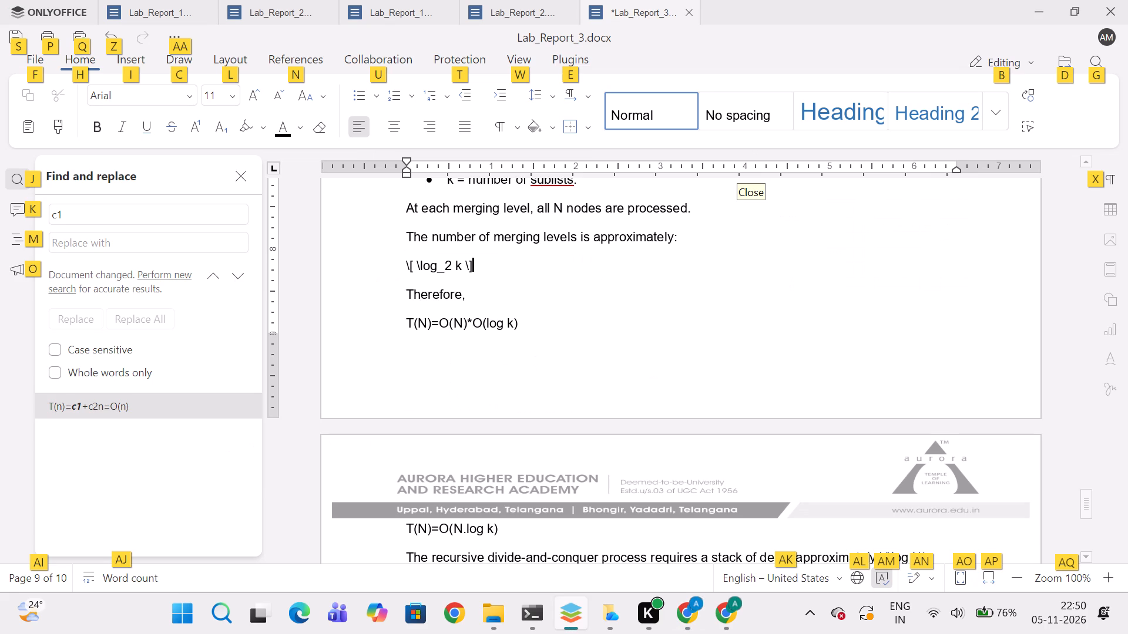
{"action": "key", "text": "BackSpace"}
{"action": "key", "text": "BackSpace"}
{"action": "left_click", "coordinate": [482, 260]}
{"action": "key", "text": "BackSpace"}
{"action": "key", "text": "BackSpace"}
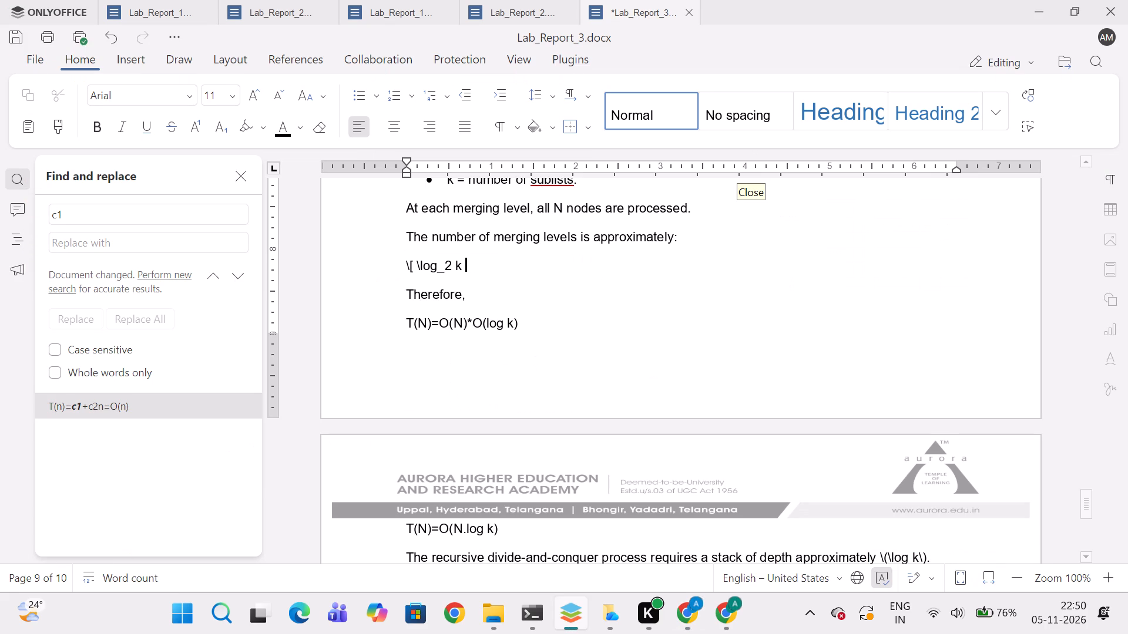
Remove the opening LaTeX bracket delimiter, the space and the backslash before log, leaving log_2 k.
{"action": "key", "text": "Left"}
{"action": "key", "text": "Left"}
{"action": "key", "text": "Left"}
{"action": "key", "text": "Left"}
{"action": "key", "text": "Left"}
{"action": "key", "text": "Left"}
{"action": "key", "text": "Left"}
{"action": "key", "text": "Left"}
{"action": "key", "text": "BackSpace"}
{"action": "key", "text": "BackSpace"}
{"action": "key", "text": "BackSpace"}
{"action": "key", "text": "BackSpace"}
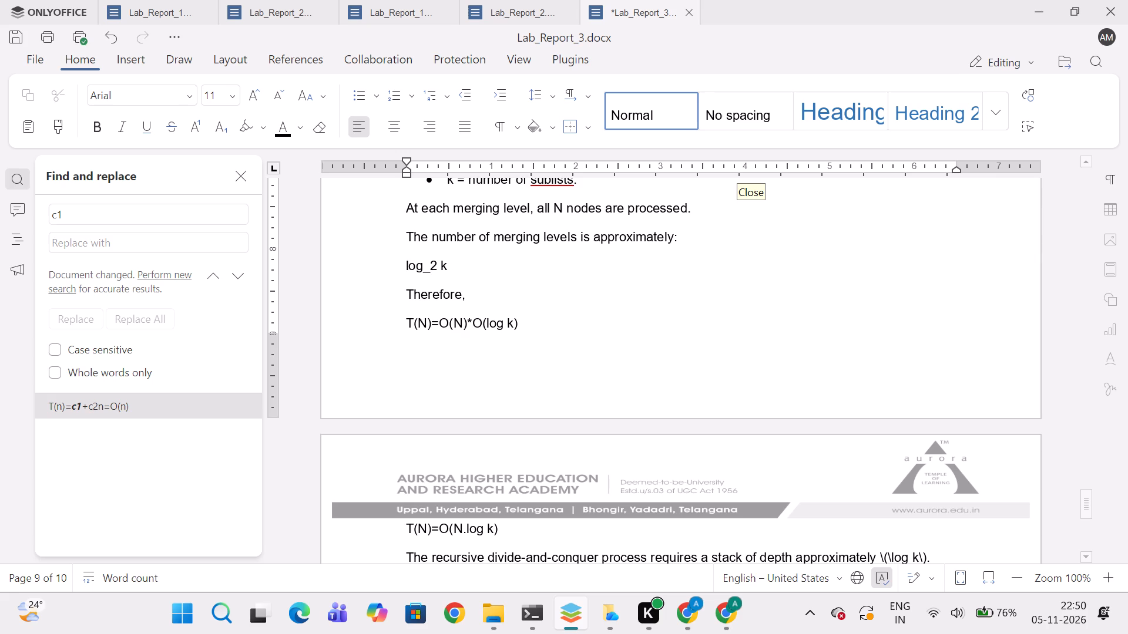
Join log_2 k onto the end of the line "The number of merging levels is approximately:", separated by a space.
{"action": "left_click", "coordinate": [439, 265]}
{"action": "scroll", "coordinate": [439, 265], "scroll_direction": "up", "scroll_amount": 3}
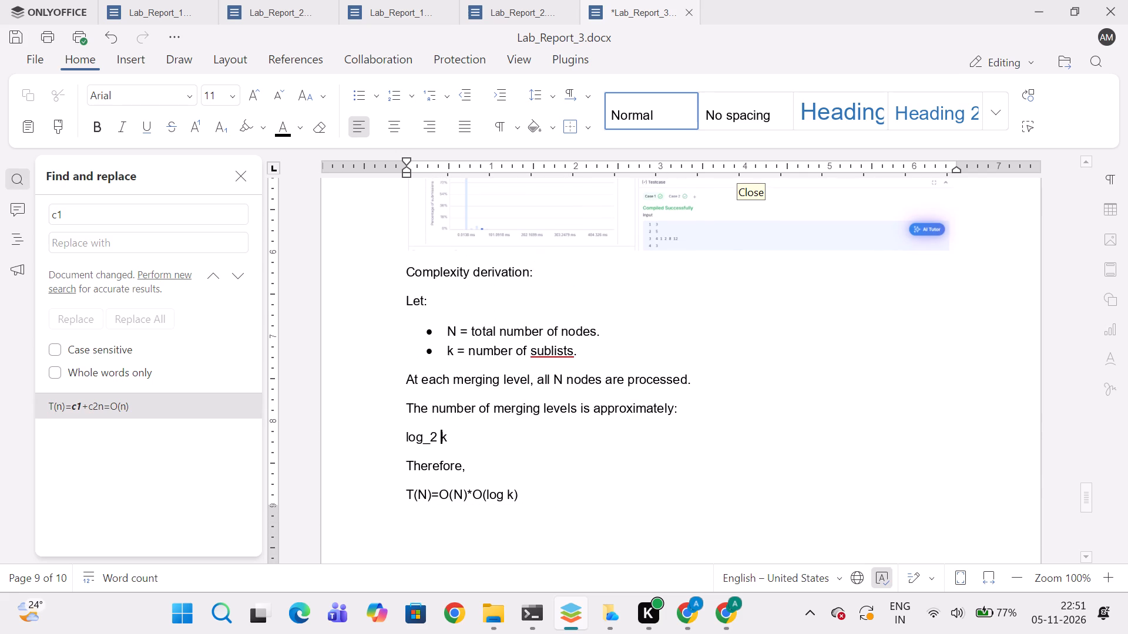
{"action": "left_click", "coordinate": [402, 428]}
{"action": "key", "text": "Down"}
{"action": "key", "text": "BackSpace"}
{"action": "key", "text": "space"}
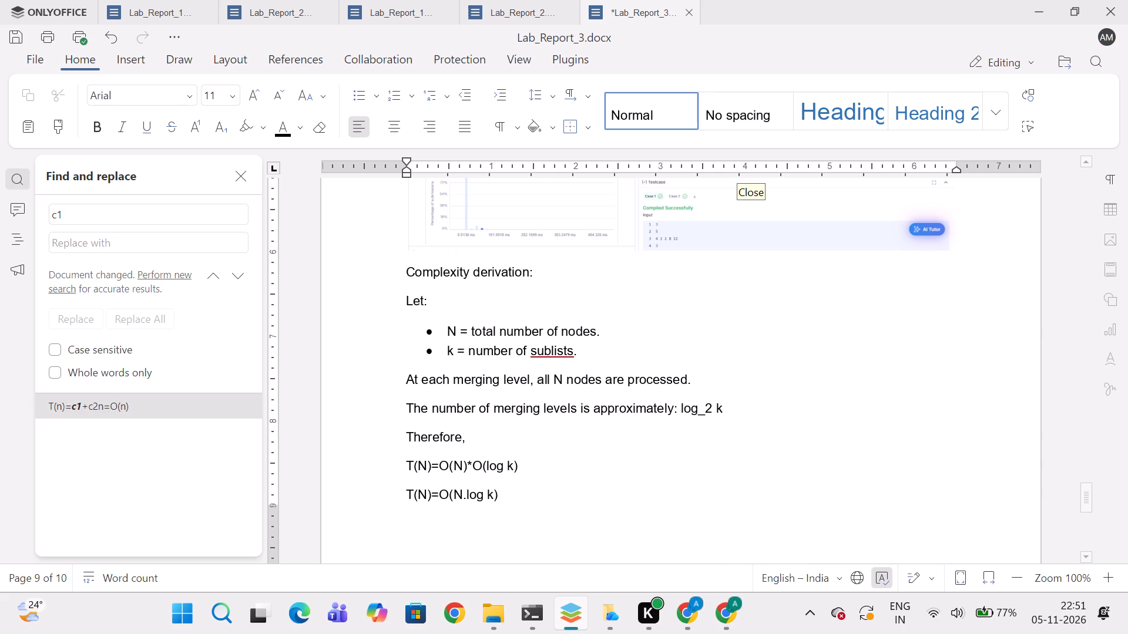
Replace the word log in the merging-levels sentence with a subscript equation template and enter log after its placeholders.
{"action": "left_click", "coordinate": [709, 411]}
{"action": "left_click", "coordinate": [709, 411]}
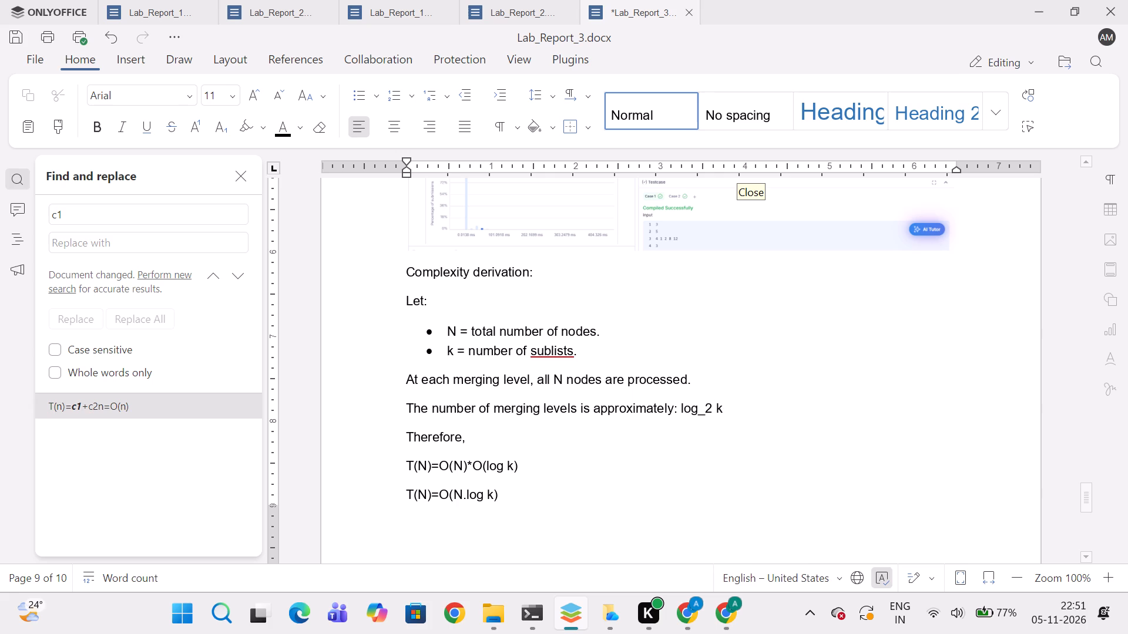
{"action": "left_click_drag", "start_coordinate": [680, 411], "coordinate": [688, 411]}
{"action": "left_click_drag", "start_coordinate": [688, 411], "coordinate": [696, 411]}
{"action": "left_click", "coordinate": [131, 60]}
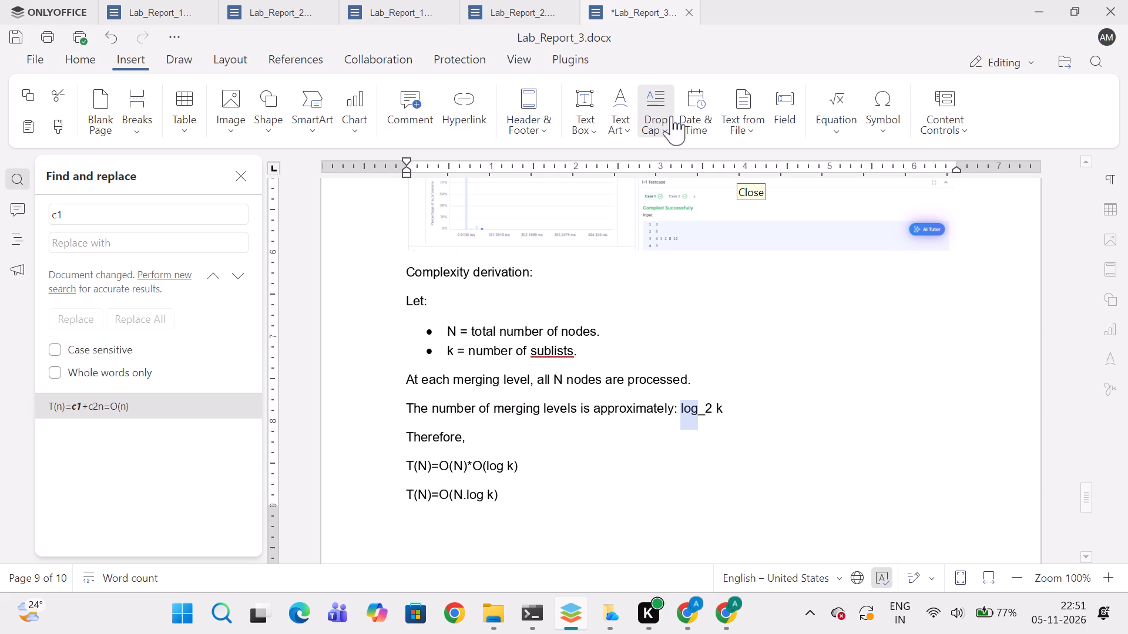
{"action": "left_click", "coordinate": [664, 125]}
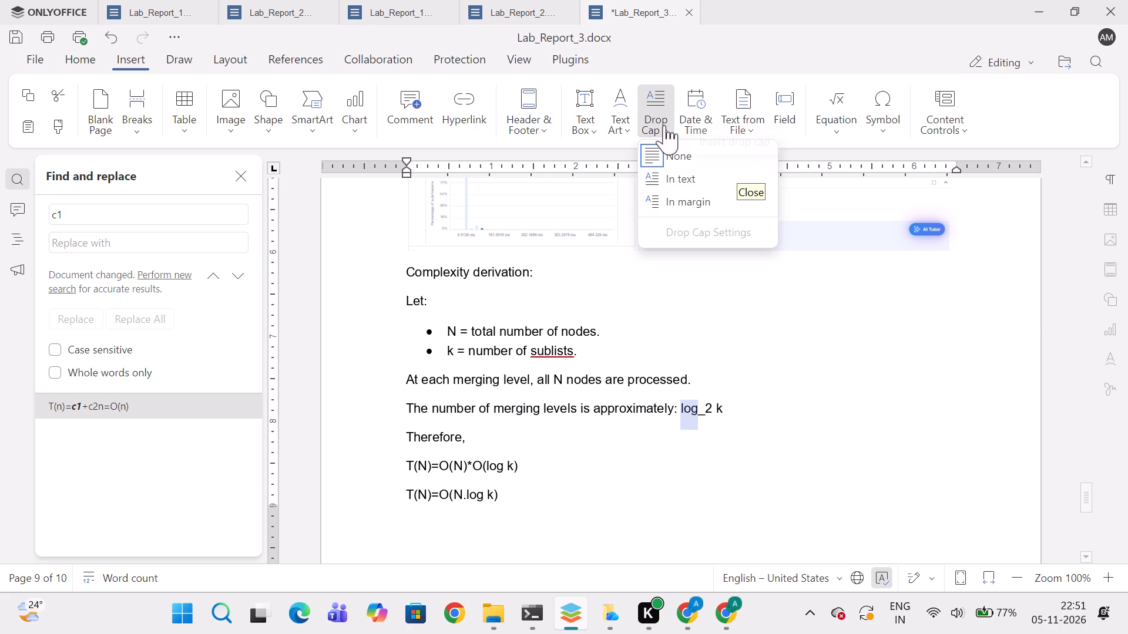
{"action": "left_click", "coordinate": [627, 126]}
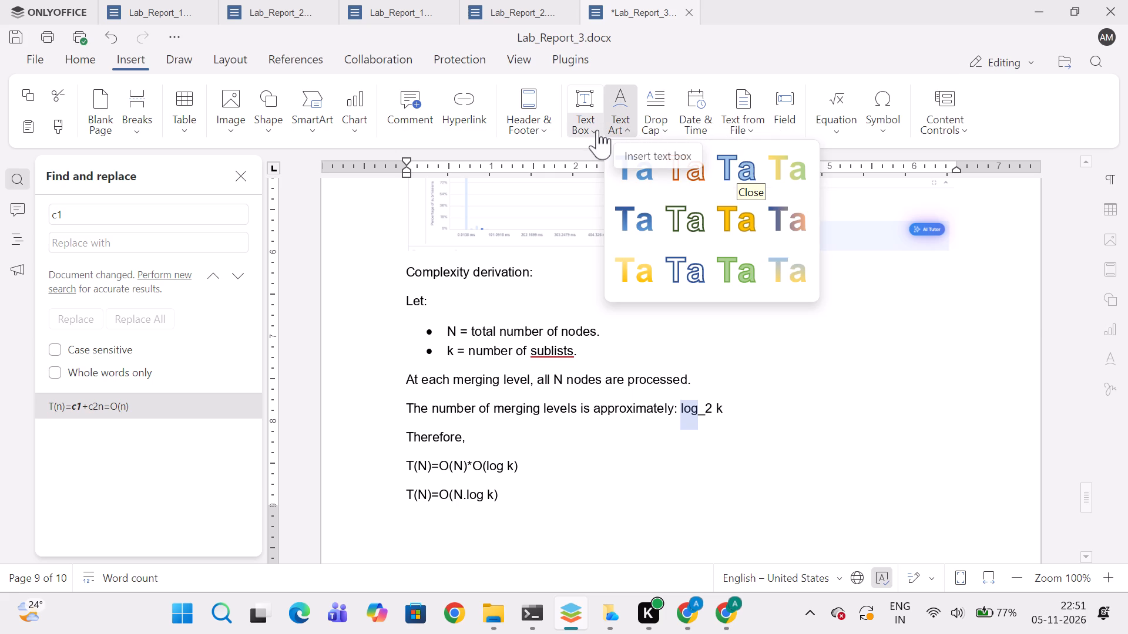
{"action": "left_click", "coordinate": [746, 134]}
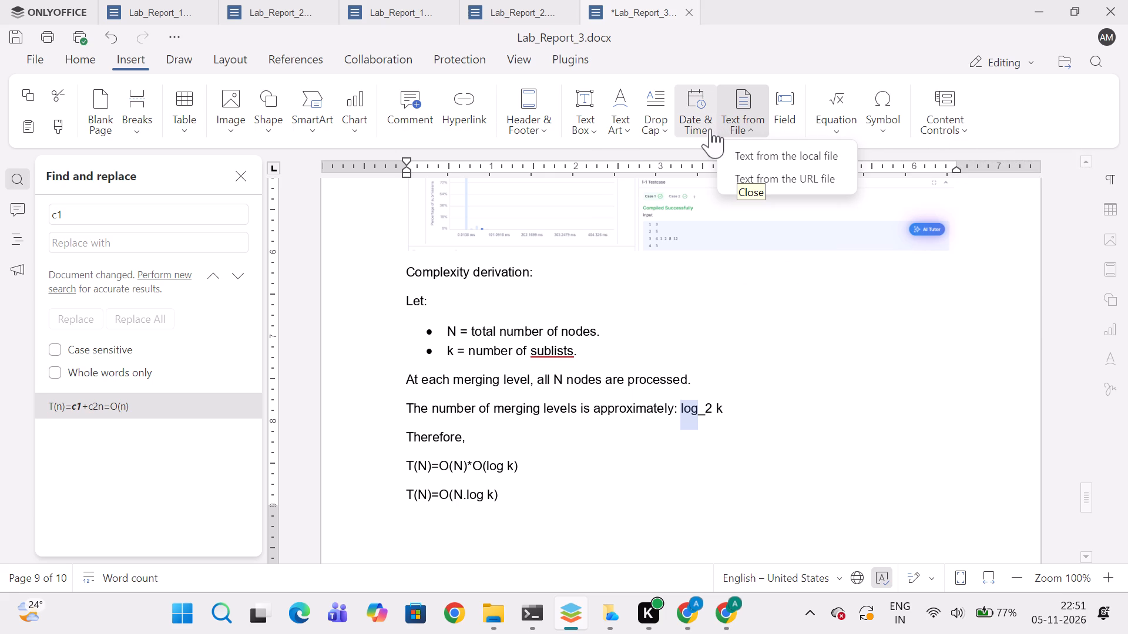
{"action": "left_click", "coordinate": [539, 135]}
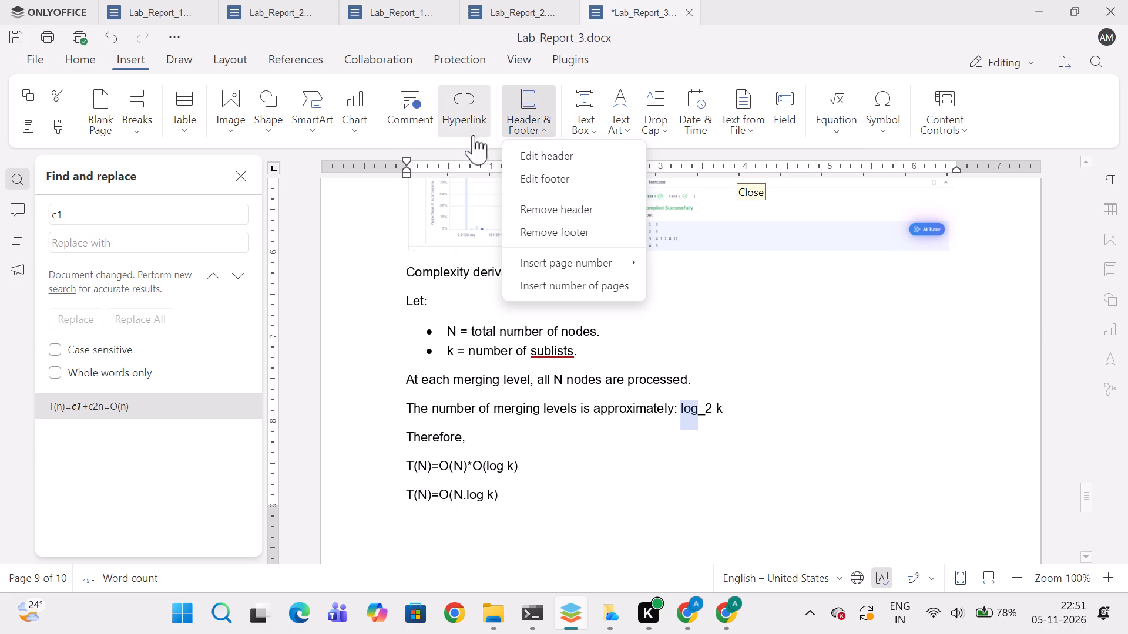
{"action": "left_click", "coordinate": [359, 131]}
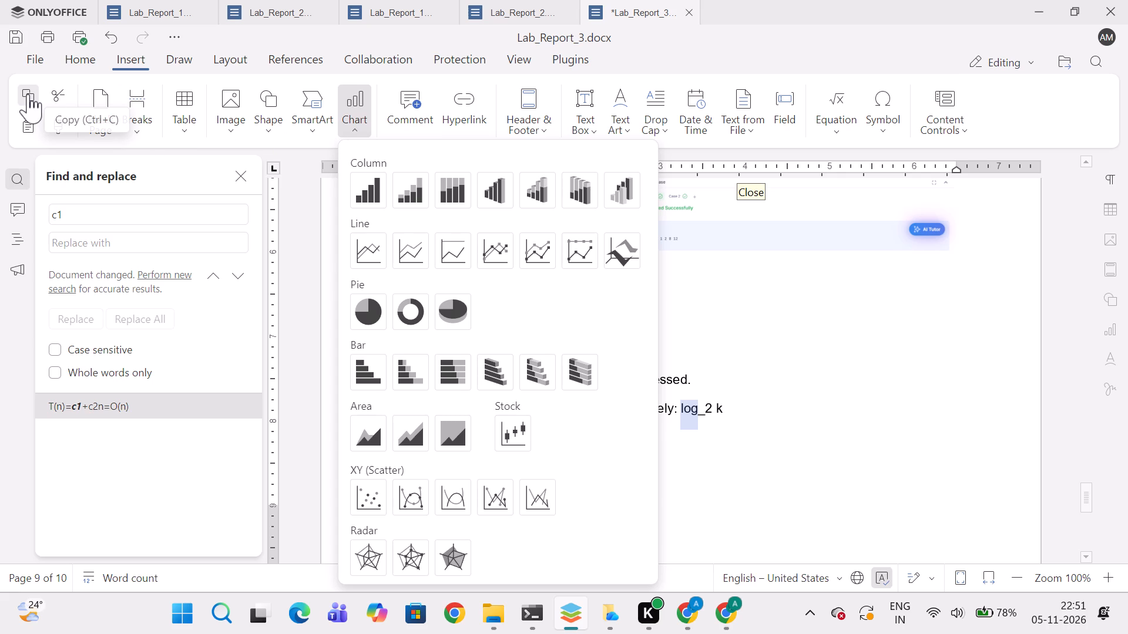
{"action": "left_click", "coordinate": [840, 123]}
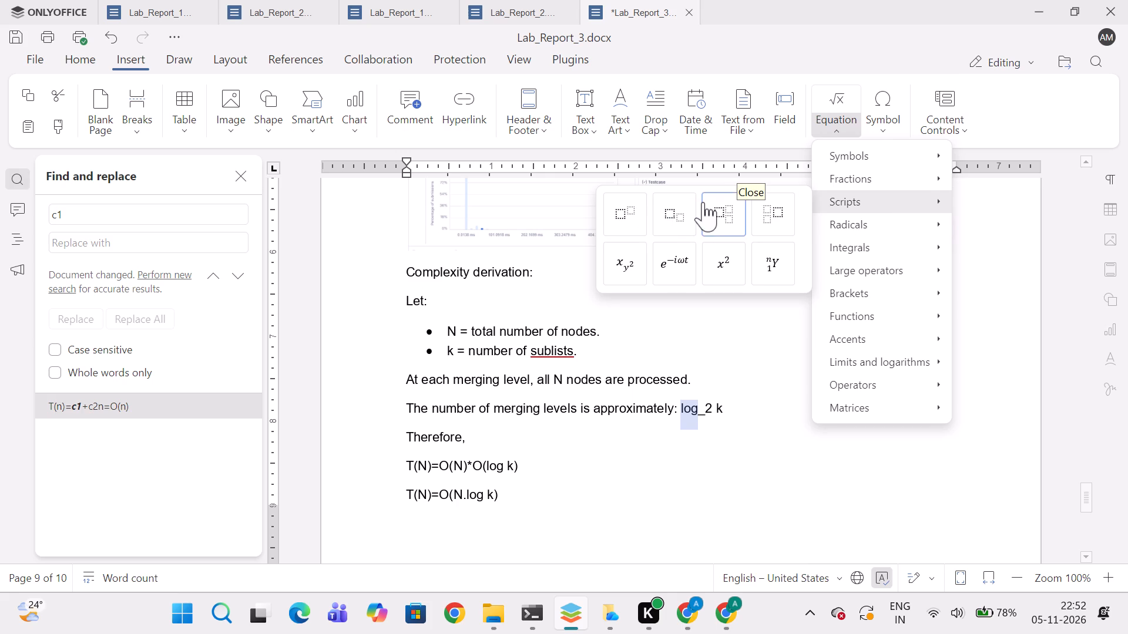
{"action": "left_click", "coordinate": [683, 214]}
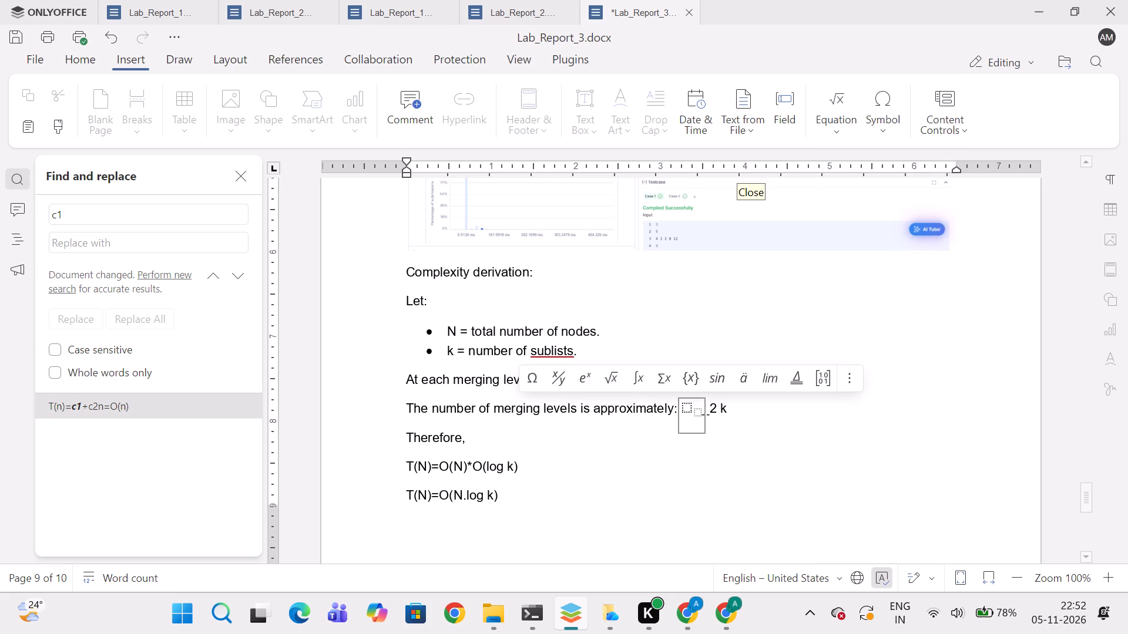
{"action": "type", "text": "lo"}
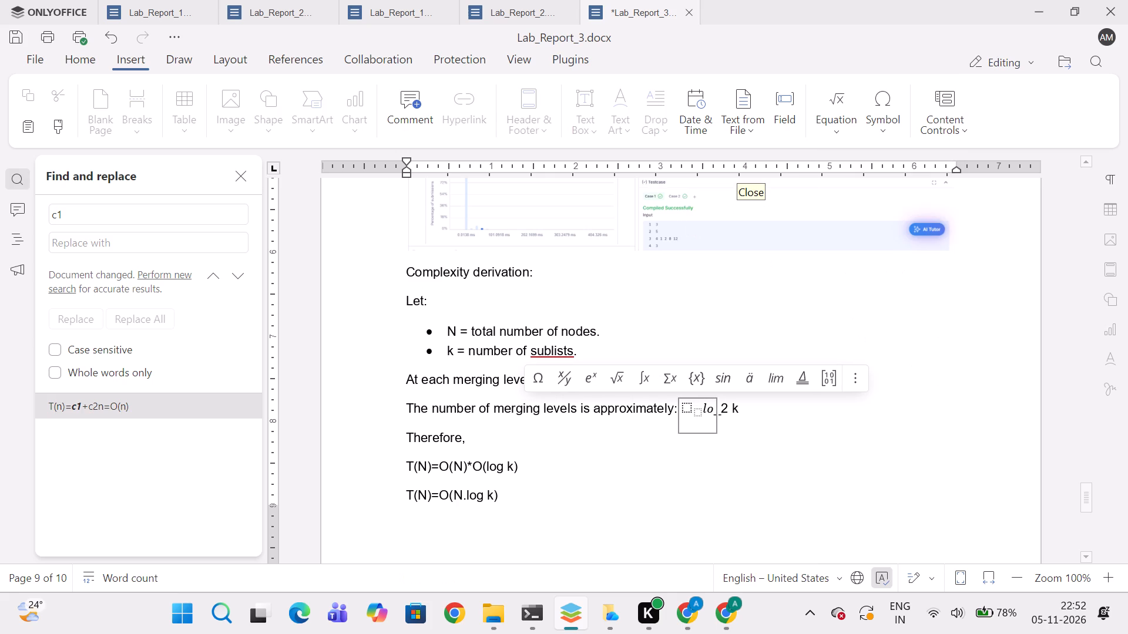
{"action": "key", "text": "g"}
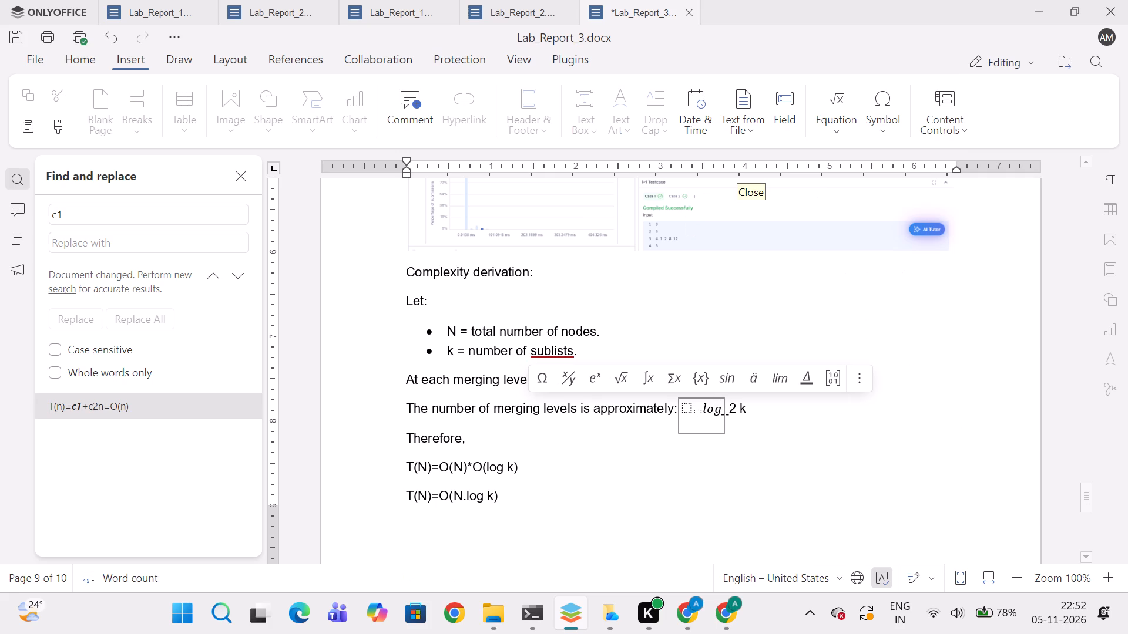
Delete the empty subscript template from the merging-levels equation, keeping log as equation text before _2 k.
{"action": "key", "text": "Down"}
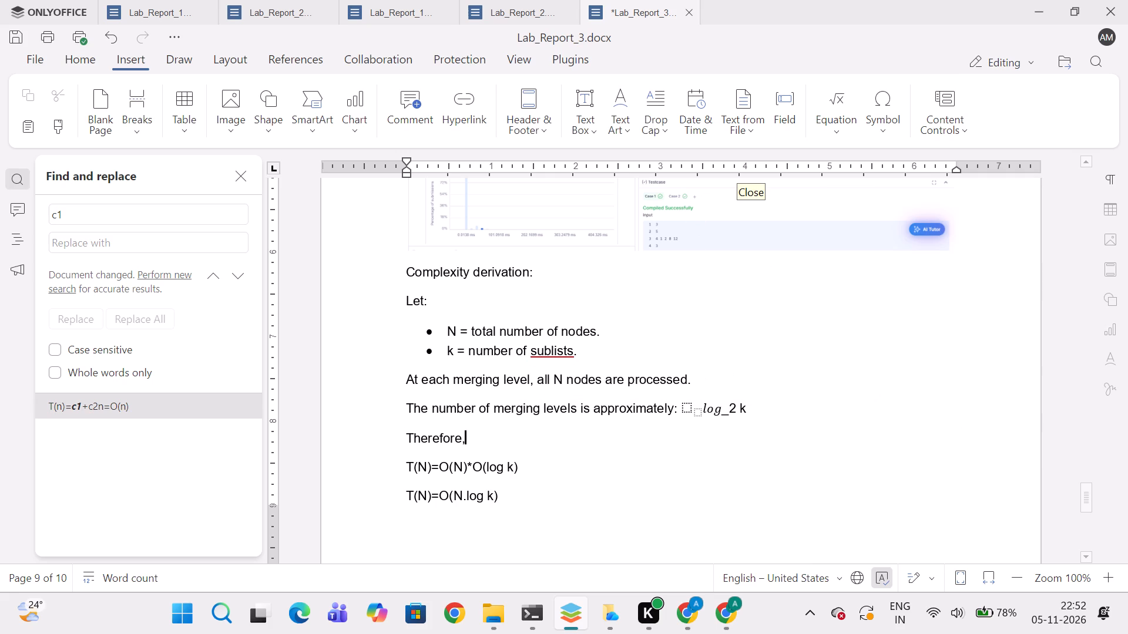
{"action": "left_click", "coordinate": [696, 409]}
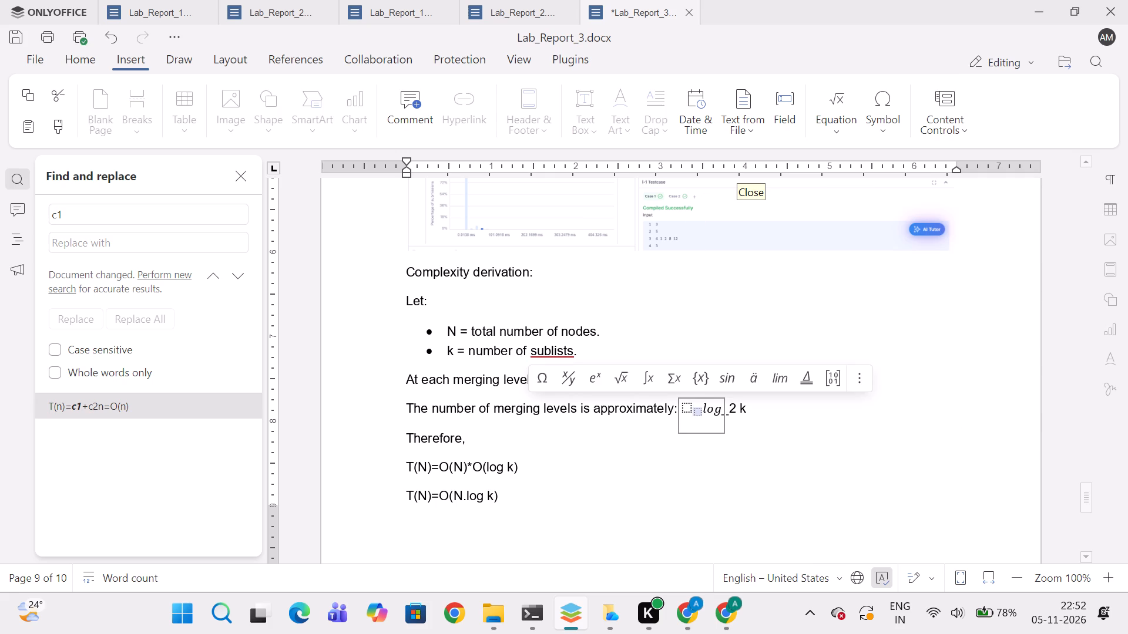
{"action": "key", "text": "BackSpace"}
{"action": "key", "text": "BackSpace"}
{"action": "key", "text": "Right"}
{"action": "key", "text": "Right"}
{"action": "key", "text": "Right"}
{"action": "key", "text": "Right"}
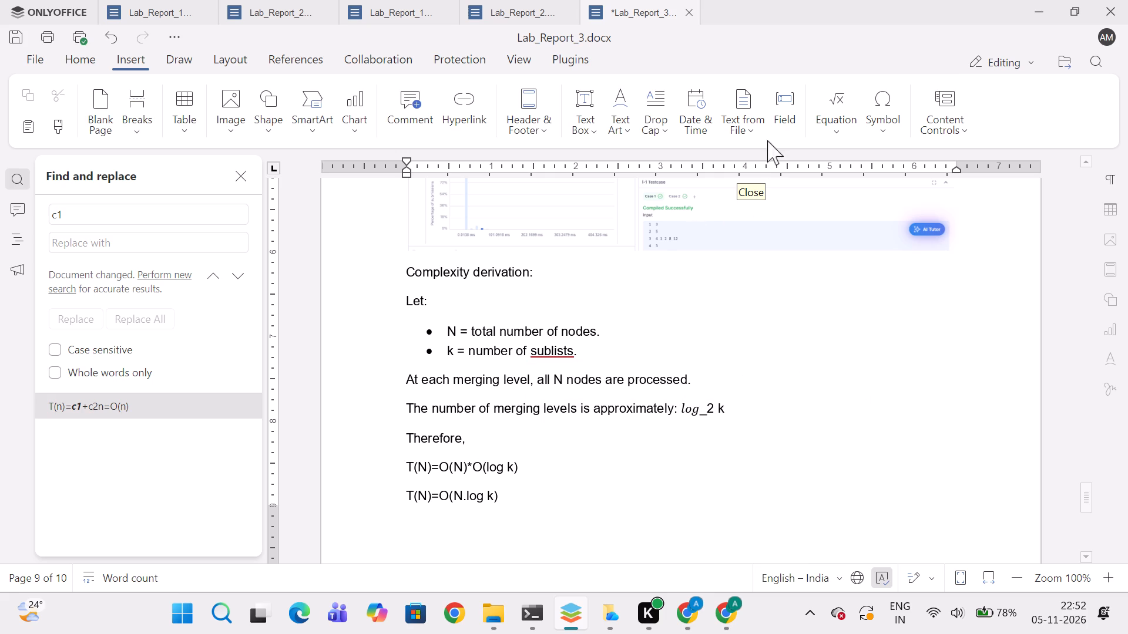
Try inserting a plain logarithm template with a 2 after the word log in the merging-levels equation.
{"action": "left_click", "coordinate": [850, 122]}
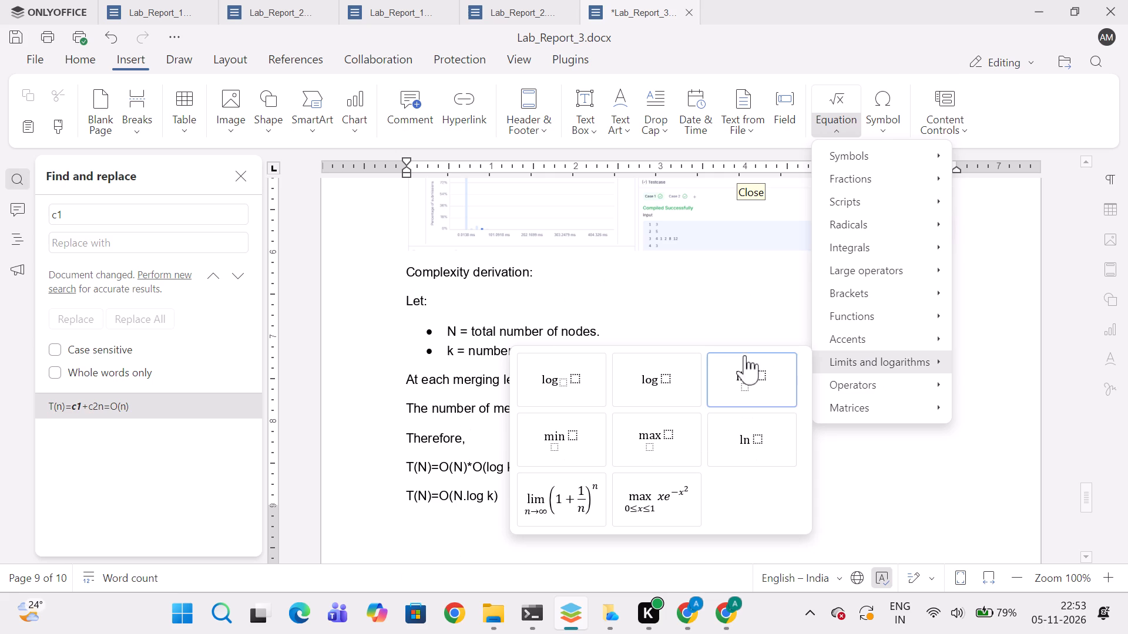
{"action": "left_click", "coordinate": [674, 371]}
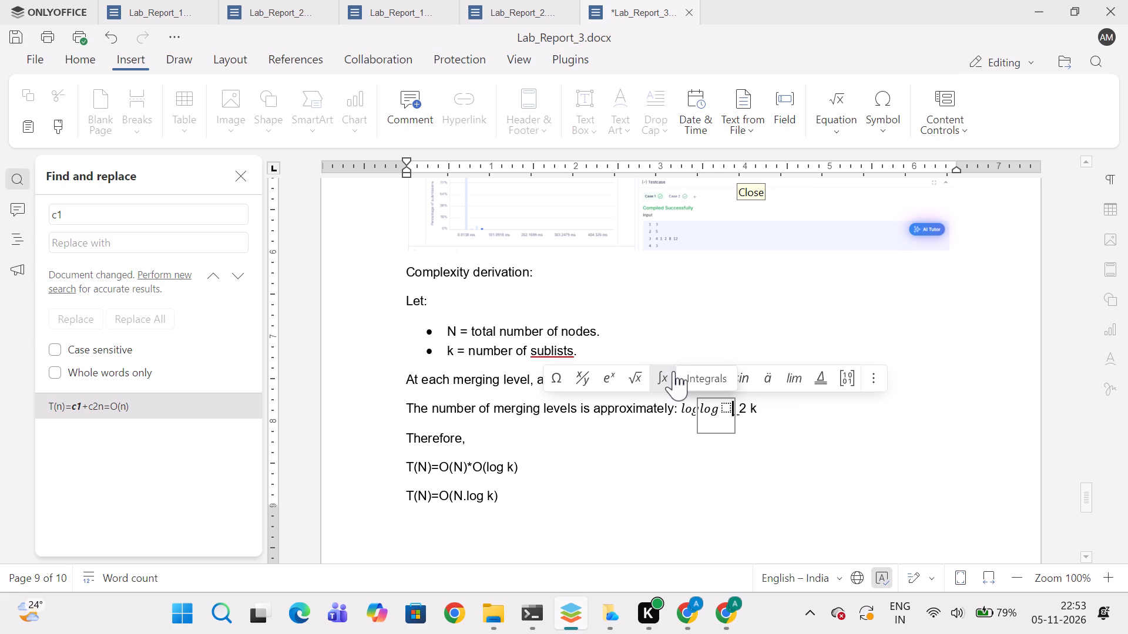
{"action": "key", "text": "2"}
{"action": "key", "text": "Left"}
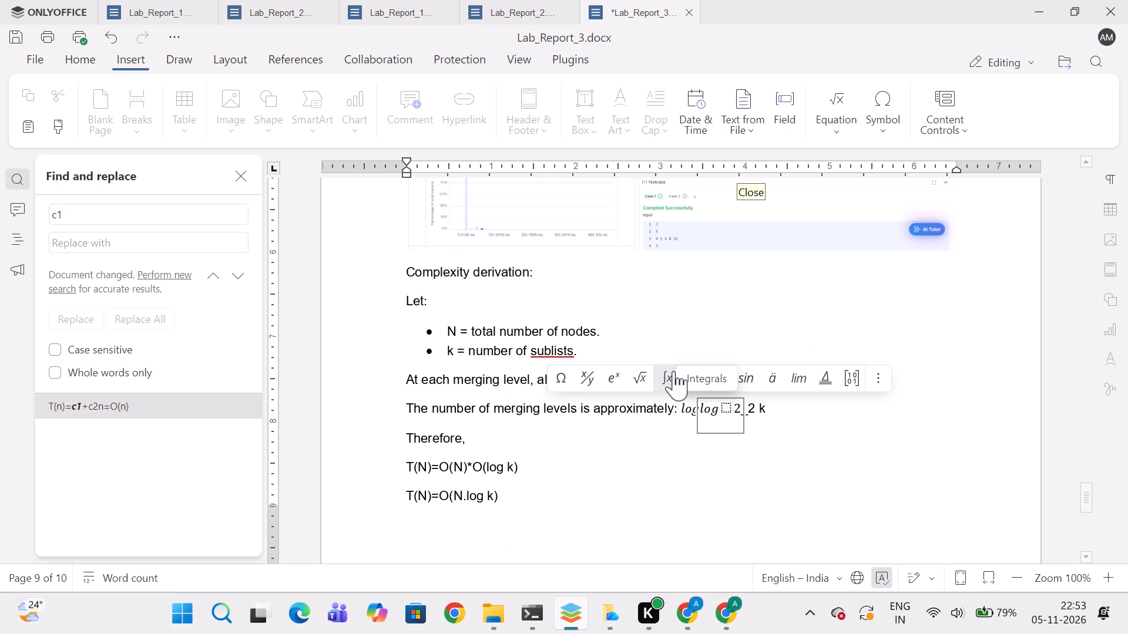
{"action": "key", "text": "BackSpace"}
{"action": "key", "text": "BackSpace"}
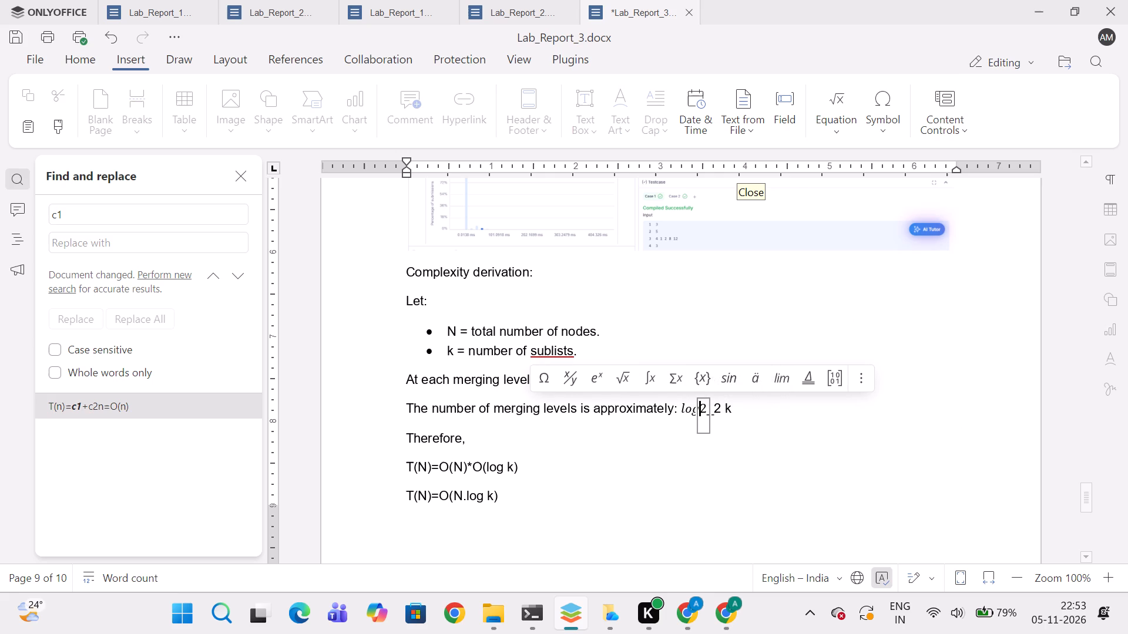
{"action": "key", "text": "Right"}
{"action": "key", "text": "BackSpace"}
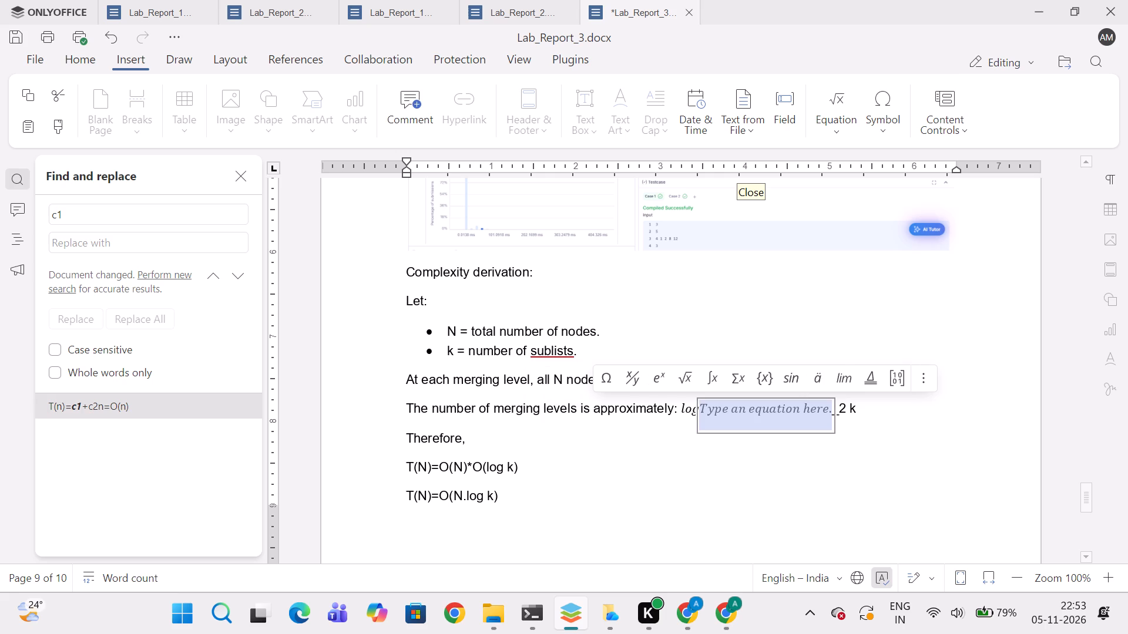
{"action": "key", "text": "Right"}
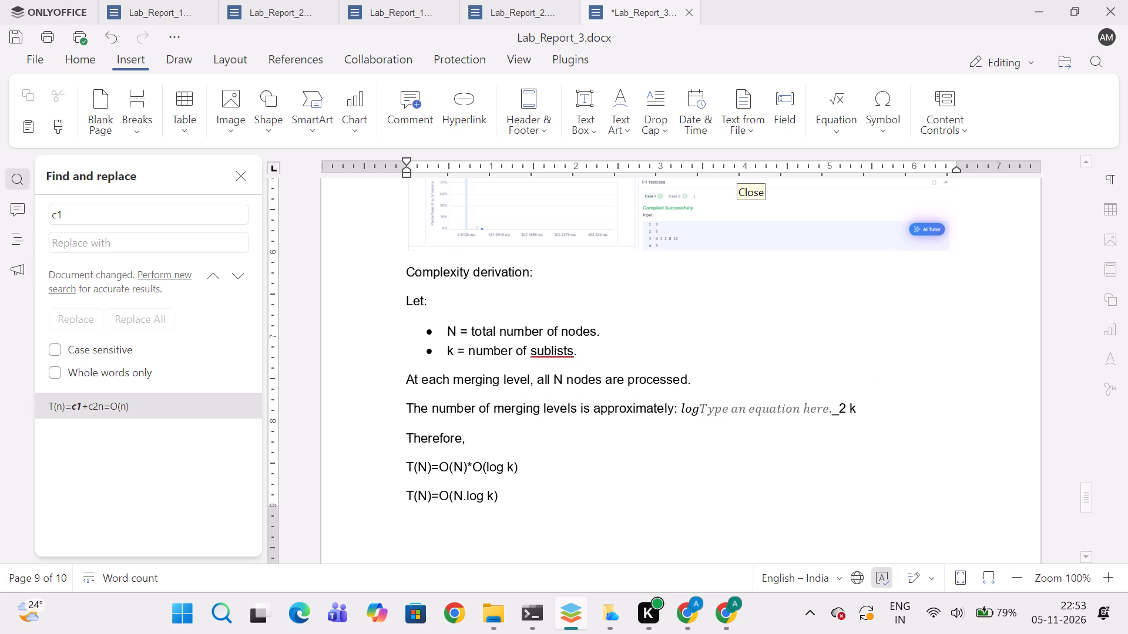
Replace the empty equation placeholder and the _2 after log in the merging-levels line with a plain 2.
{"action": "key", "text": "Right"}
{"action": "key", "text": "Right"}
{"action": "key", "text": "BackSpace"}
{"action": "key", "text": "BackSpace"}
{"action": "key", "text": "BackSpace"}
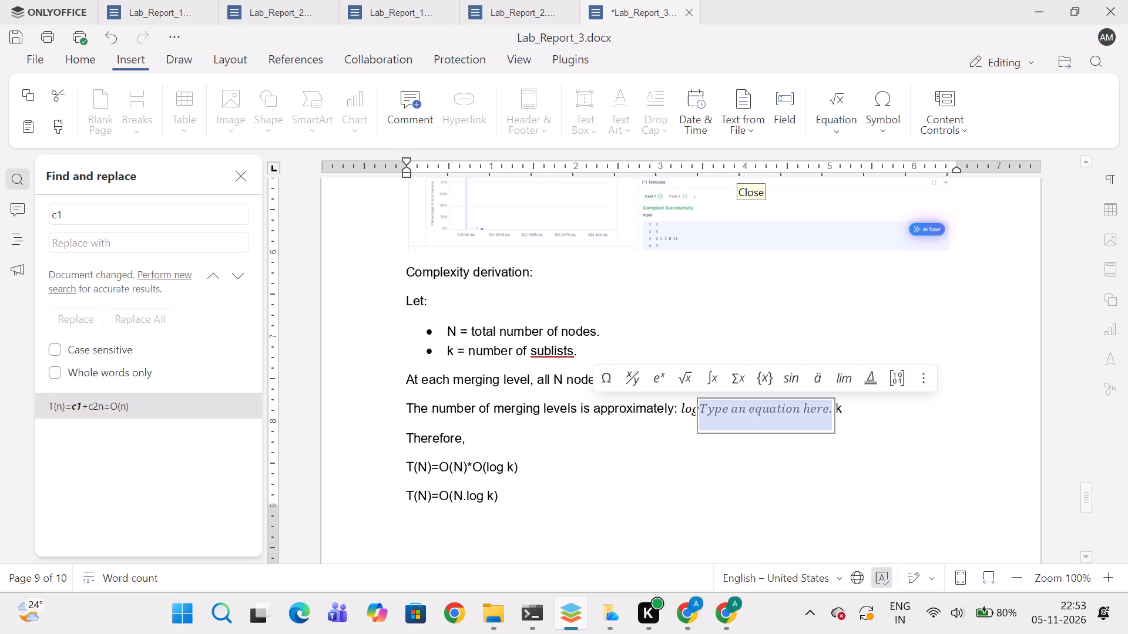
{"action": "key", "text": "BackSpace"}
{"action": "key", "text": "2"}
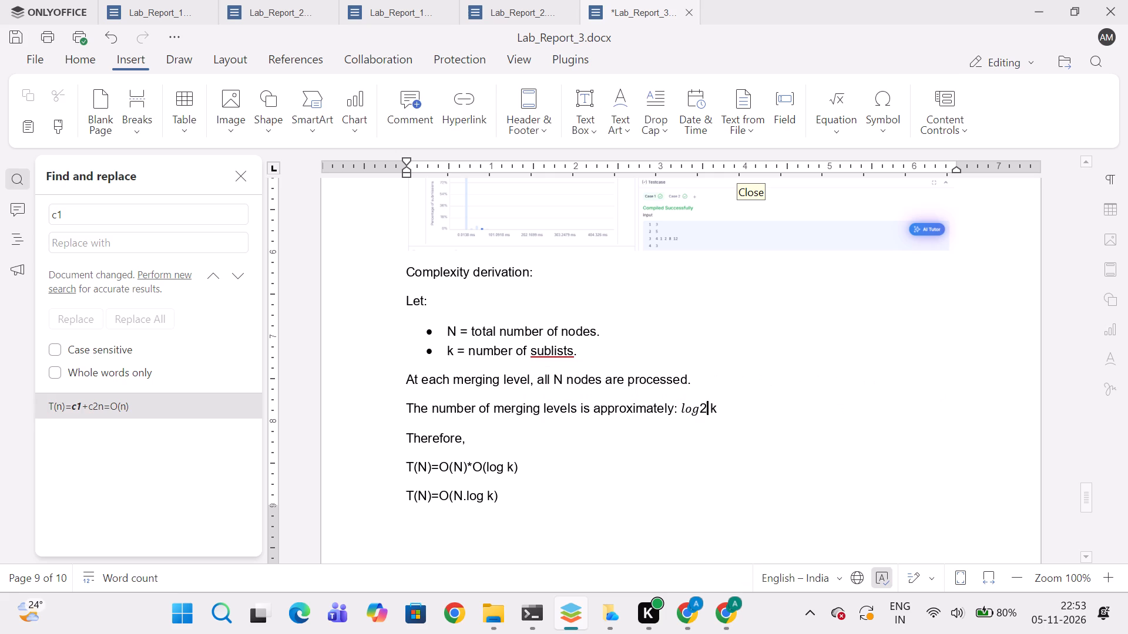
Replace log2 in the merging-levels line with a logarithm-with-base template, using base 2 and argument k.
{"action": "double_click", "coordinate": [695, 405]}
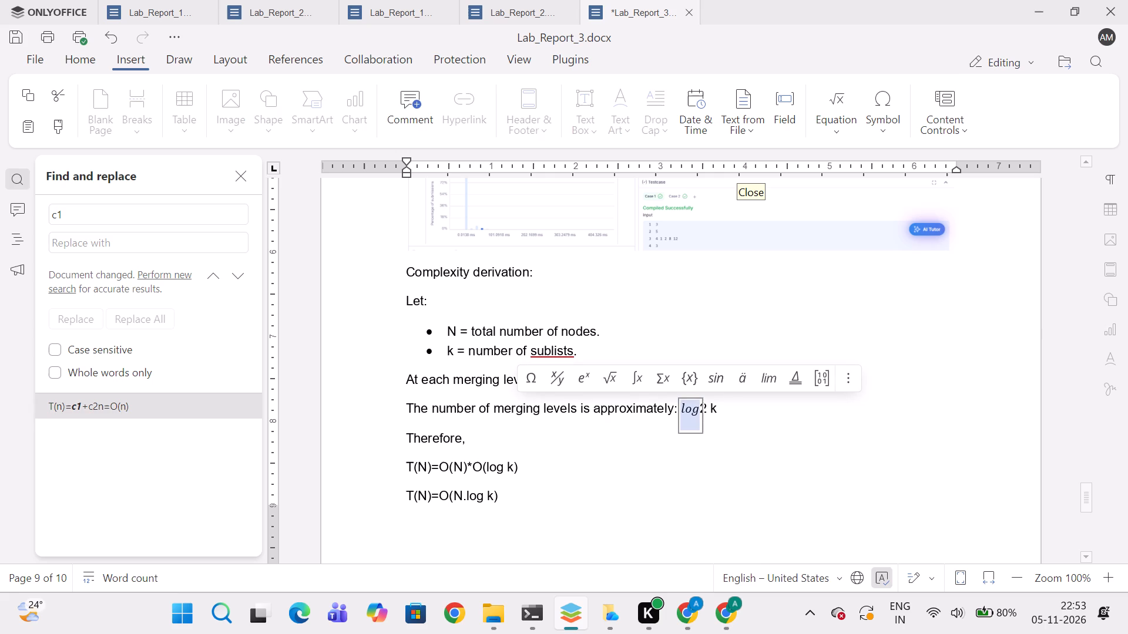
{"action": "left_click", "coordinate": [674, 413]}
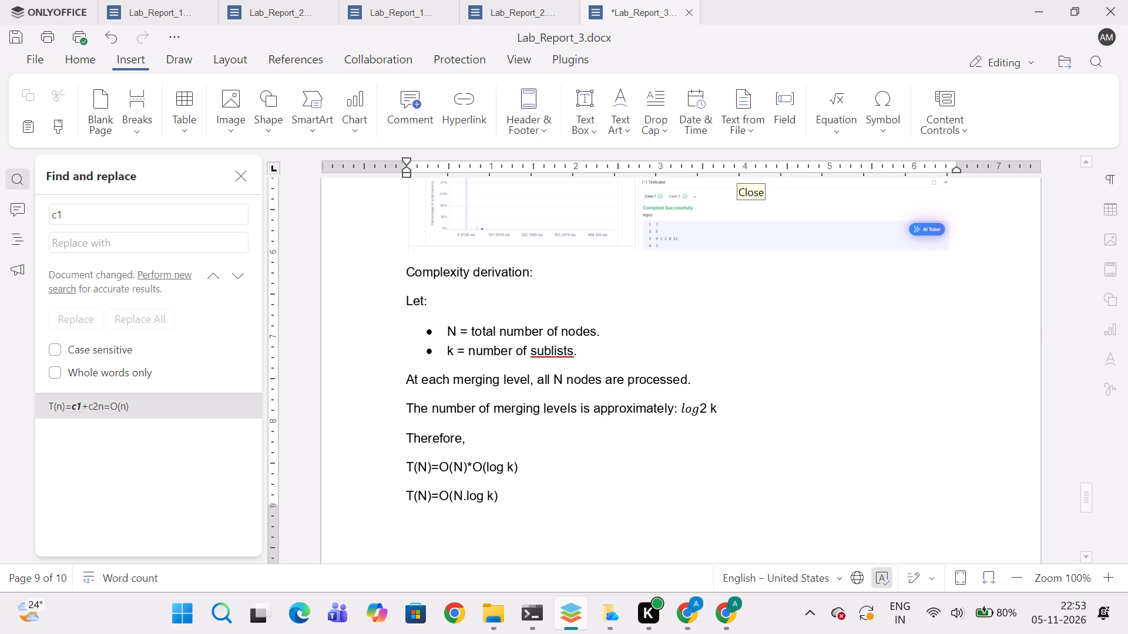
{"action": "left_click_drag", "start_coordinate": [680, 413], "coordinate": [710, 413]}
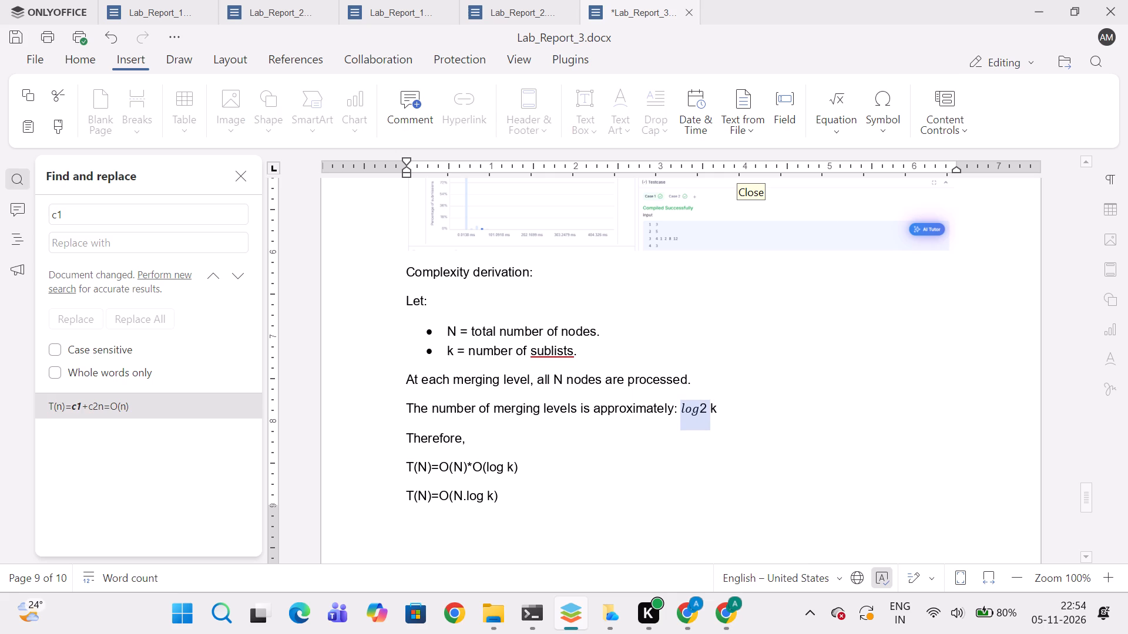
{"action": "left_click", "coordinate": [854, 126]}
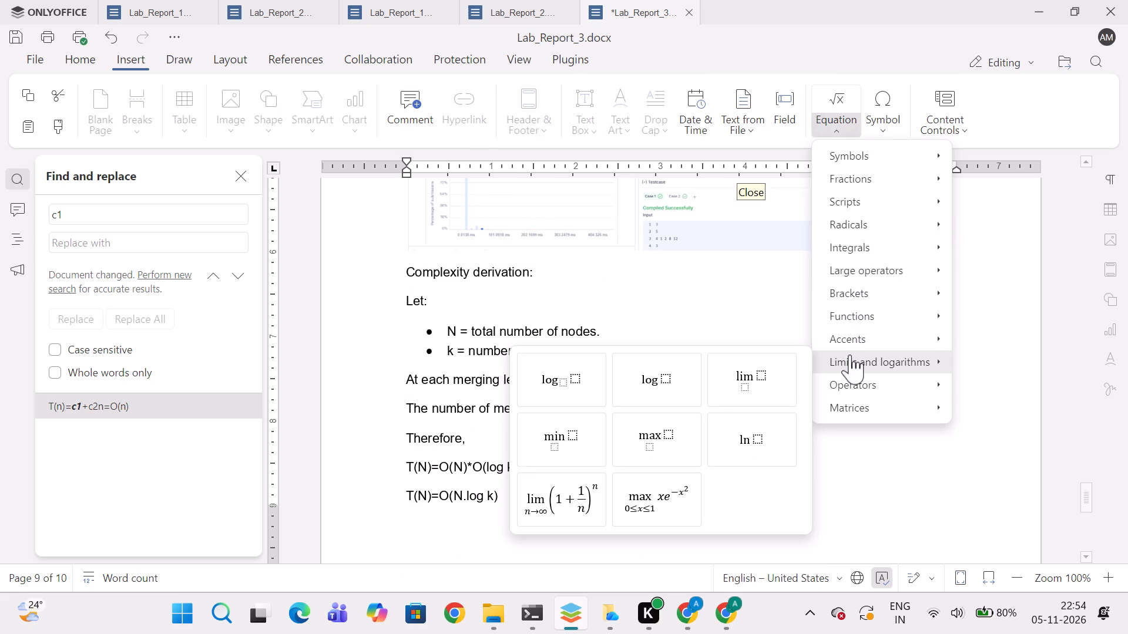
{"action": "left_click", "coordinate": [592, 395]}
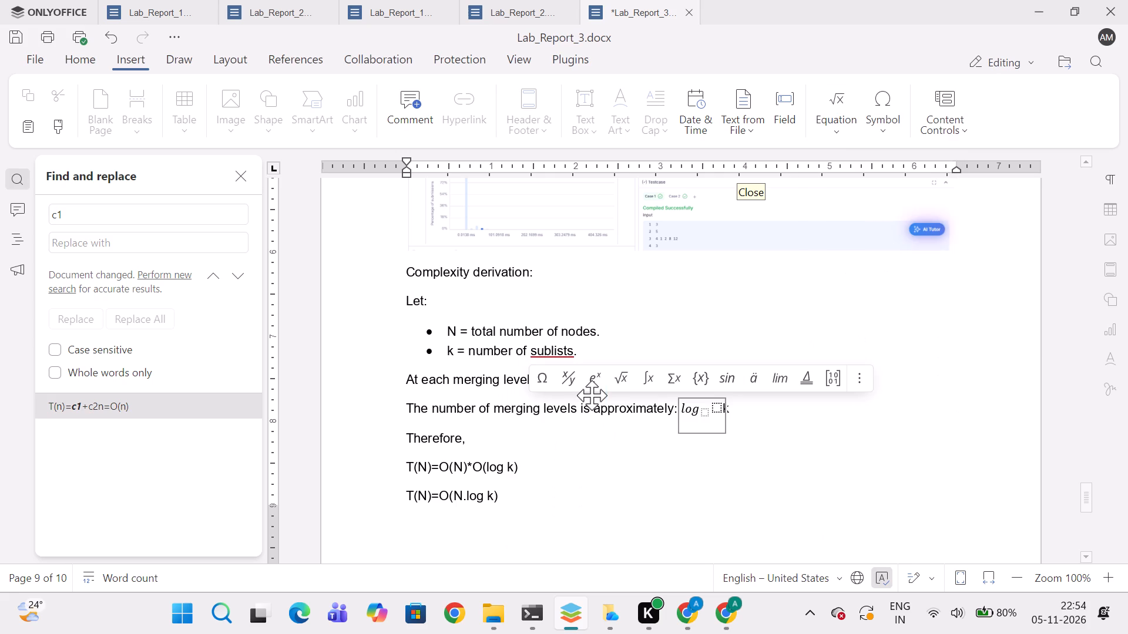
{"action": "key", "text": "Left"}
{"action": "key", "text": "Left"}
{"action": "key", "text": "Left"}
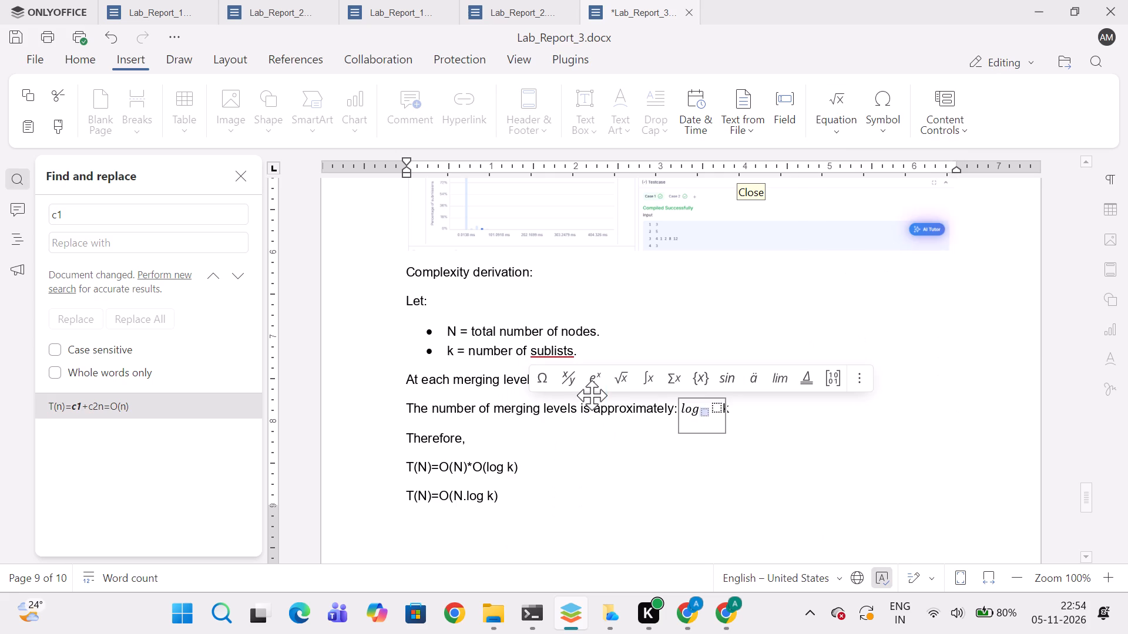
{"action": "key", "text": "2"}
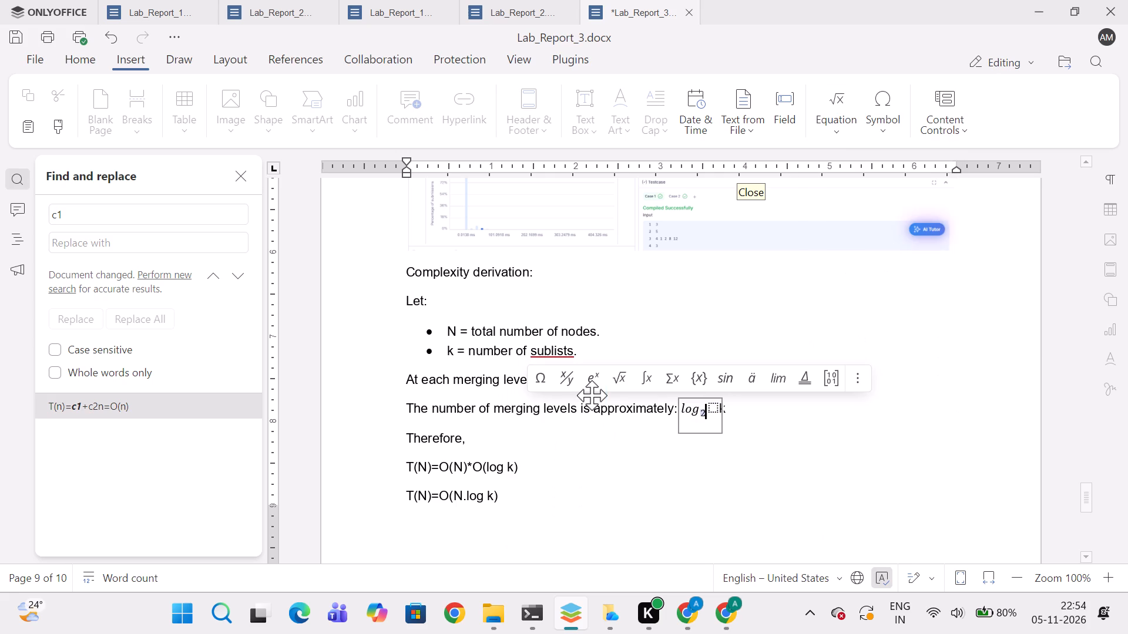
{"action": "left_click", "coordinate": [713, 408]}
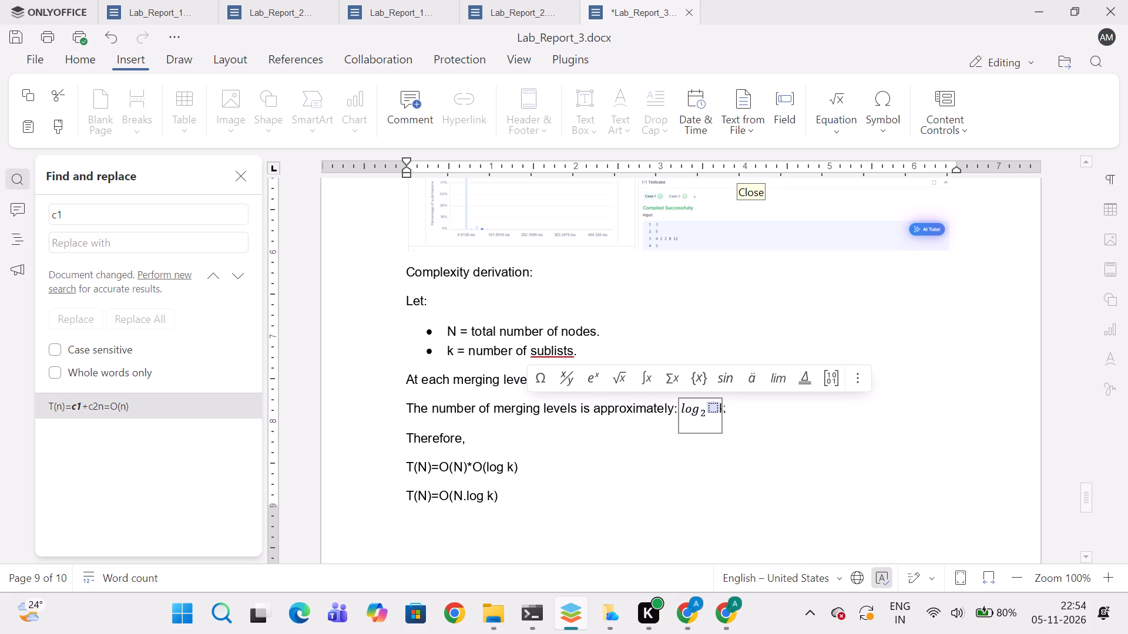
{"action": "key", "text": "k"}
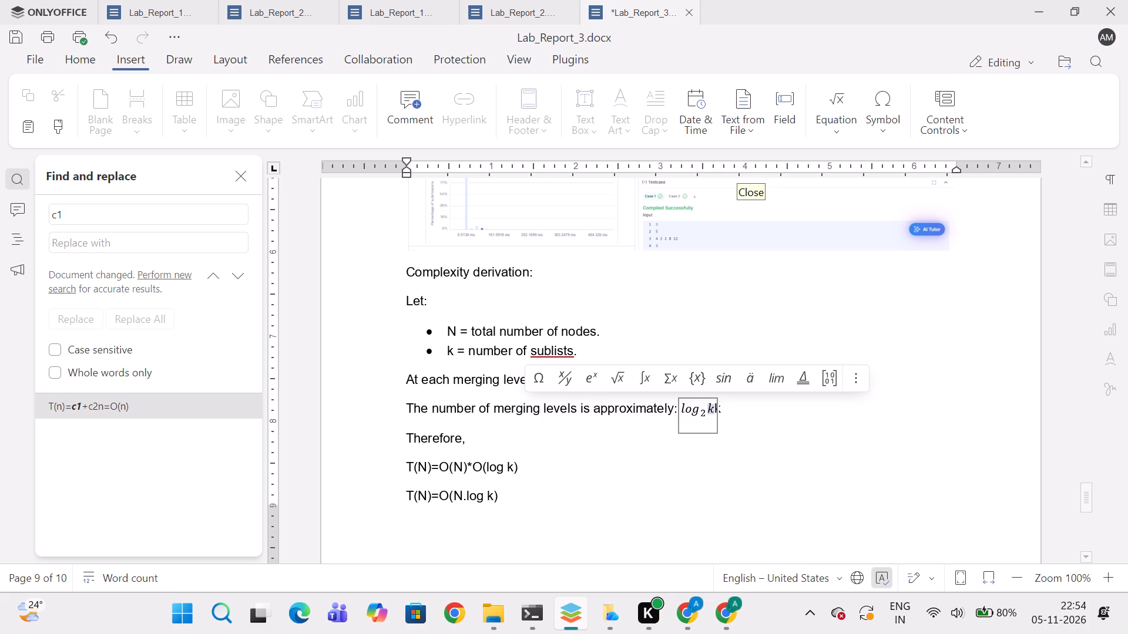
Delete the leftover plain-text k after the logarithm equation, keeping "Therefore," on its own line.
{"action": "left_click", "coordinate": [719, 408]}
{"action": "key", "text": "BackSpace"}
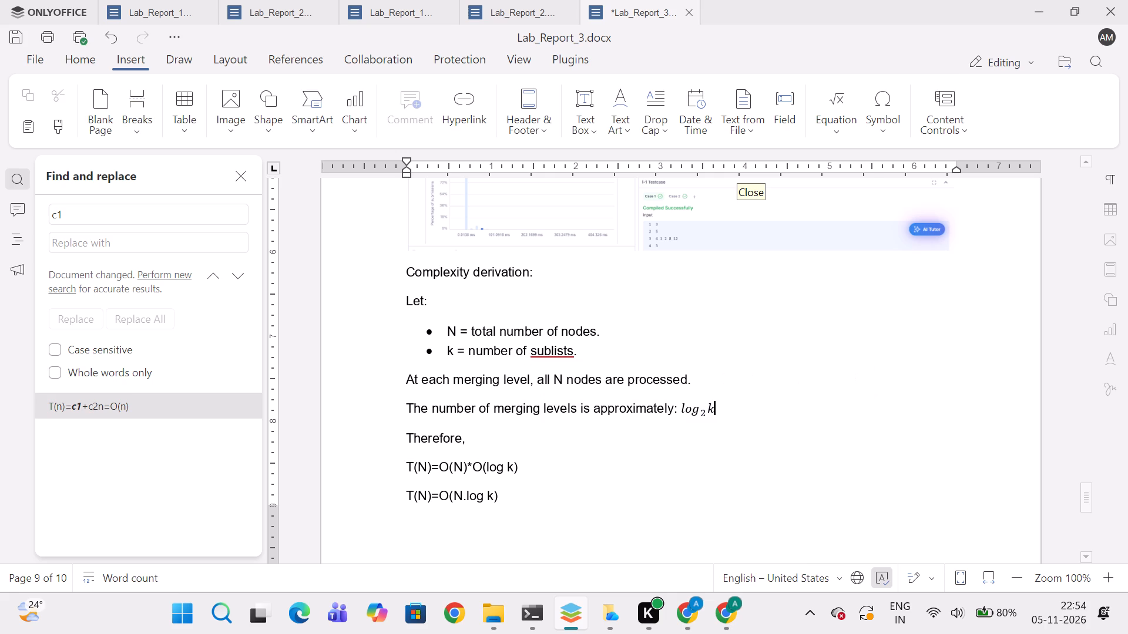
{"action": "key", "text": "Right"}
{"action": "key", "text": "Right"}
{"action": "key", "text": "BackSpace"}
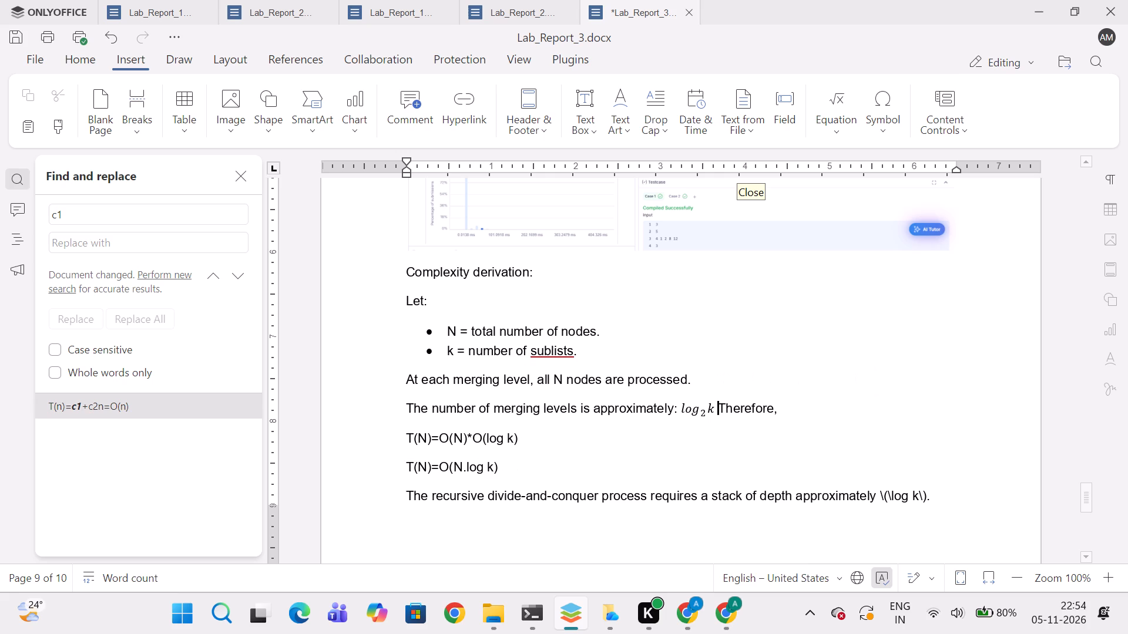
{"action": "key", "text": "Return"}
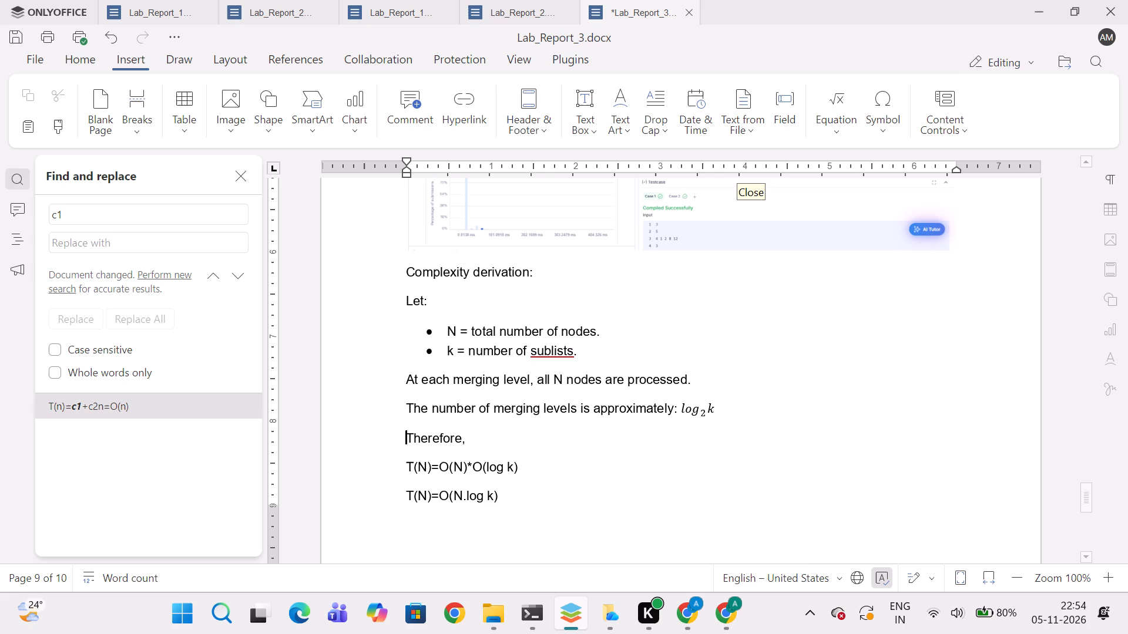
Remove the LaTeX backslashes from the stack-depth sentence in the space complexity part, leaving (log k).
{"action": "scroll", "coordinate": [719, 408], "scroll_direction": "down", "scroll_amount": 6}
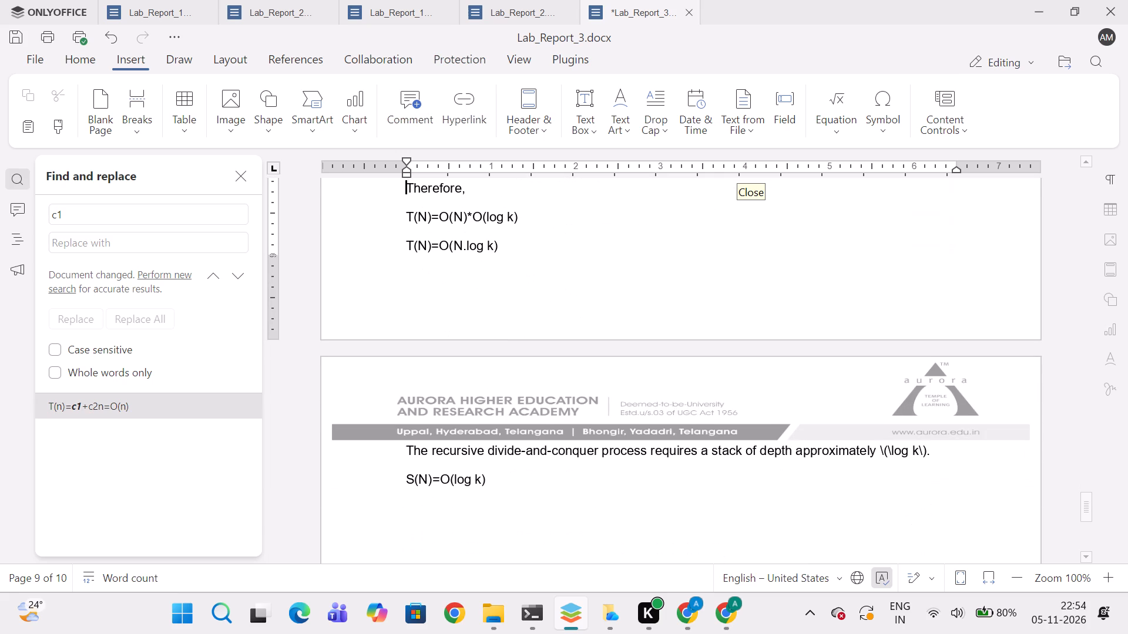
{"action": "left_click", "coordinate": [922, 447]}
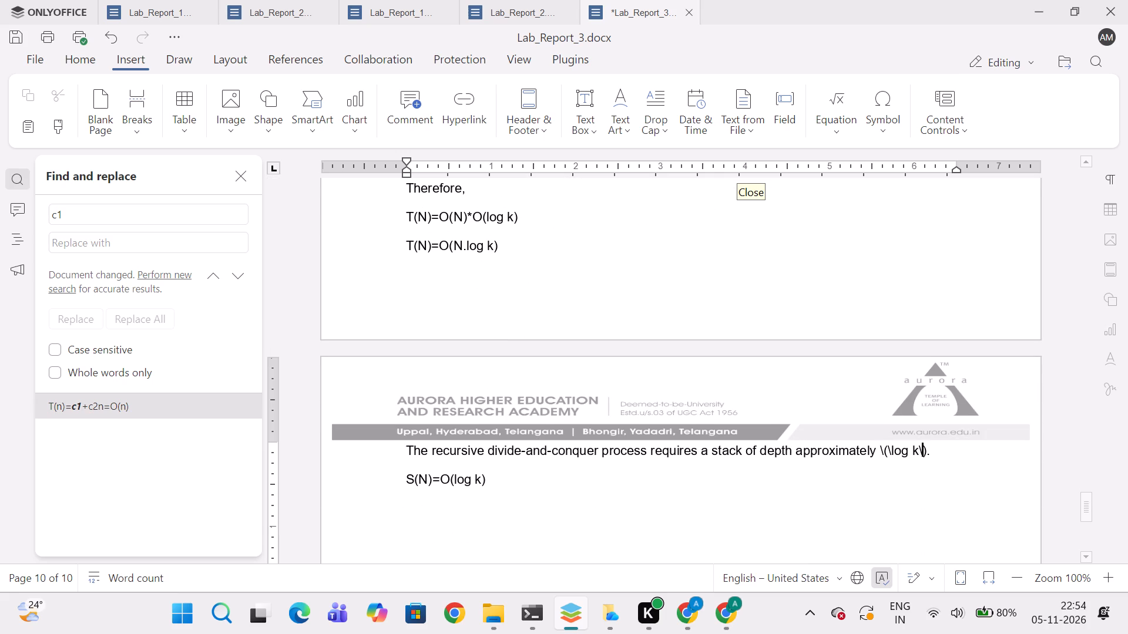
{"action": "key", "text": "BackSpace"}
{"action": "key", "text": "Left"}
{"action": "key", "text": "Left"}
{"action": "key", "text": "Left"}
{"action": "key", "text": "Left"}
{"action": "key", "text": "Left"}
{"action": "key", "text": "BackSpace"}
{"action": "key", "text": "Left"}
{"action": "key", "text": "BackSpace"}
Review the two list-flattening questions' screenshots, headings and complexity derivation for layout or content that still needs fixing.
{"action": "scroll", "coordinate": [922, 447], "scroll_direction": "up", "scroll_amount": 6}
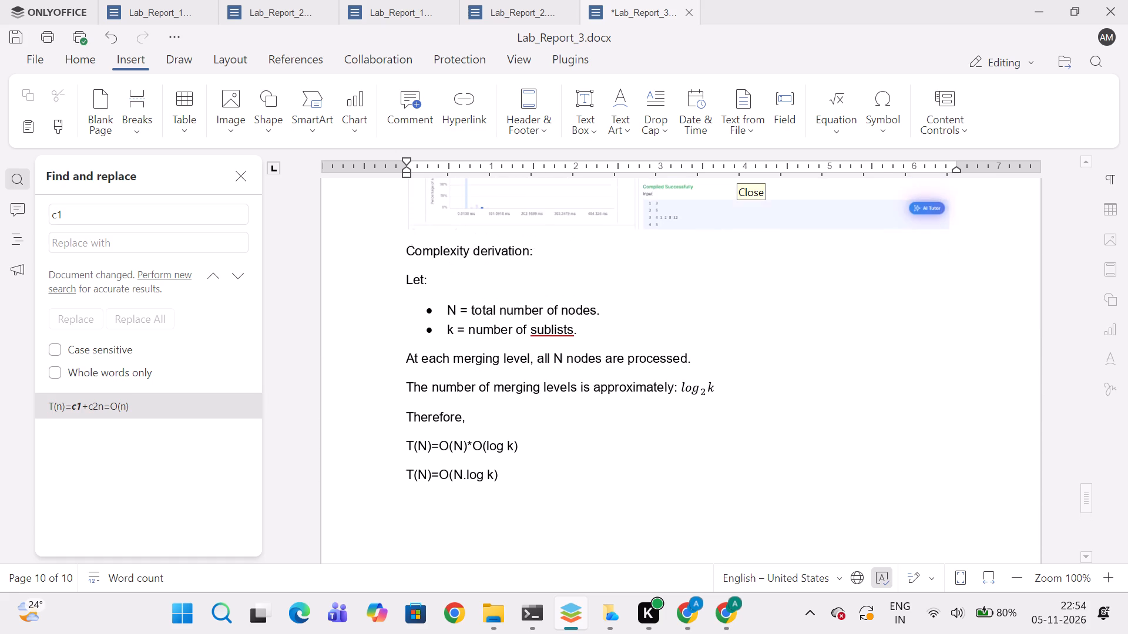
{"action": "scroll", "coordinate": [922, 447], "scroll_direction": "up", "scroll_amount": 5}
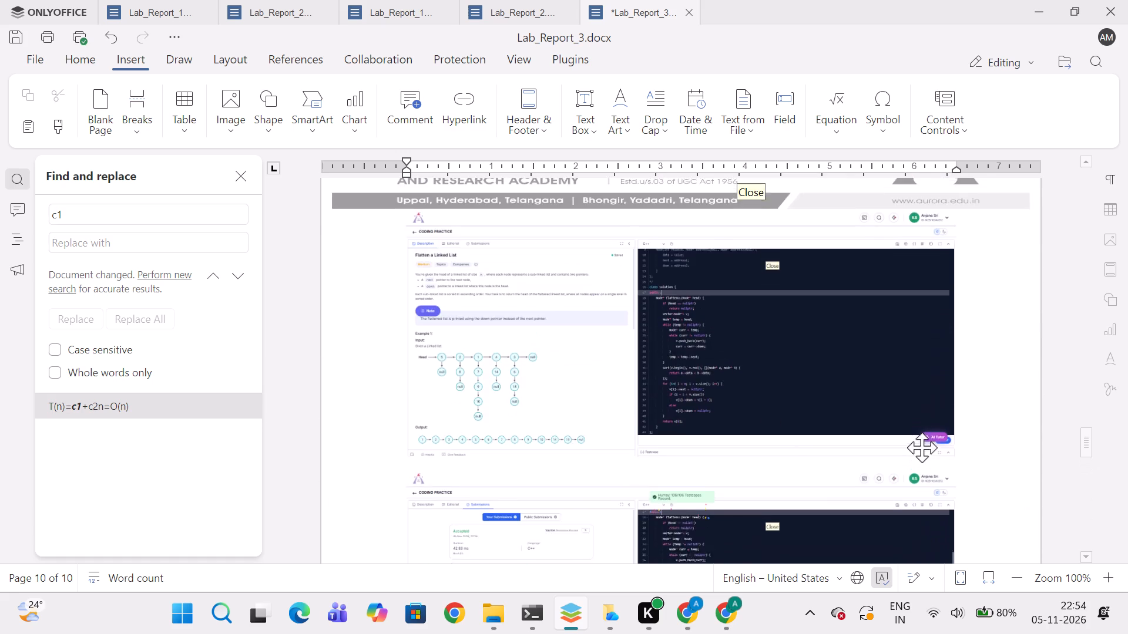
{"action": "scroll", "coordinate": [922, 447], "scroll_direction": "up", "scroll_amount": 1}
{"action": "scroll", "coordinate": [922, 447], "scroll_direction": "down", "scroll_amount": 3}
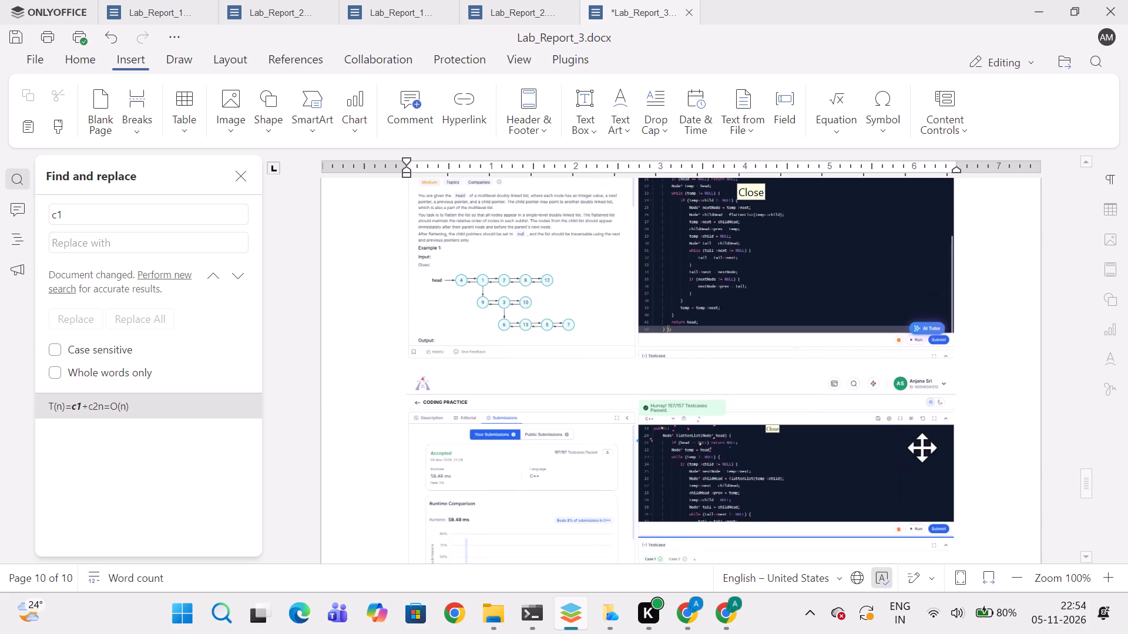
{"action": "scroll", "coordinate": [922, 447], "scroll_direction": "down", "scroll_amount": 6}
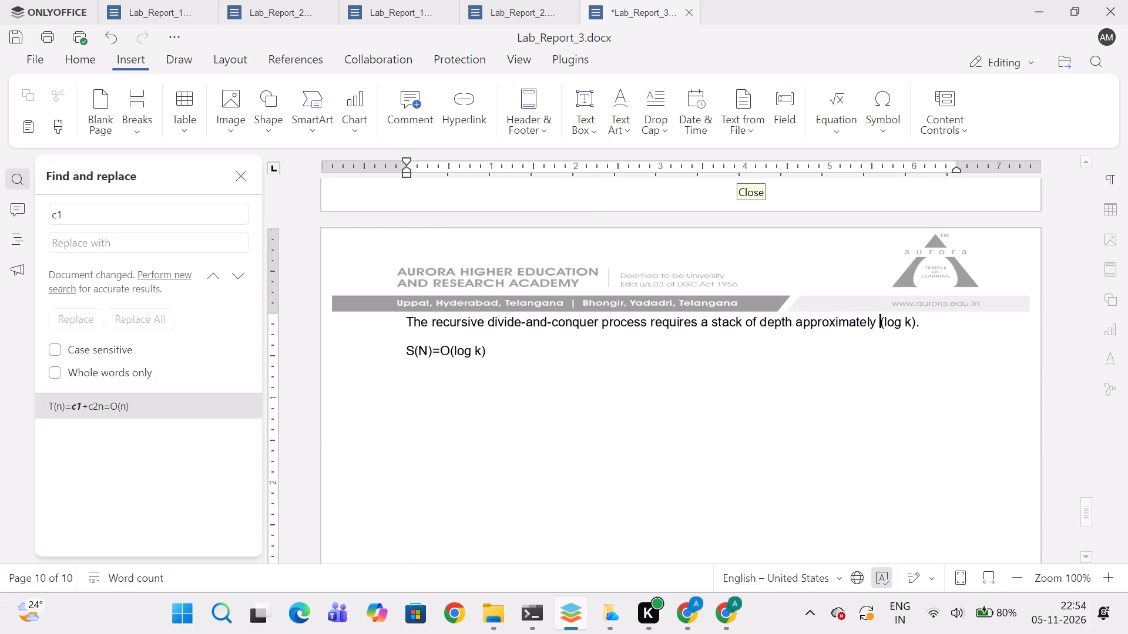
{"action": "scroll", "coordinate": [922, 447], "scroll_direction": "down", "scroll_amount": 1}
{"action": "scroll", "coordinate": [922, 447], "scroll_direction": "up", "scroll_amount": 7}
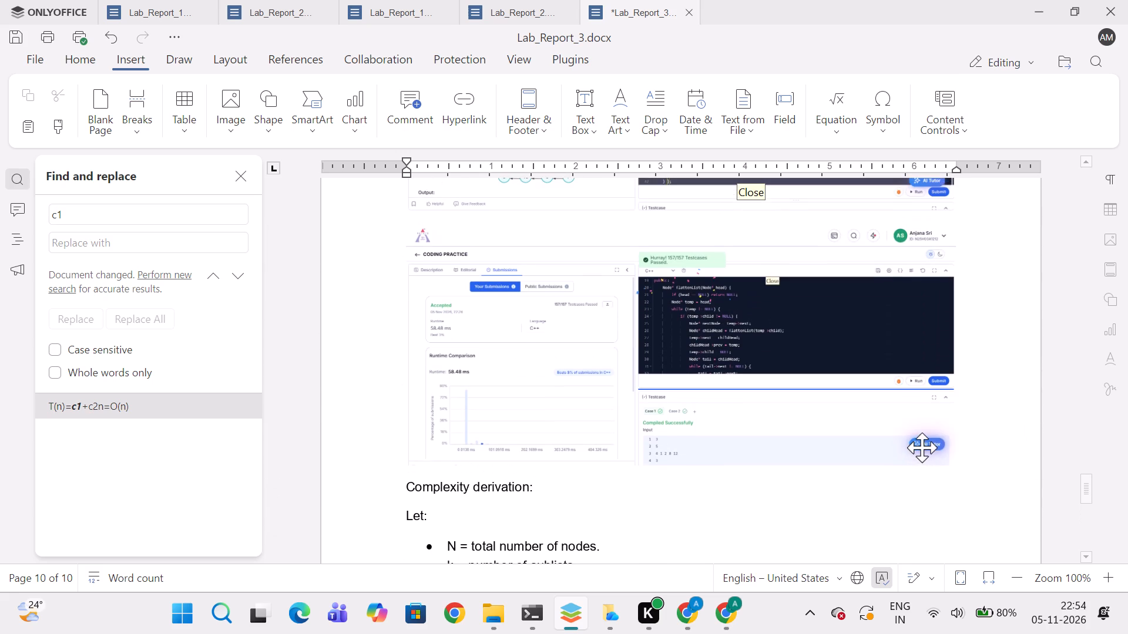
{"action": "scroll", "coordinate": [922, 447], "scroll_direction": "up", "scroll_amount": 8}
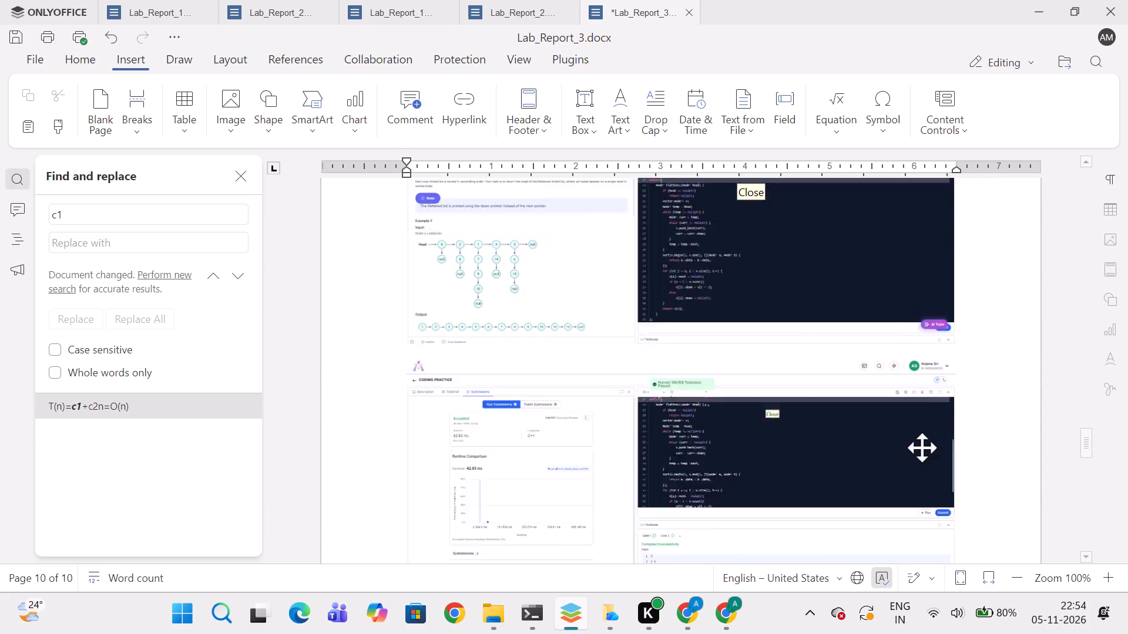
{"action": "scroll", "coordinate": [922, 447], "scroll_direction": "up", "scroll_amount": 2}
Delete the "Question 6:" heading below the Flatten a Linked List screenshots.
{"action": "scroll", "coordinate": [922, 447], "scroll_direction": "down", "scroll_amount": 1}
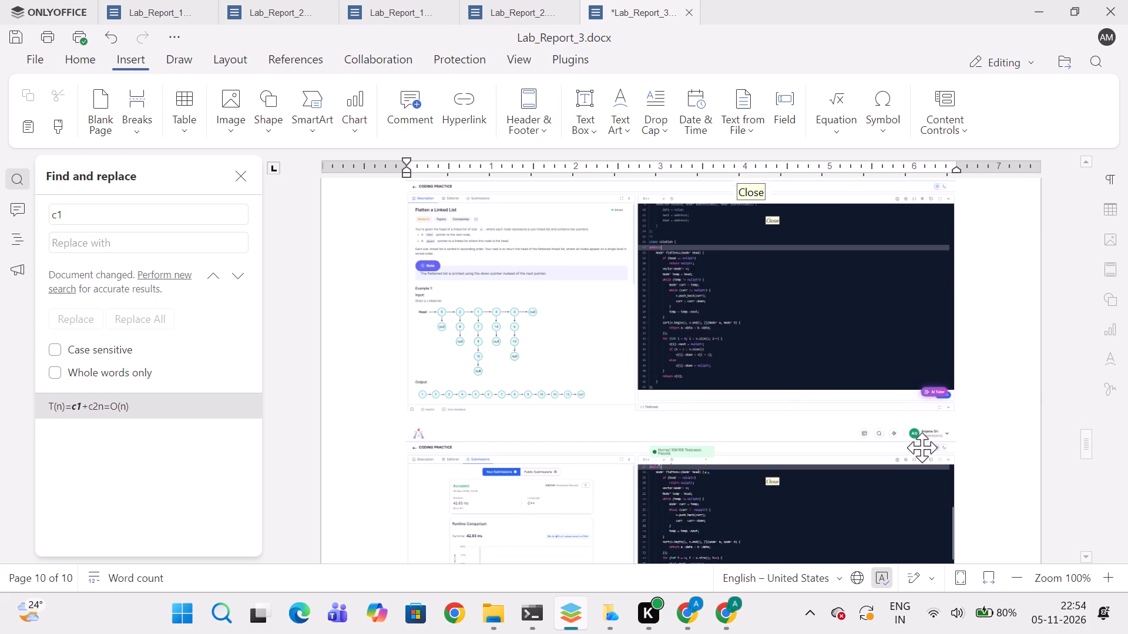
{"action": "scroll", "coordinate": [922, 447], "scroll_direction": "down", "scroll_amount": 1}
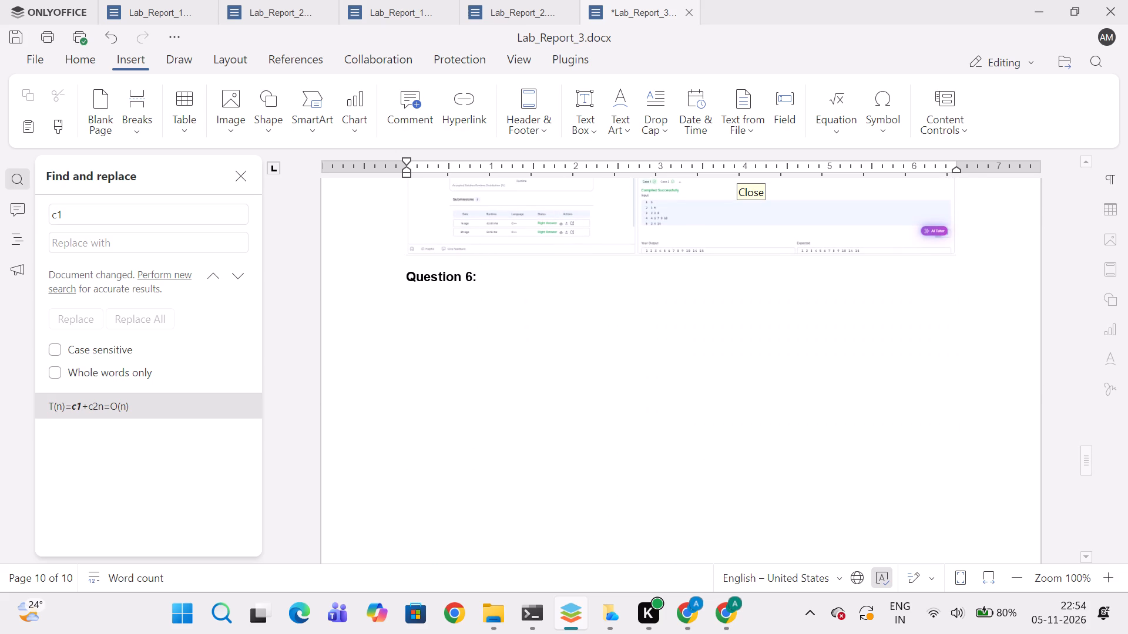
{"action": "left_click_drag", "start_coordinate": [481, 272], "coordinate": [397, 275]}
{"action": "key", "text": "BackSpace"}
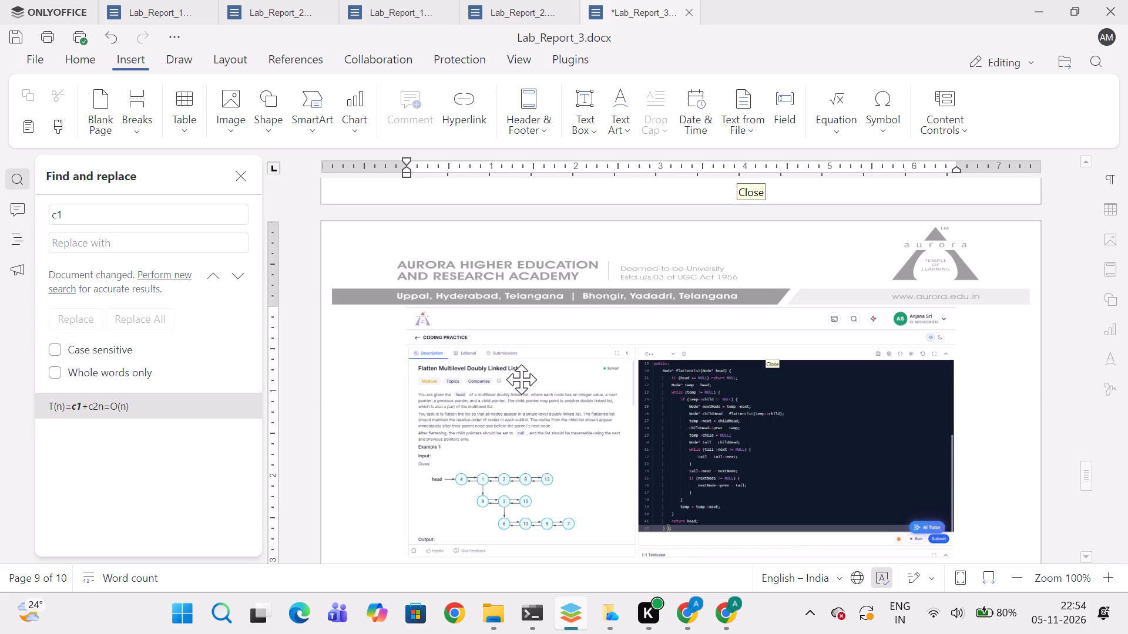
Delete the two Flatten Multilevel Doubly Linked List screenshots around Question 5's complexity derivation.
{"action": "left_click", "coordinate": [521, 379]}
{"action": "key", "text": "BackSpace"}
{"action": "scroll", "coordinate": [533, 410], "scroll_direction": "down", "scroll_amount": 2}
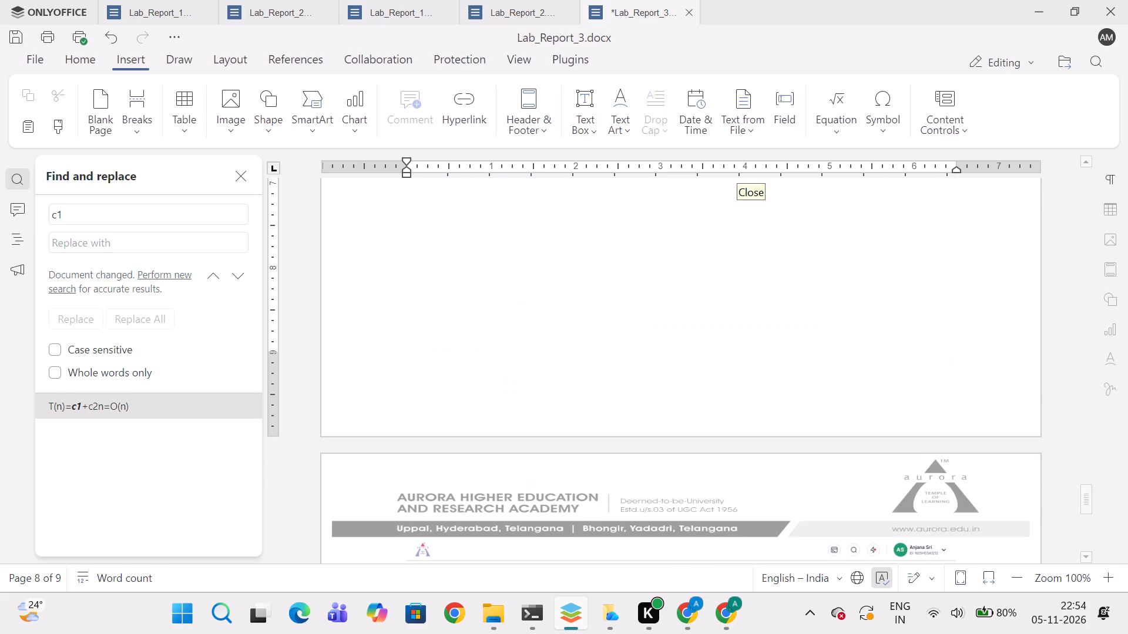
{"action": "scroll", "coordinate": [557, 352], "scroll_direction": "down", "scroll_amount": 2}
{"action": "left_click", "coordinate": [532, 378]}
{"action": "key", "text": "BackSpace"}
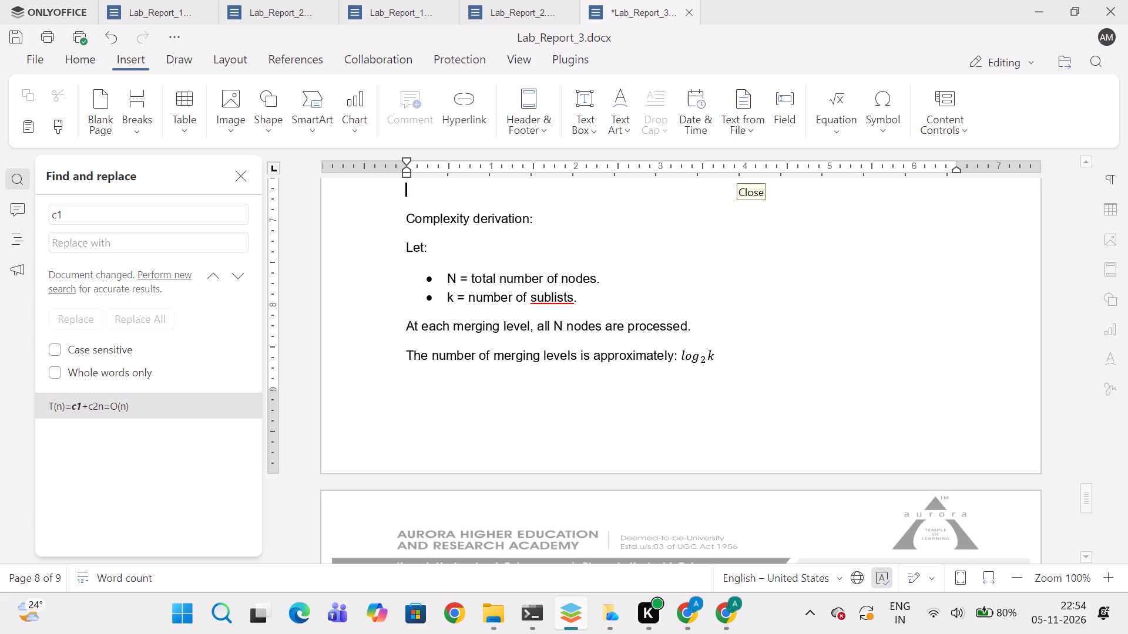
Remove the extra blank lines between the Flatten a Linked List screenshots and the "Complexity derivation:" line.
{"action": "scroll", "coordinate": [532, 378], "scroll_direction": "up", "scroll_amount": 2}
{"action": "key", "text": "BackSpace"}
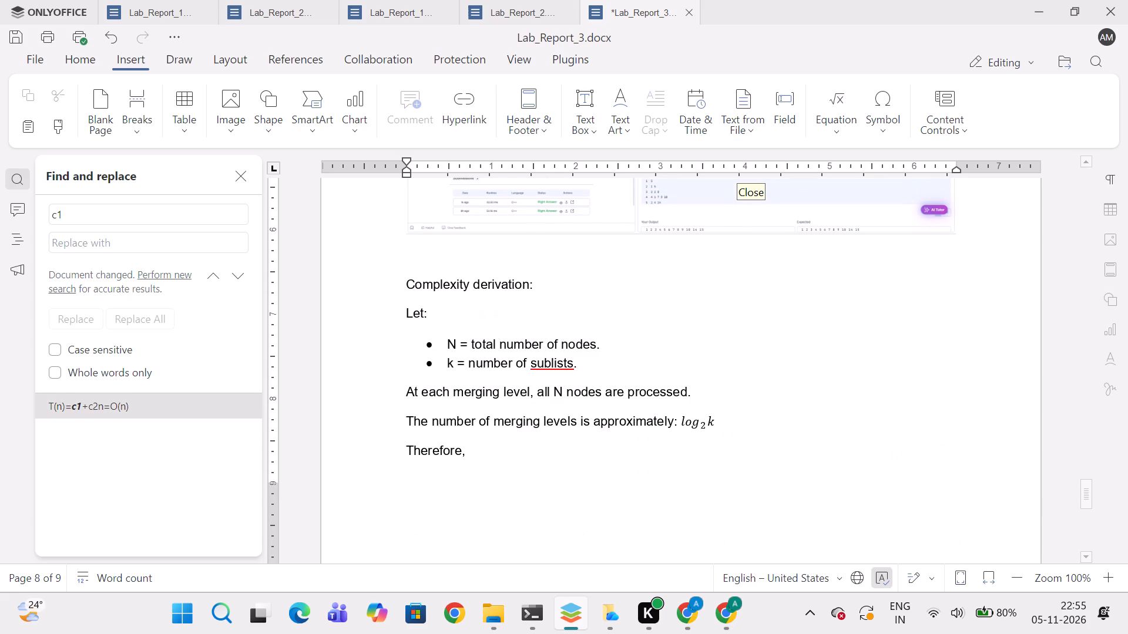
{"action": "key", "text": "BackSpace"}
{"action": "scroll", "coordinate": [532, 378], "scroll_direction": "right", "scroll_amount": 1}
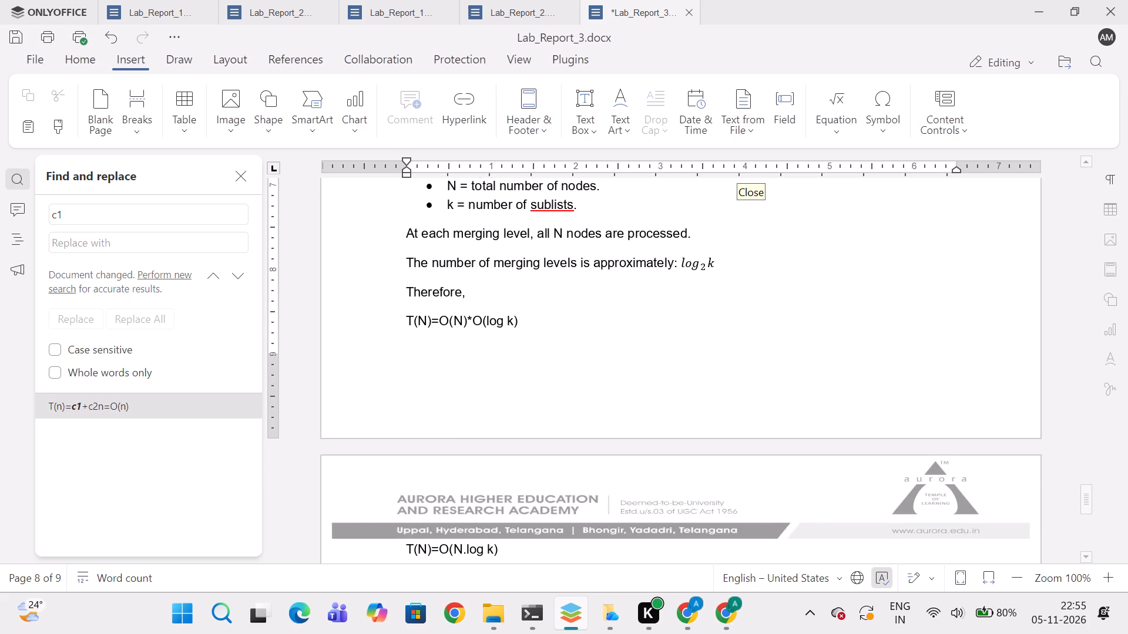
Remove the blank line between S(m,n)=O(1) and the "Question 5:" heading.
{"action": "scroll", "coordinate": [532, 378], "scroll_direction": "down", "scroll_amount": 2}
{"action": "scroll", "coordinate": [532, 378], "scroll_direction": "up", "scroll_amount": 11}
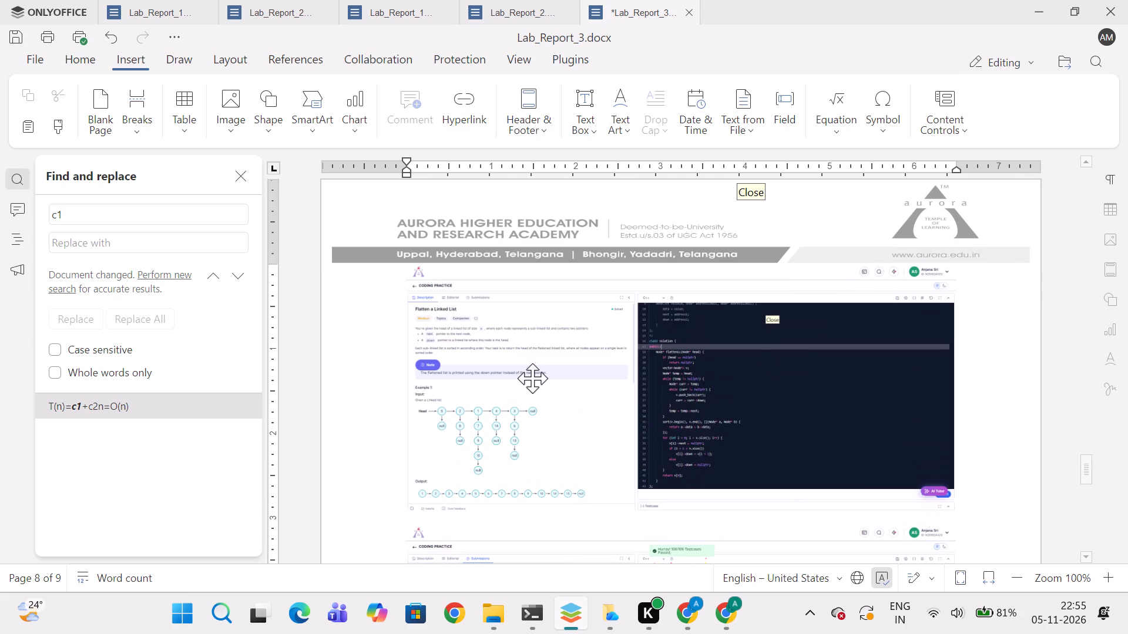
{"action": "scroll", "coordinate": [532, 378], "scroll_direction": "up", "scroll_amount": 6}
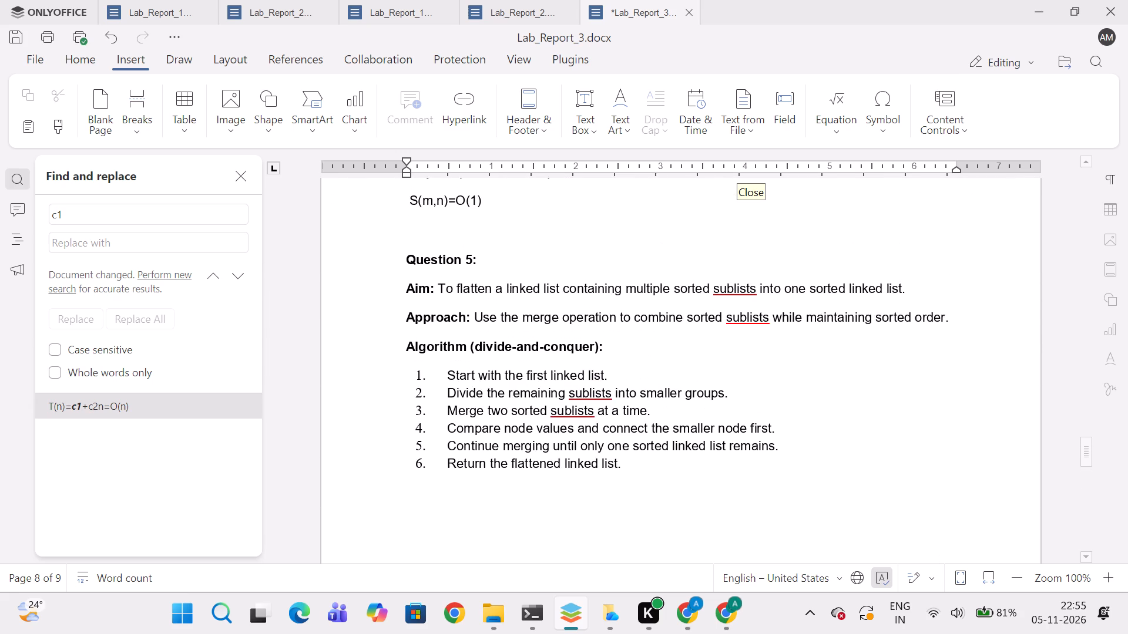
{"action": "scroll", "coordinate": [532, 378], "scroll_direction": "up", "scroll_amount": 1}
{"action": "left_click", "coordinate": [451, 369]}
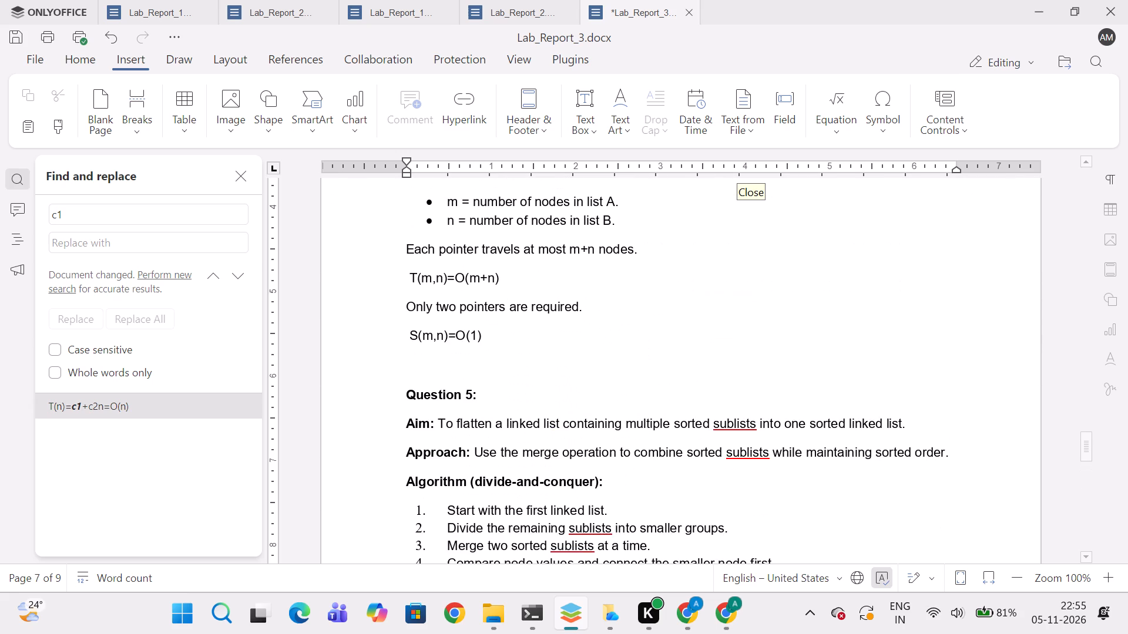
{"action": "key", "text": "BackSpace"}
Delete the paragraph break between Question 4's two Intersection of Two Linked Lists screenshots to bring them together.
{"action": "scroll", "coordinate": [451, 369], "scroll_direction": "up", "scroll_amount": 3}
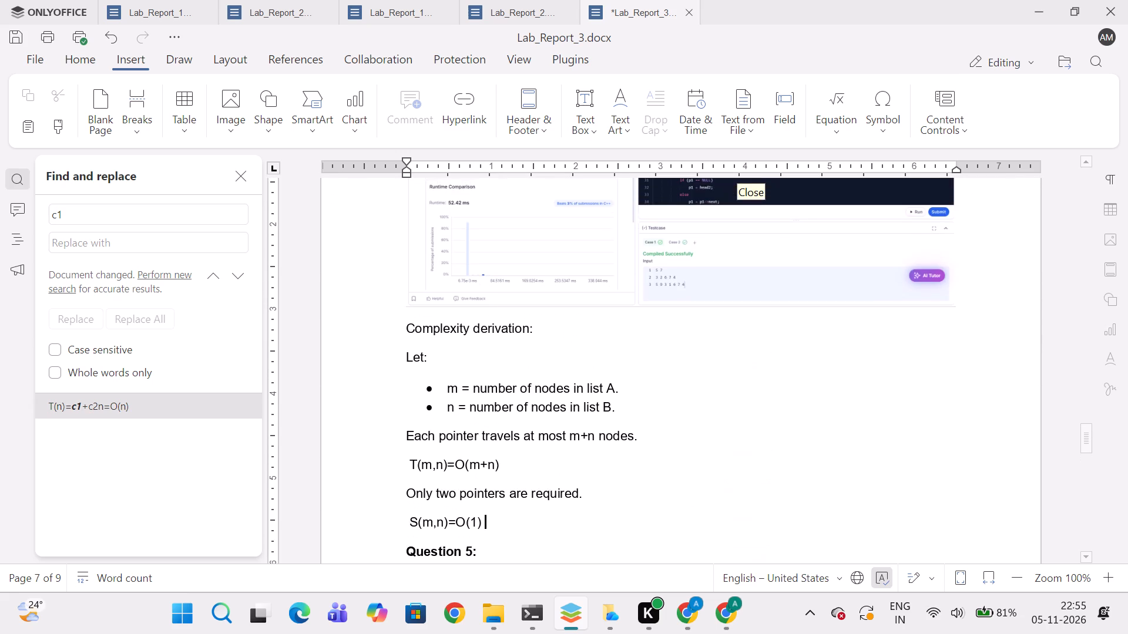
{"action": "scroll", "coordinate": [451, 369], "scroll_direction": "up", "scroll_amount": 7}
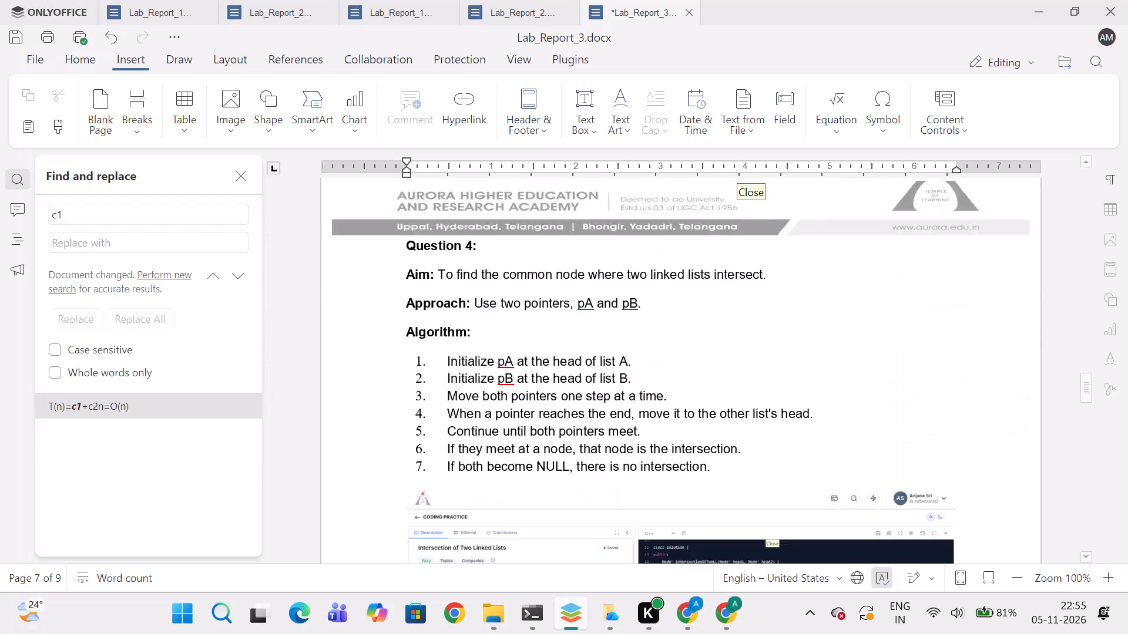
{"action": "scroll", "coordinate": [451, 369], "scroll_direction": "down", "scroll_amount": 7}
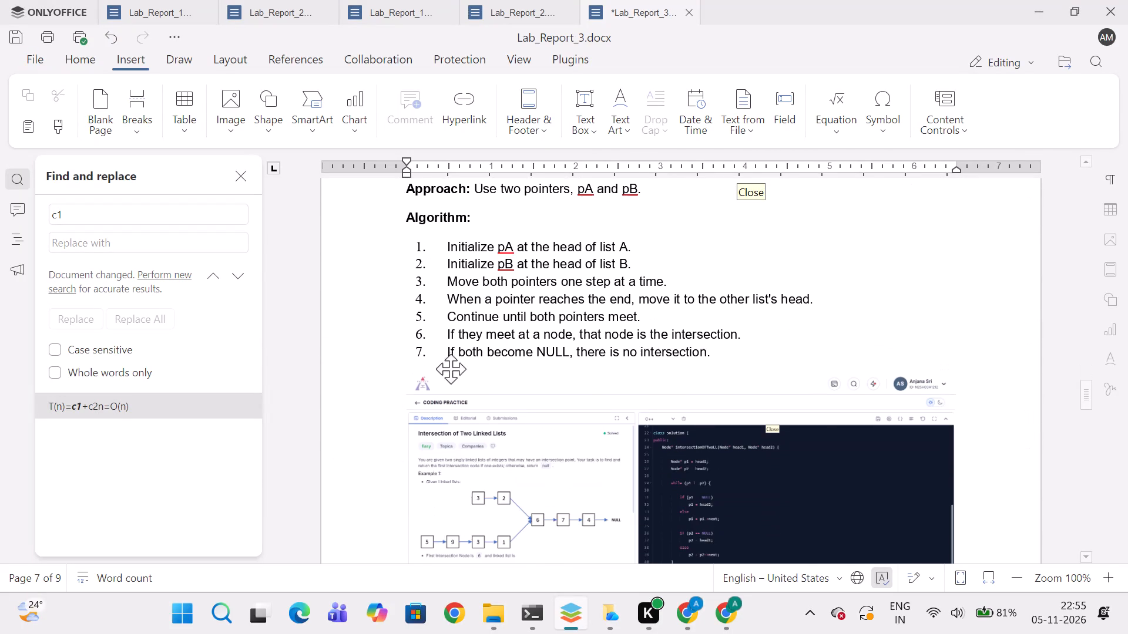
{"action": "scroll", "coordinate": [472, 460], "scroll_direction": "down", "scroll_amount": 4}
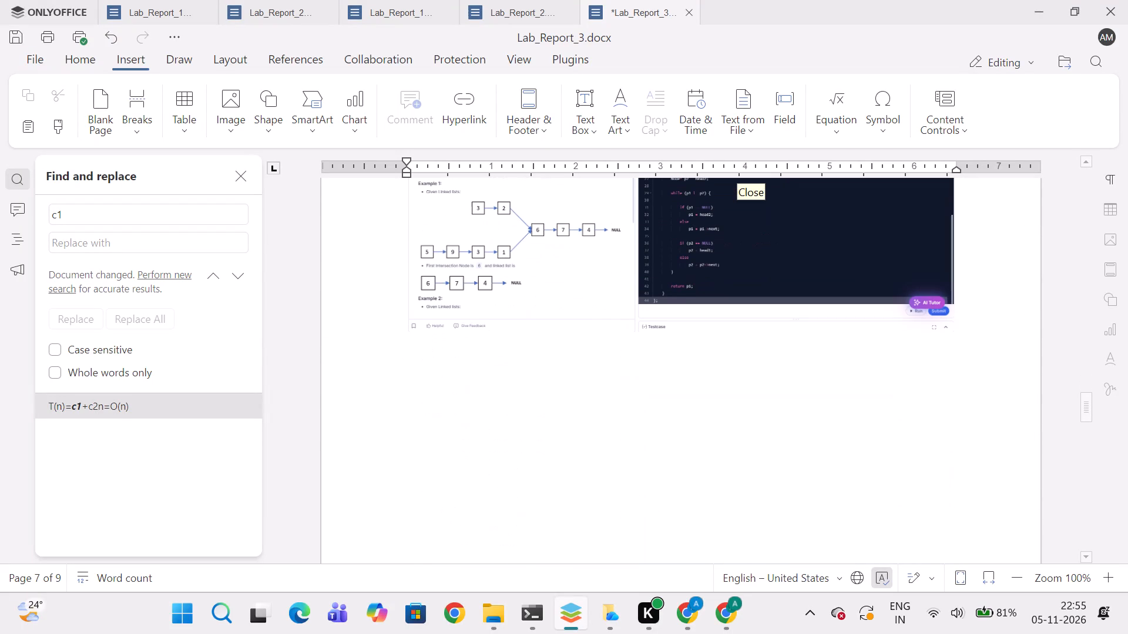
{"action": "left_click", "coordinate": [399, 346]}
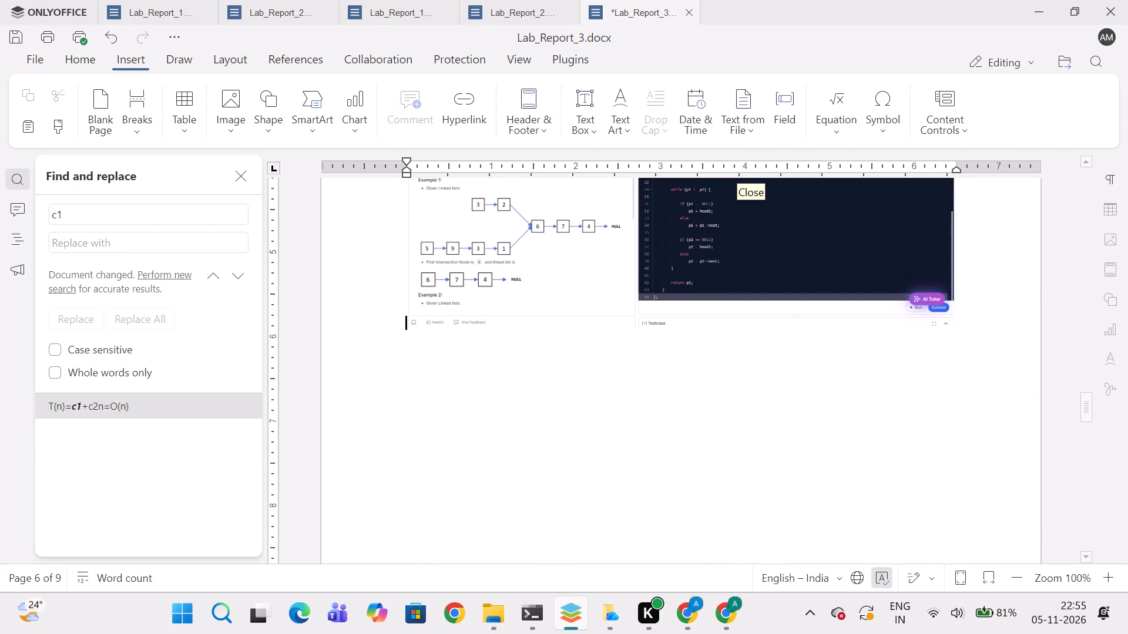
{"action": "key", "text": "Right"}
{"action": "key", "text": "Right"}
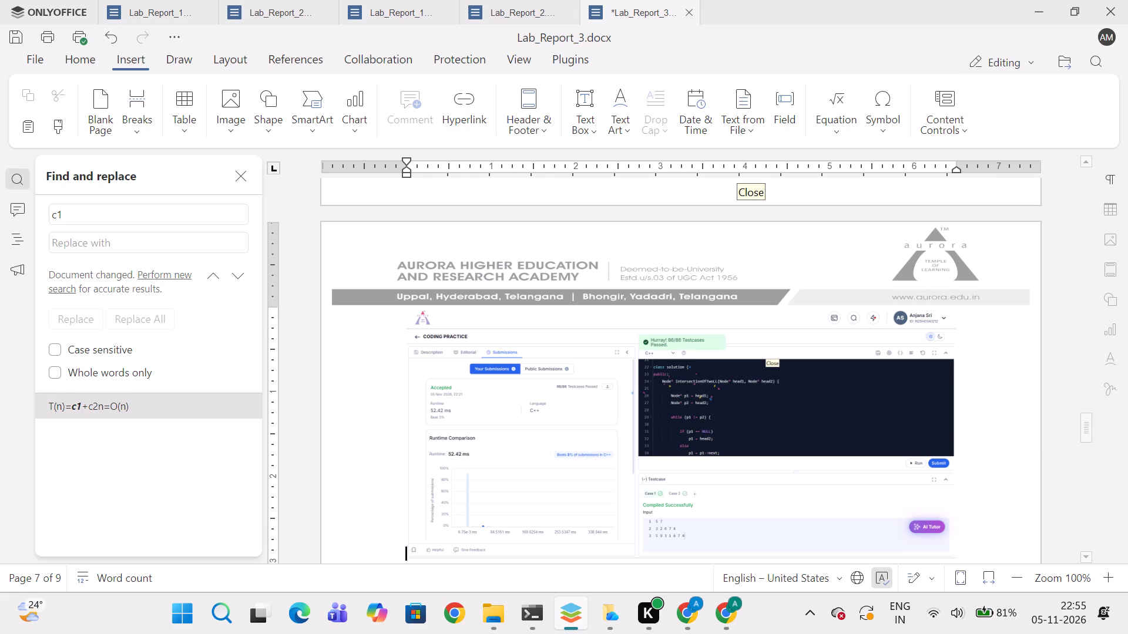
{"action": "key", "text": "BackSpace"}
Review the whole report from Question 5's derivation back to the first page, checking the page layout, screenshots and spacing.
{"action": "scroll", "coordinate": [399, 346], "scroll_direction": "up", "scroll_amount": 1}
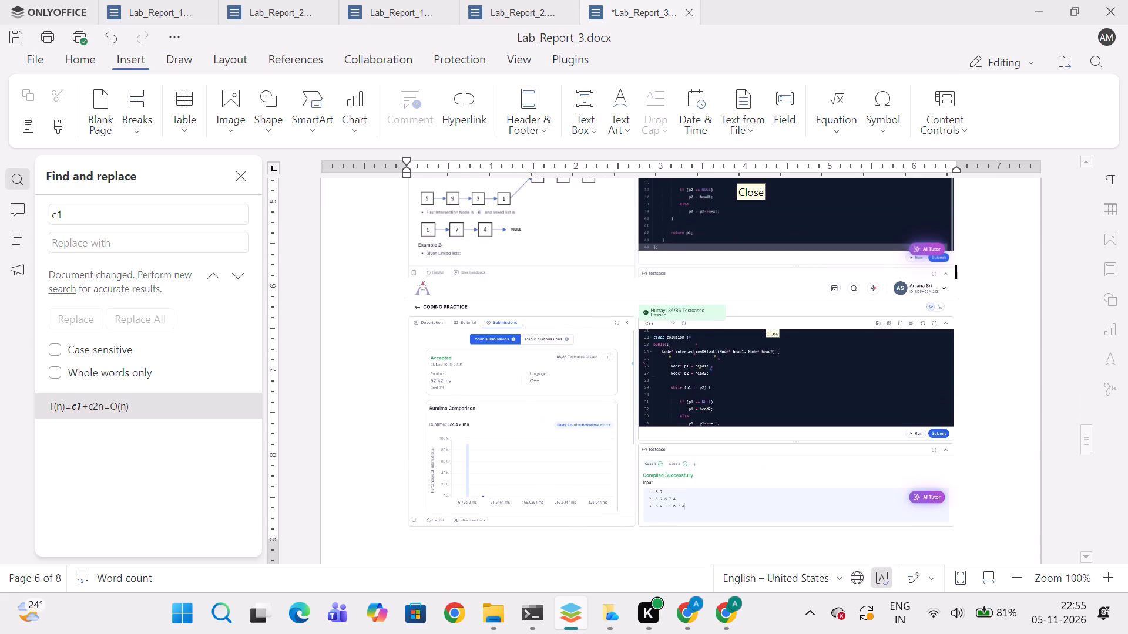
{"action": "scroll", "coordinate": [399, 346], "scroll_direction": "down", "scroll_amount": 15}
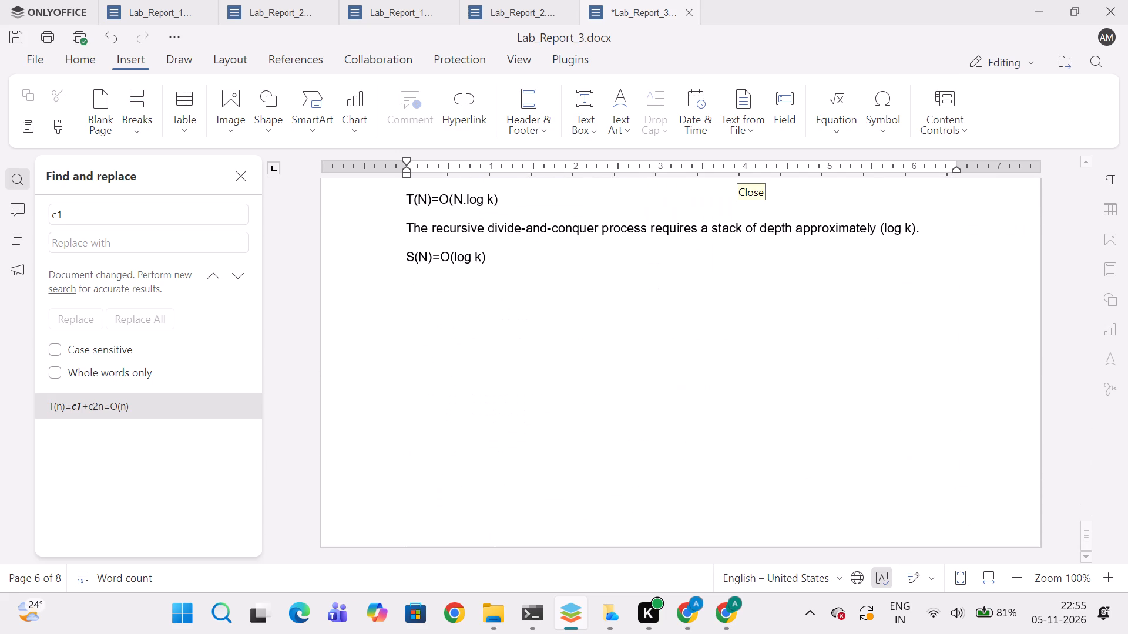
{"action": "scroll", "coordinate": [399, 346], "scroll_direction": "up", "scroll_amount": 11}
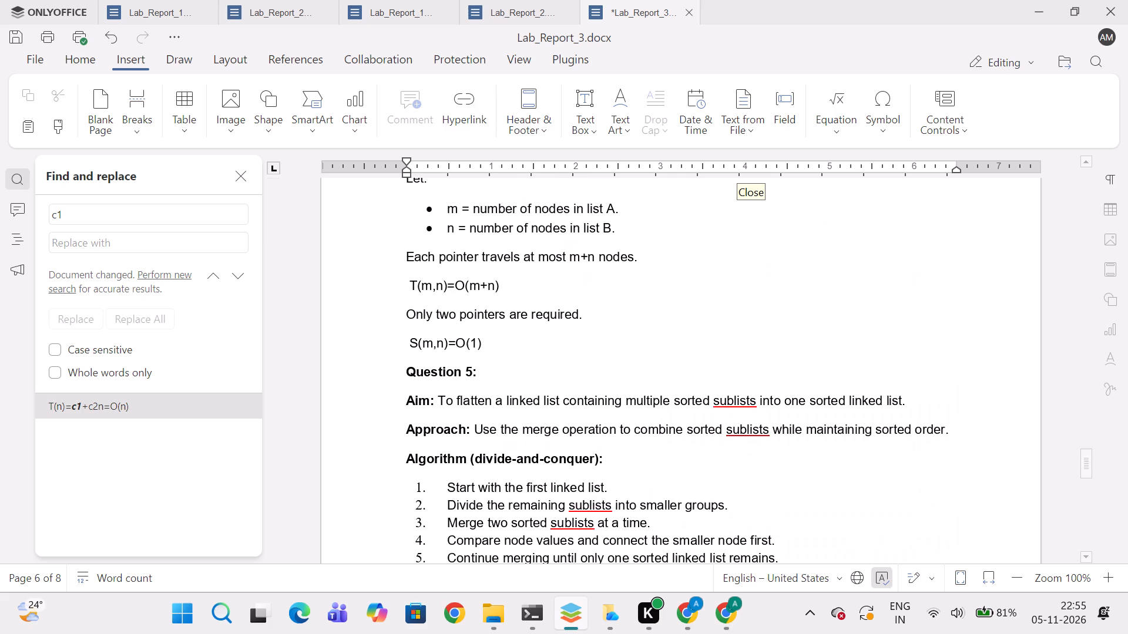
{"action": "scroll", "coordinate": [399, 346], "scroll_direction": "up", "scroll_amount": 5}
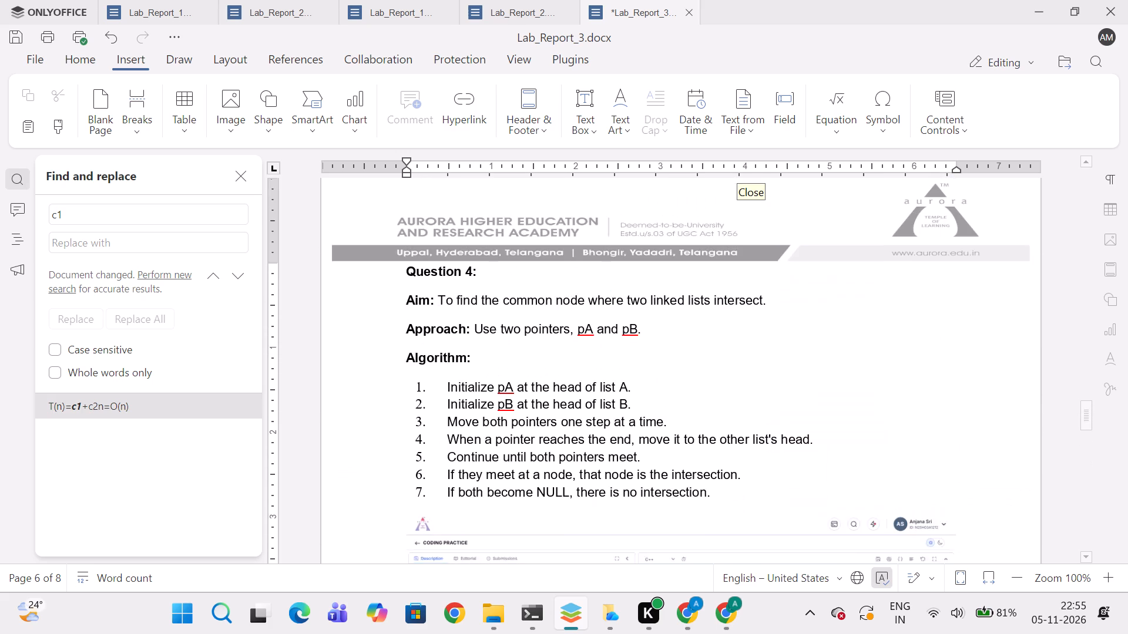
{"action": "scroll", "coordinate": [399, 346], "scroll_direction": "up", "scroll_amount": 4}
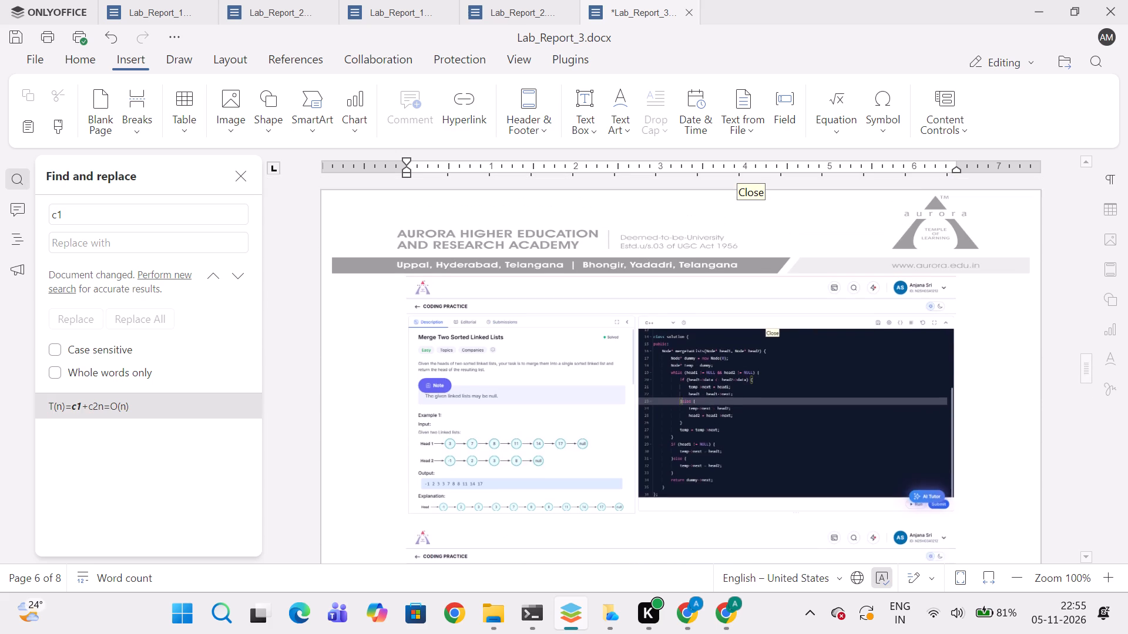
{"action": "scroll", "coordinate": [399, 346], "scroll_direction": "up", "scroll_amount": 3}
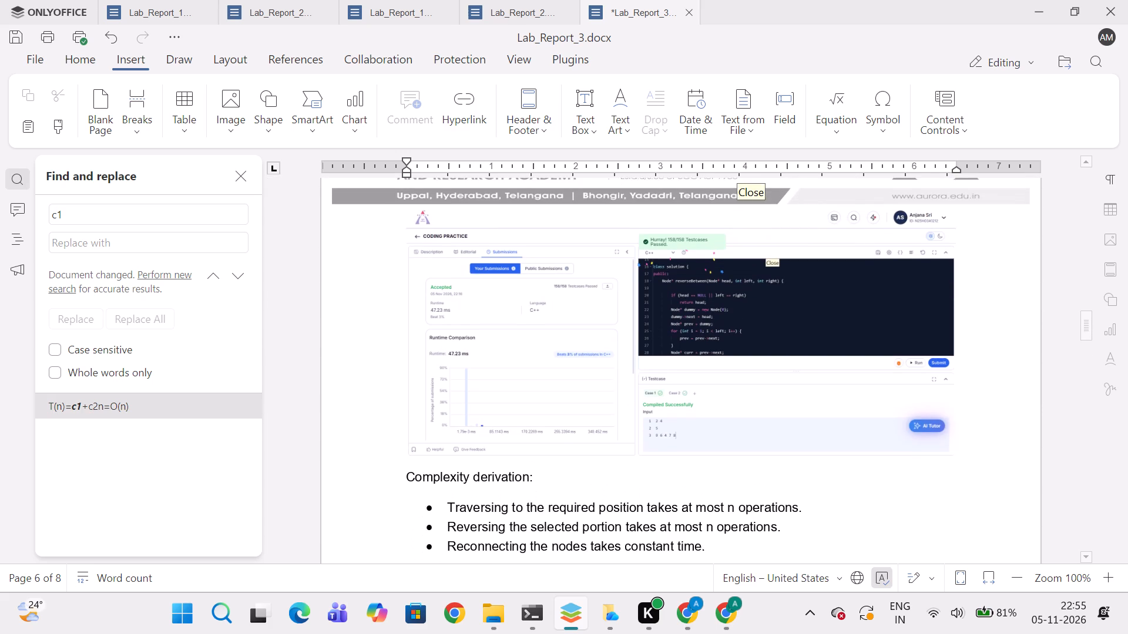
{"action": "scroll", "coordinate": [399, 346], "scroll_direction": "up", "scroll_amount": 8}
Save the Lab Report 3 document.
{"action": "key", "text": "ctrl+s"}
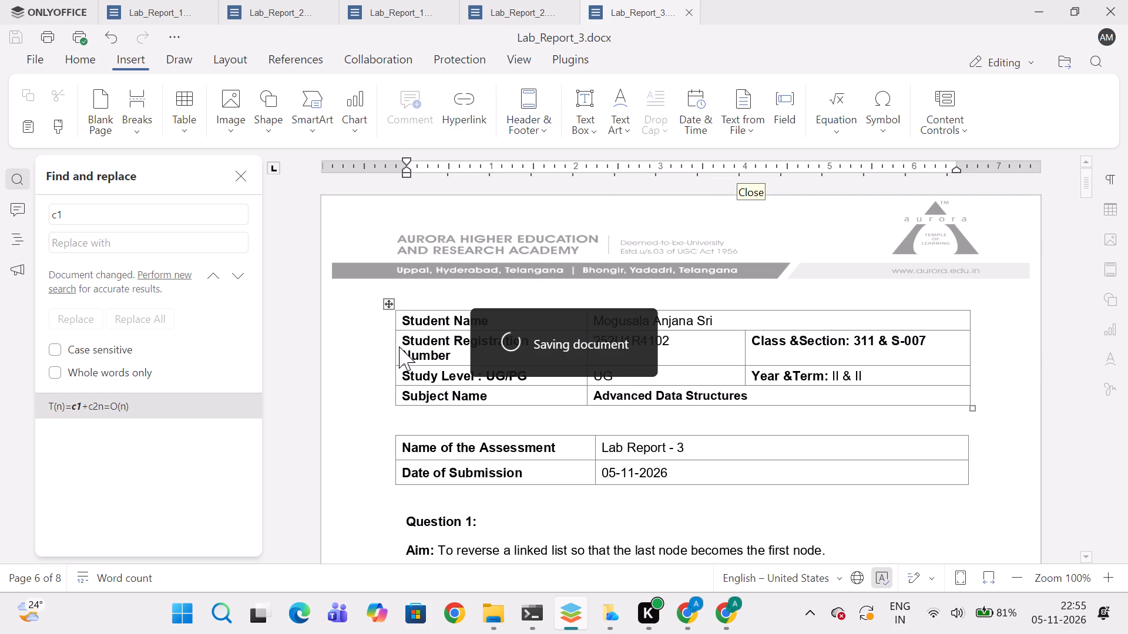
Replace the a in Question 1's time complexity T(n)=a+bn=O(n) with a subscript equation reading c with subscript 1.
{"action": "scroll", "coordinate": [627, 437], "scroll_direction": "down", "scroll_amount": 6}
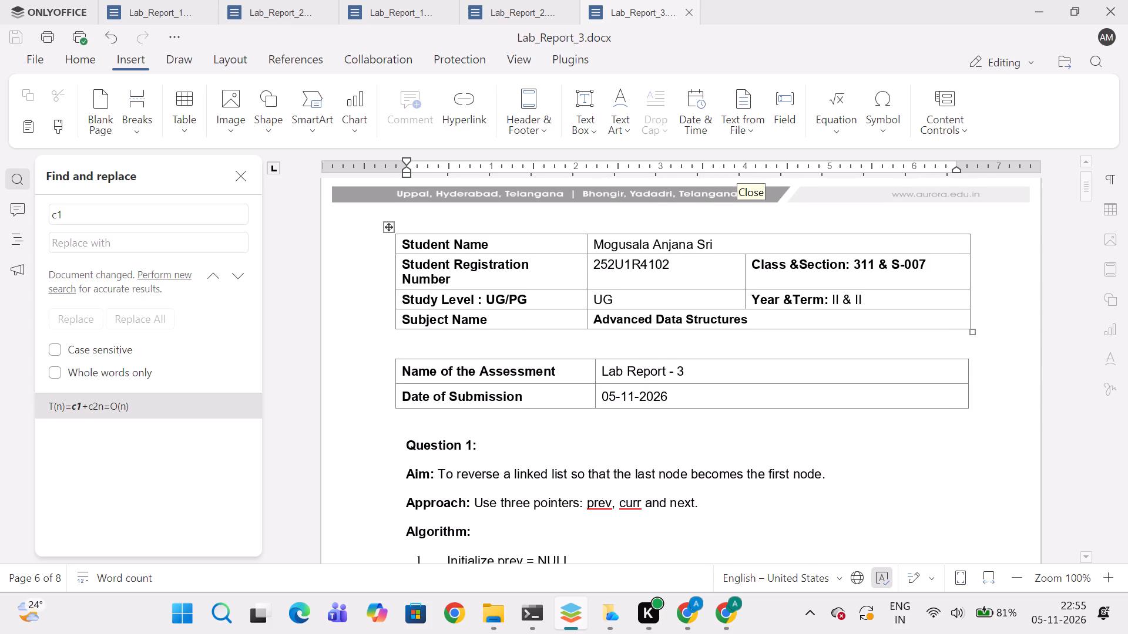
{"action": "scroll", "coordinate": [627, 437], "scroll_direction": "down", "scroll_amount": 3}
{"action": "scroll", "coordinate": [545, 470], "scroll_direction": "down", "scroll_amount": 2}
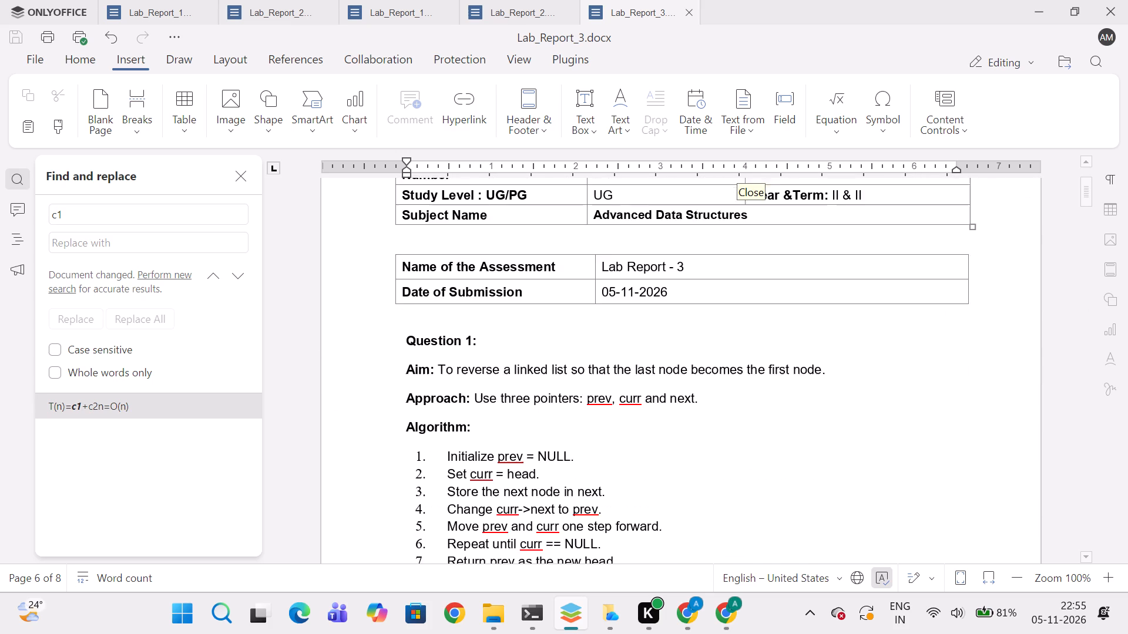
{"action": "scroll", "coordinate": [545, 470], "scroll_direction": "down", "scroll_amount": 5}
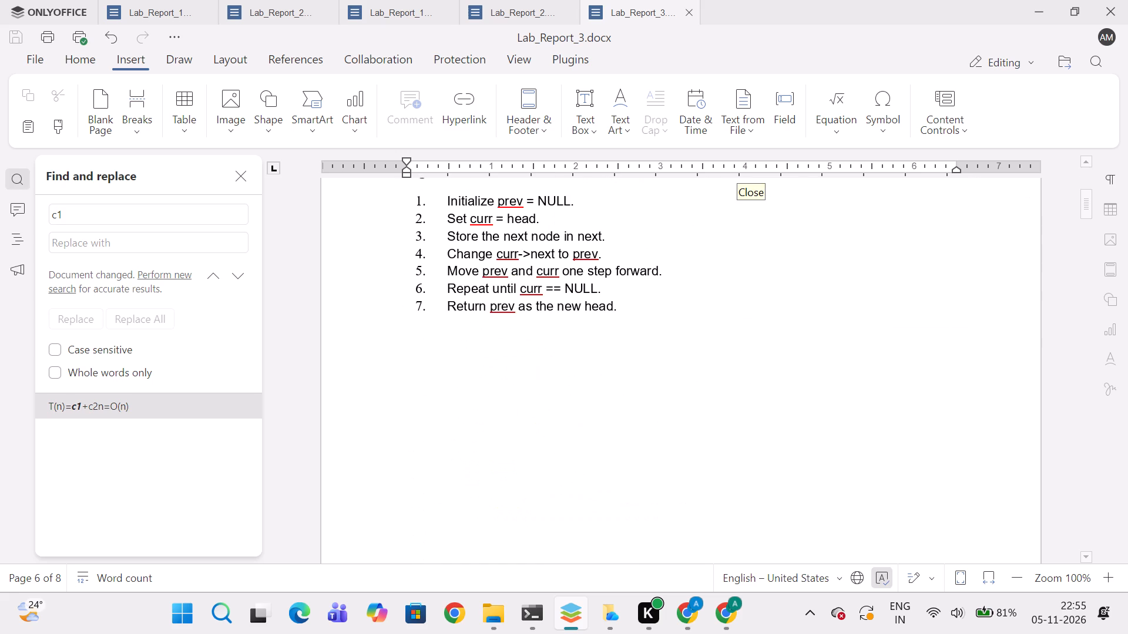
{"action": "scroll", "coordinate": [545, 470], "scroll_direction": "down", "scroll_amount": 6}
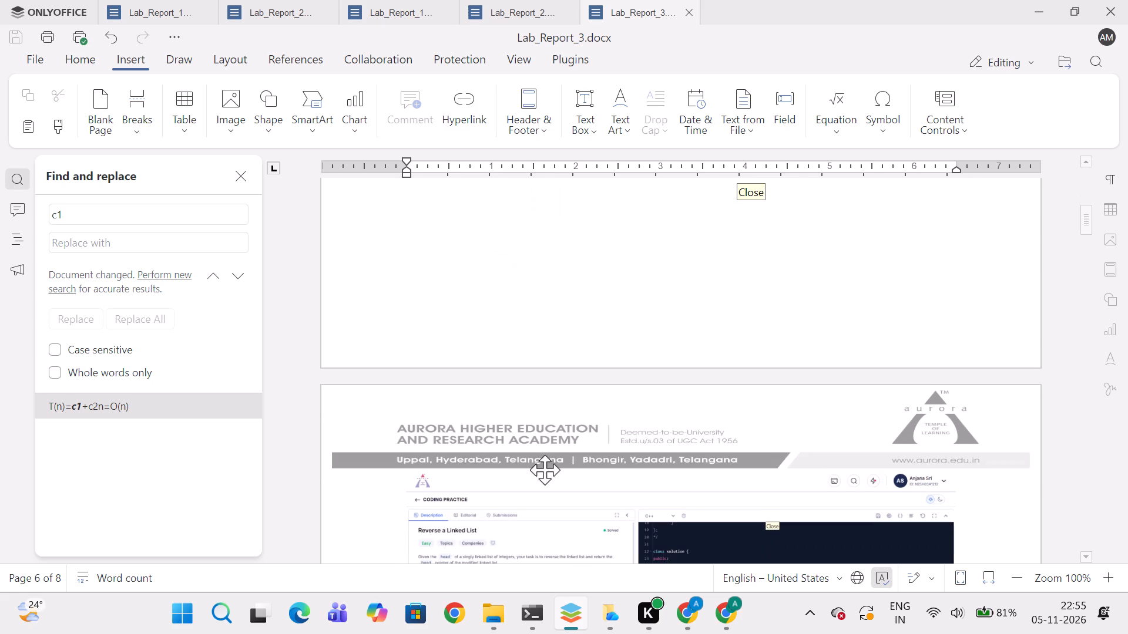
{"action": "scroll", "coordinate": [545, 470], "scroll_direction": "down", "scroll_amount": 8}
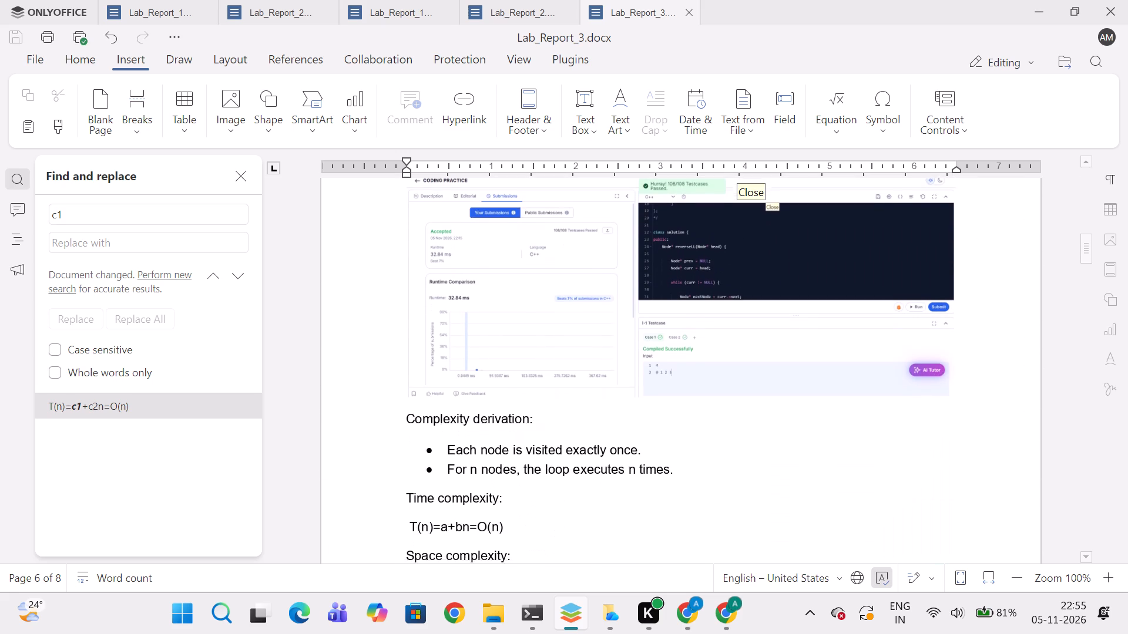
{"action": "scroll", "coordinate": [545, 470], "scroll_direction": "down", "scroll_amount": 4}
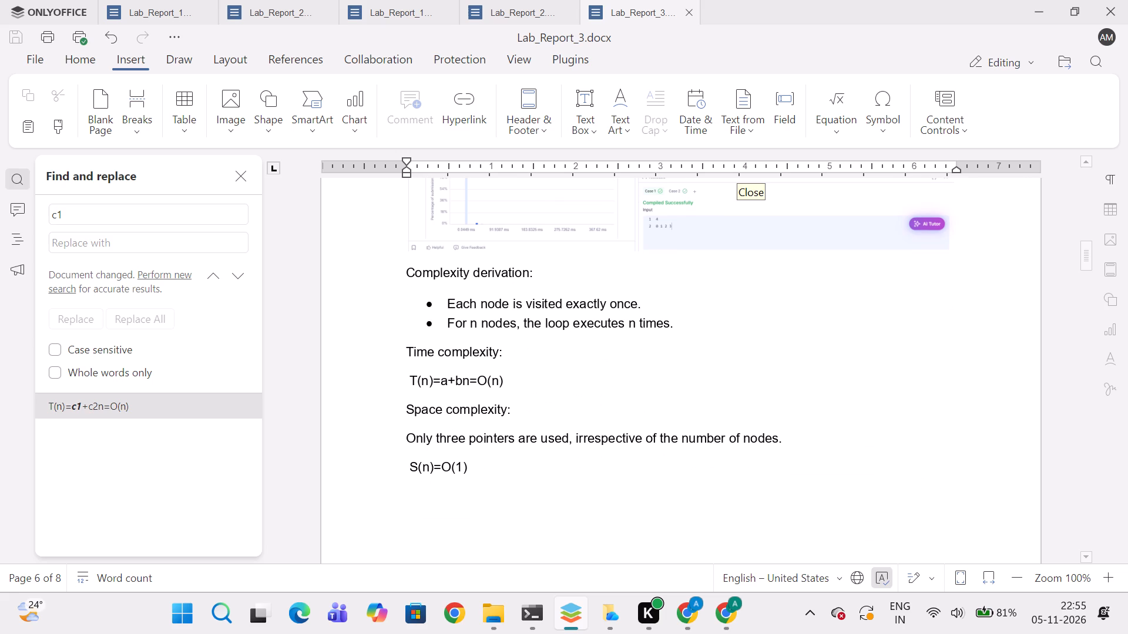
{"action": "double_click", "coordinate": [447, 384]}
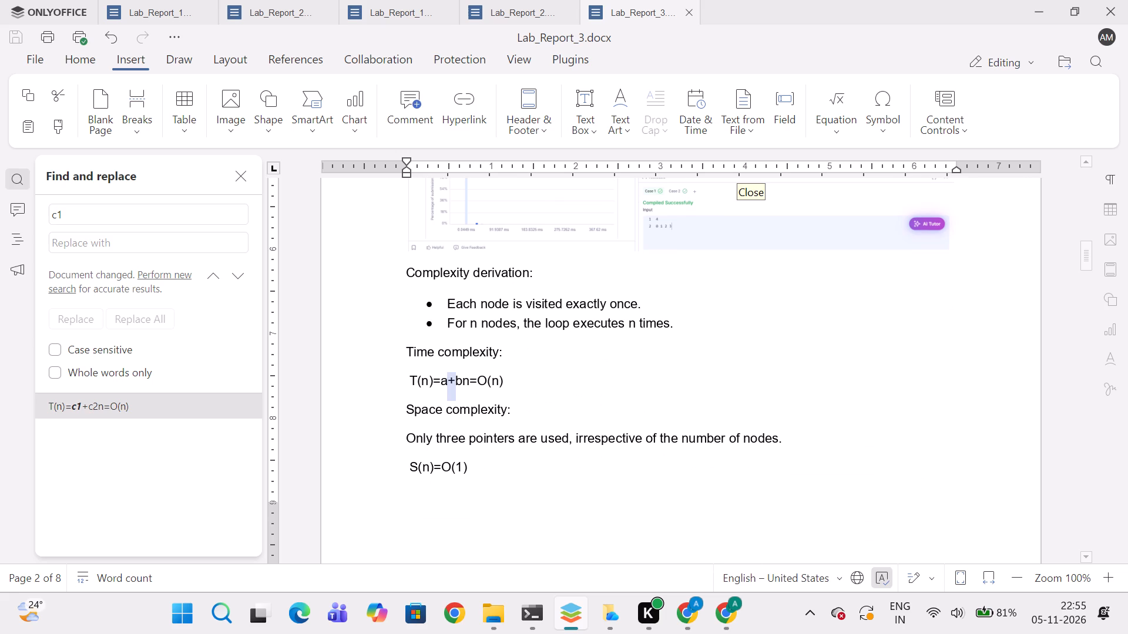
{"action": "left_click", "coordinate": [441, 384]}
{"action": "left_click_drag", "start_coordinate": [441, 384], "coordinate": [452, 384]}
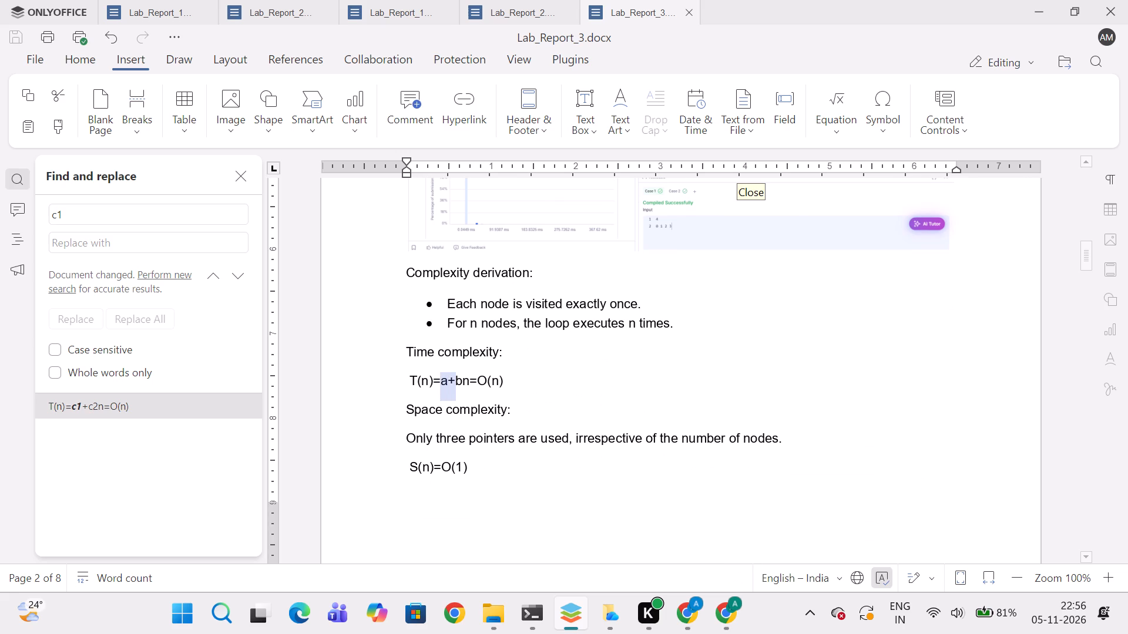
{"action": "left_click", "coordinate": [442, 383]}
{"action": "left_click_drag", "start_coordinate": [442, 383], "coordinate": [448, 383]}
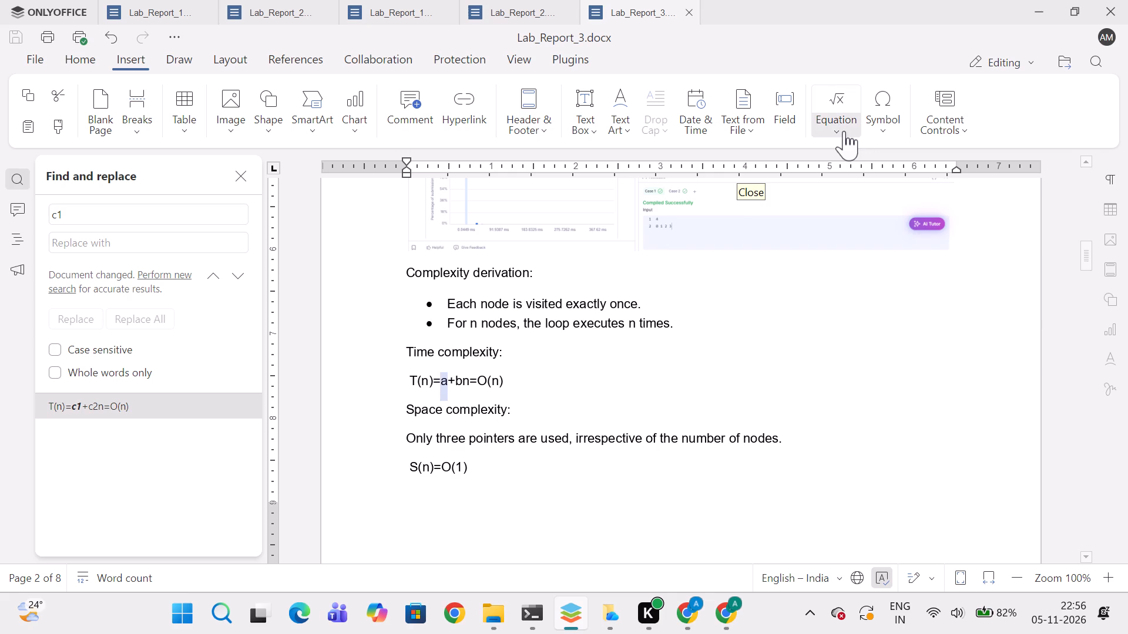
{"action": "left_click", "coordinate": [844, 131]}
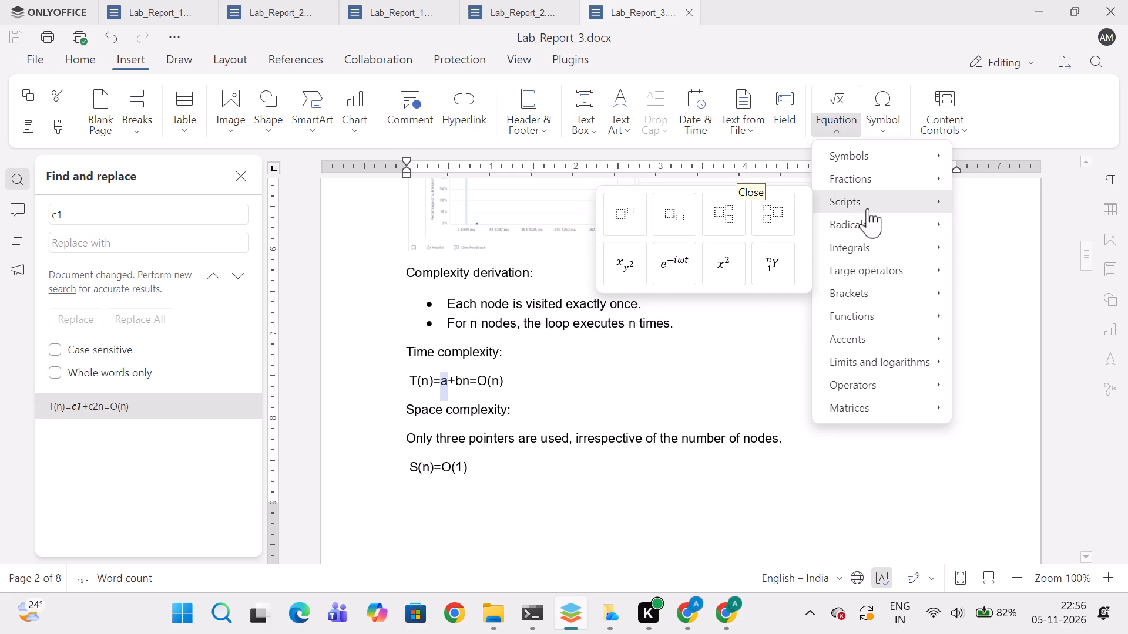
{"action": "left_click", "coordinate": [687, 222]}
{"action": "key", "text": "Left"}
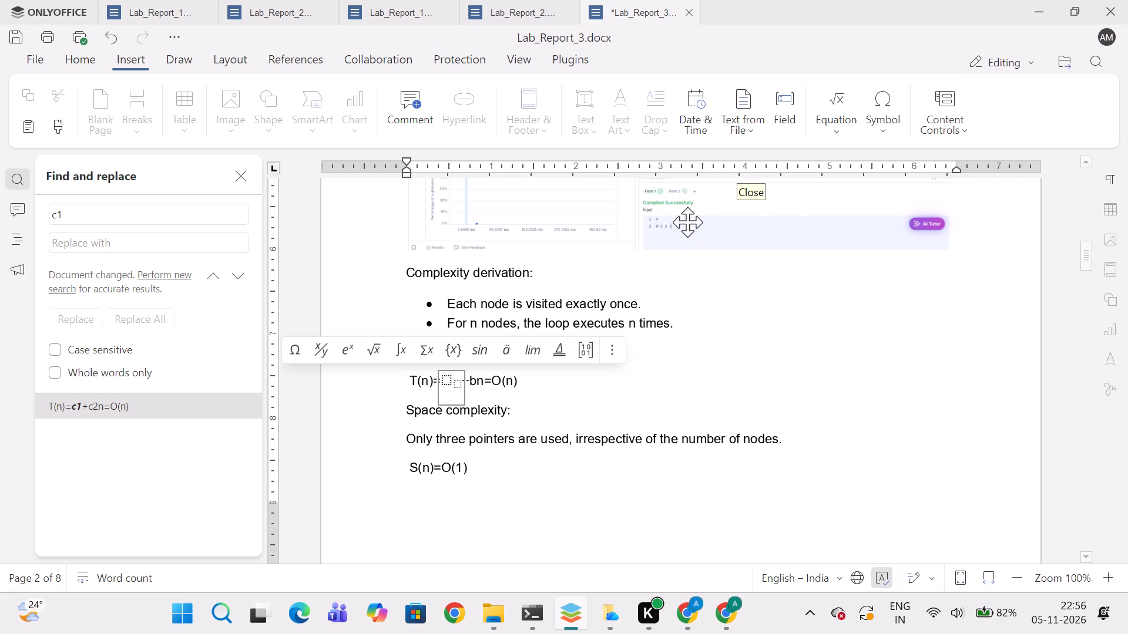
{"action": "key", "text": "Left"}
{"action": "key", "text": "c"}
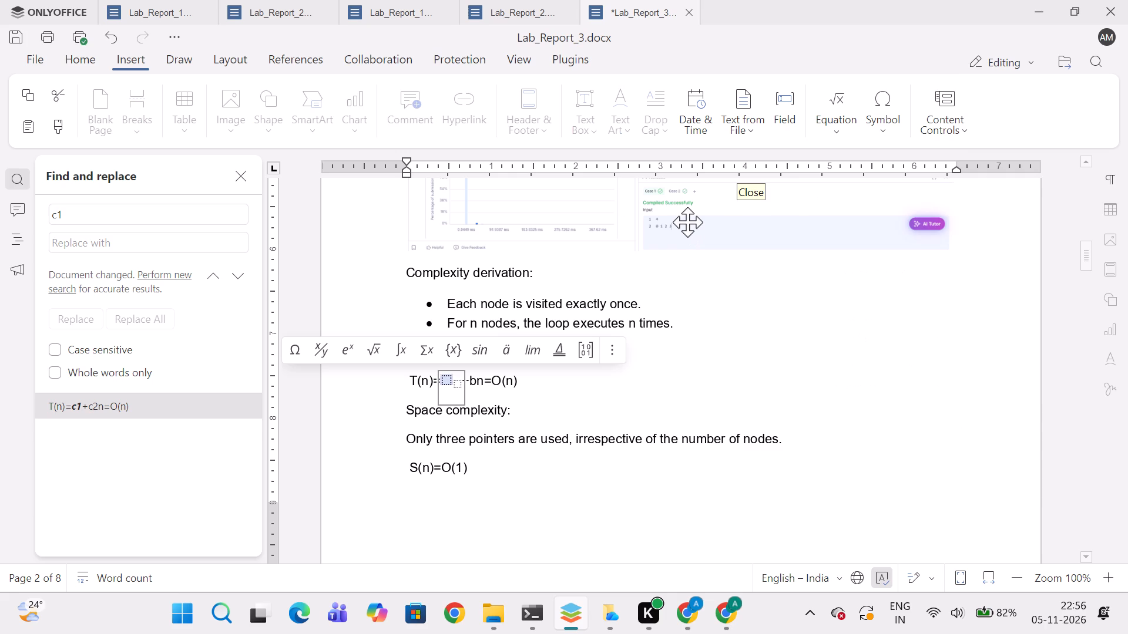
{"action": "key", "text": "Right"}
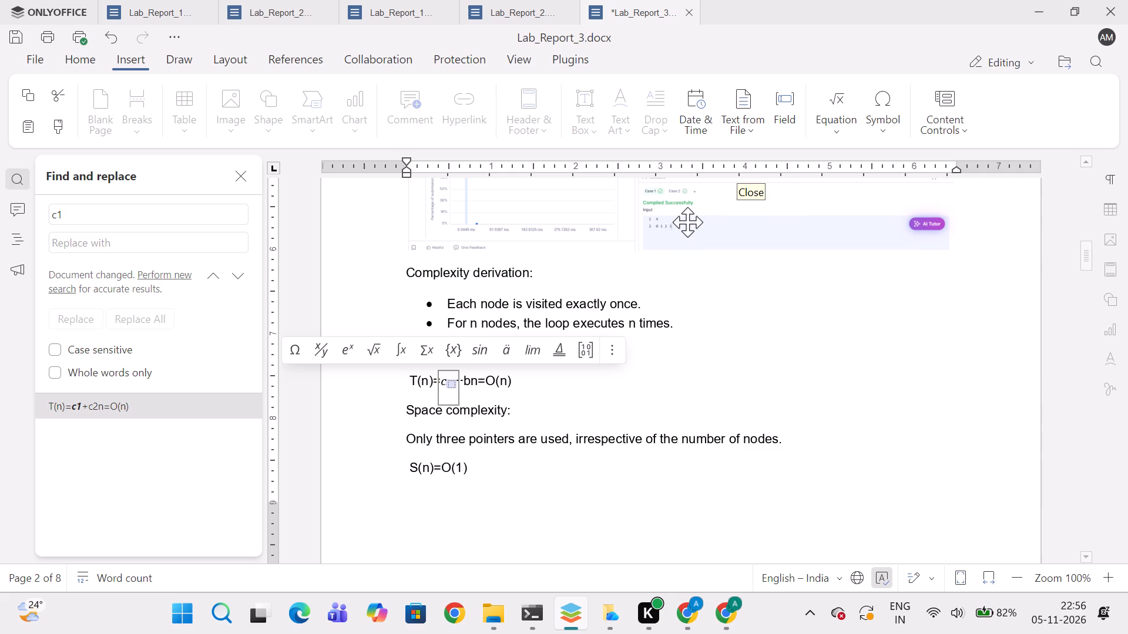
{"action": "key", "text": "1"}
{"action": "key", "text": "Right"}
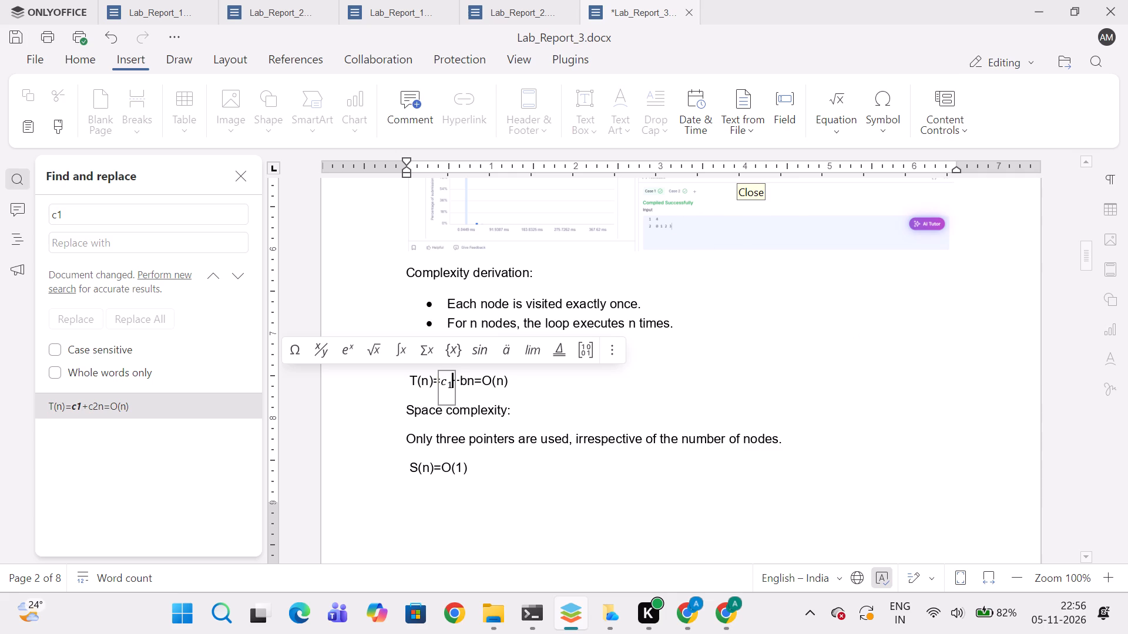
Set the font size of the c with subscript 1 in Question 1's time complexity formula to 14.
{"action": "double_click", "coordinate": [440, 385]}
{"action": "left_click_drag", "start_coordinate": [440, 385], "coordinate": [448, 385]}
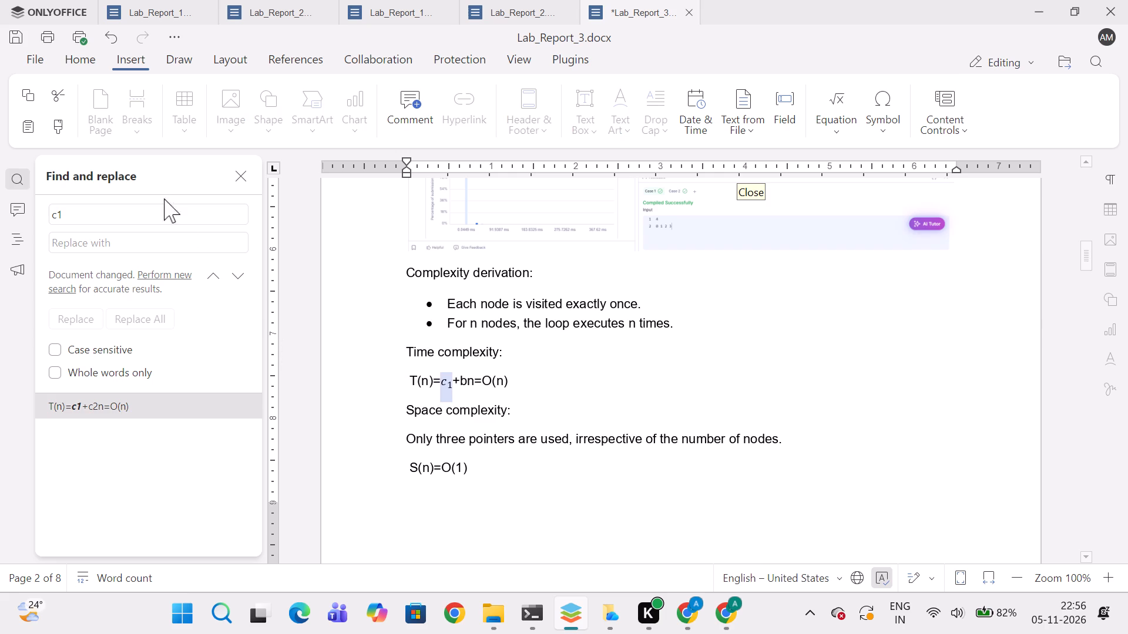
{"action": "left_click", "coordinate": [84, 54]}
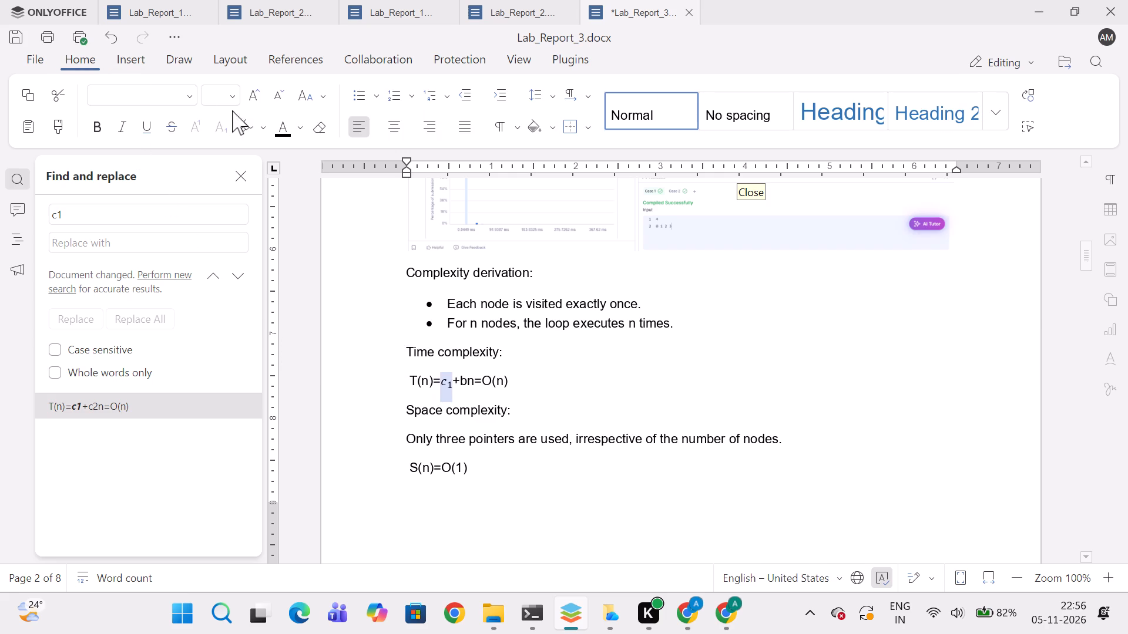
{"action": "left_click", "coordinate": [231, 102]}
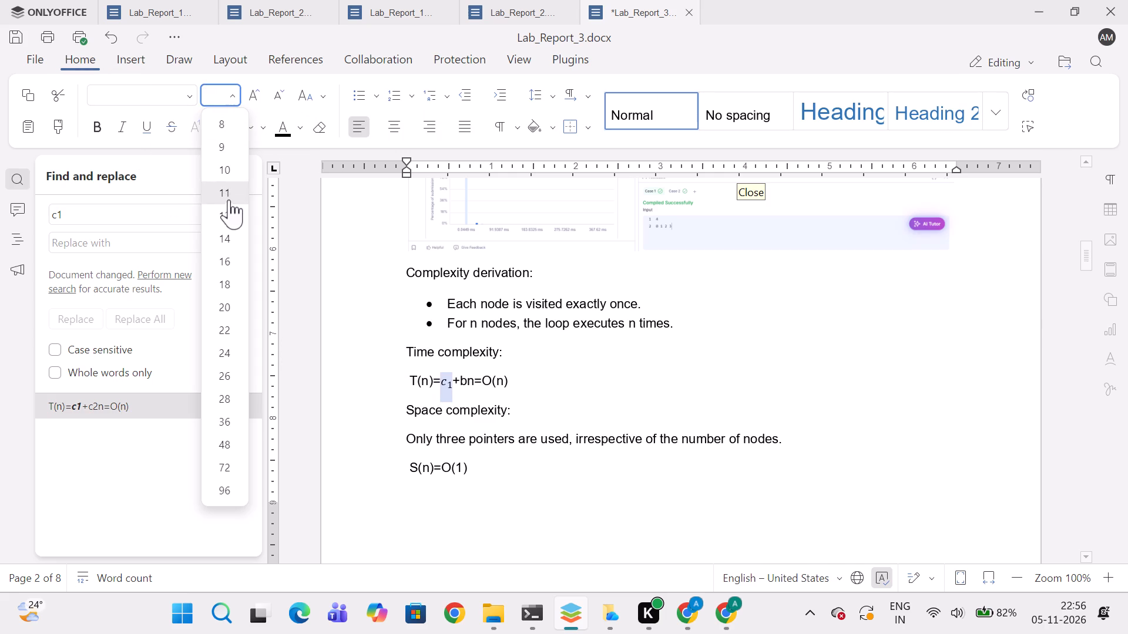
{"action": "left_click", "coordinate": [224, 214]}
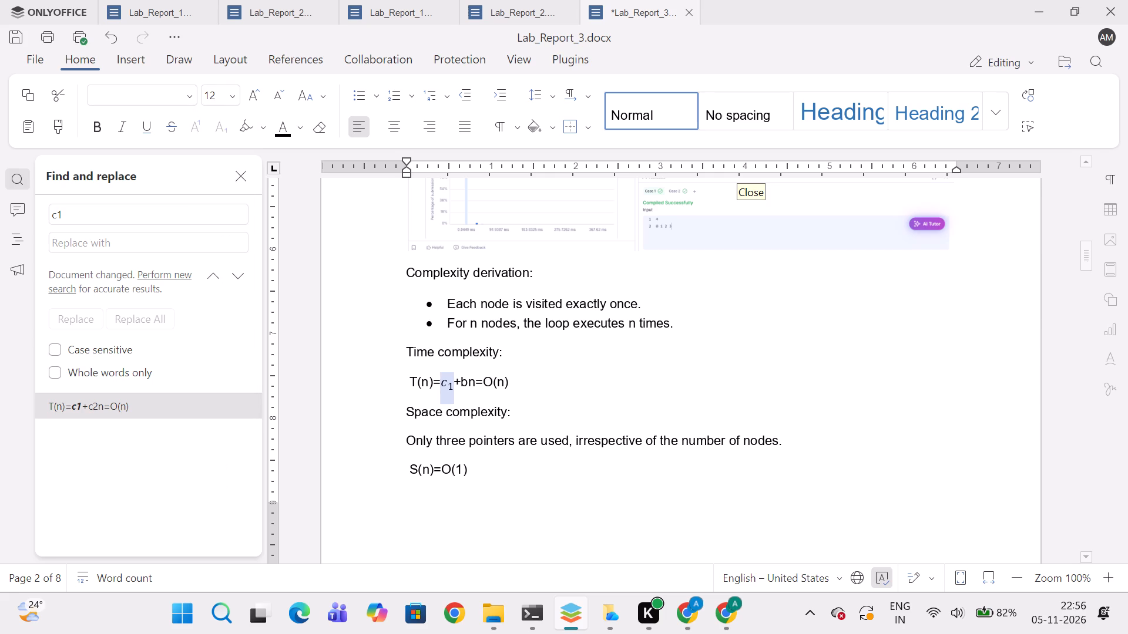
{"action": "left_click_drag", "start_coordinate": [230, 99], "coordinate": [231, 261]}
{"action": "left_click_drag", "start_coordinate": [231, 261], "coordinate": [225, 97]}
{"action": "left_click", "coordinate": [225, 97]}
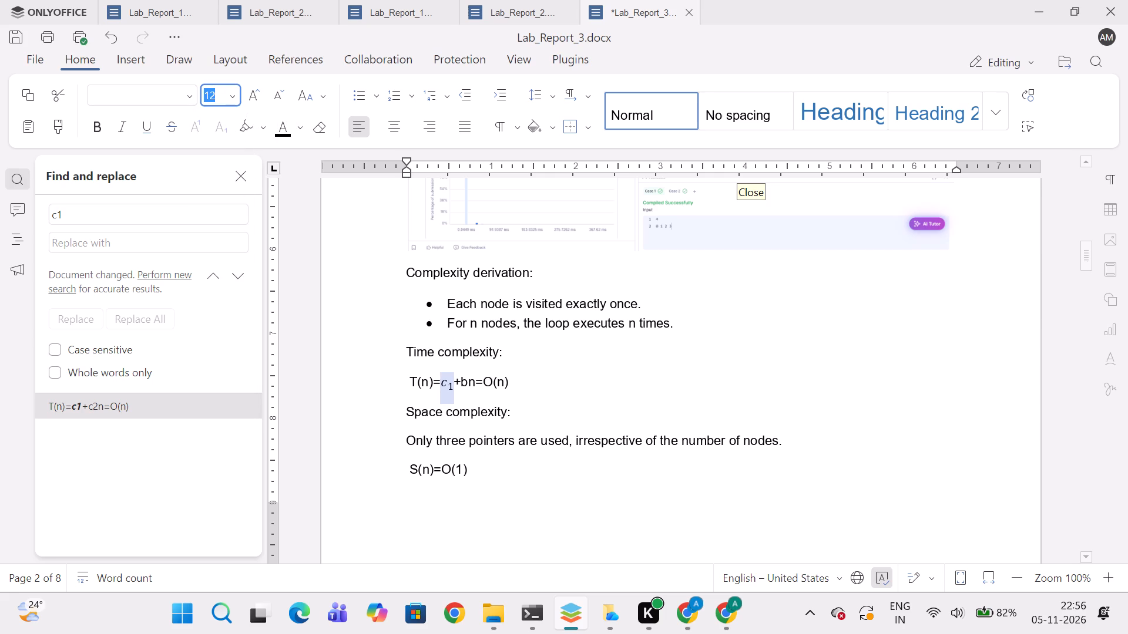
{"action": "type", "text": "13"}
{"action": "key", "text": "BackSpace"}
{"action": "key", "text": "4"}
{"action": "key", "text": "Return"}
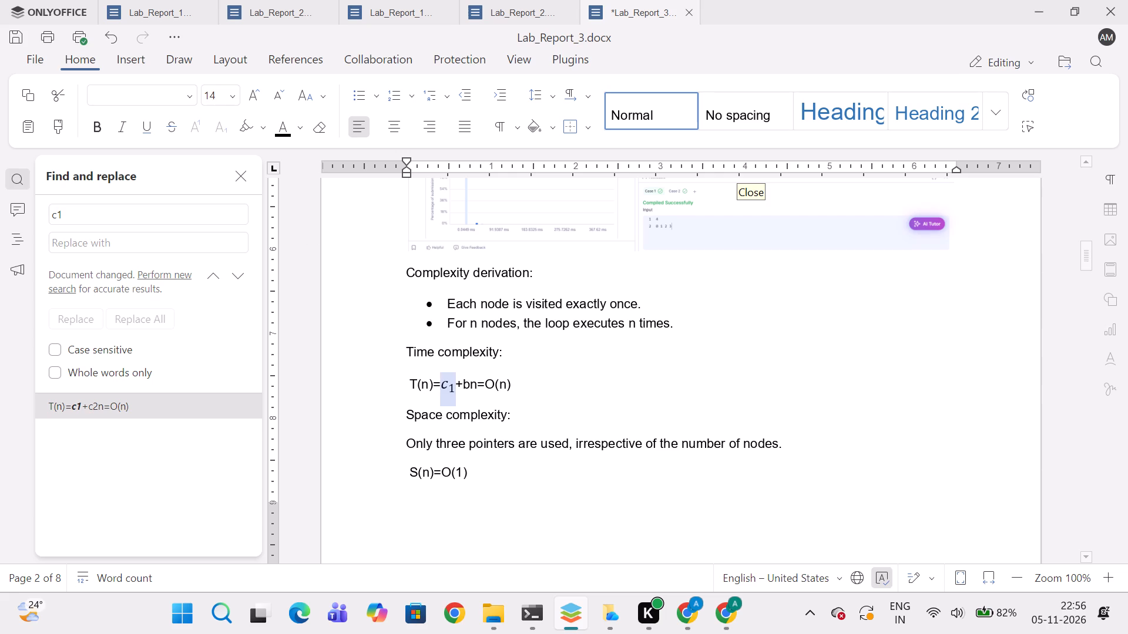
Replace the b in Question 1's time complexity formula with a subscript equation reading c with subscript 2.
{"action": "left_click", "coordinate": [465, 386]}
{"action": "left_click", "coordinate": [465, 386]}
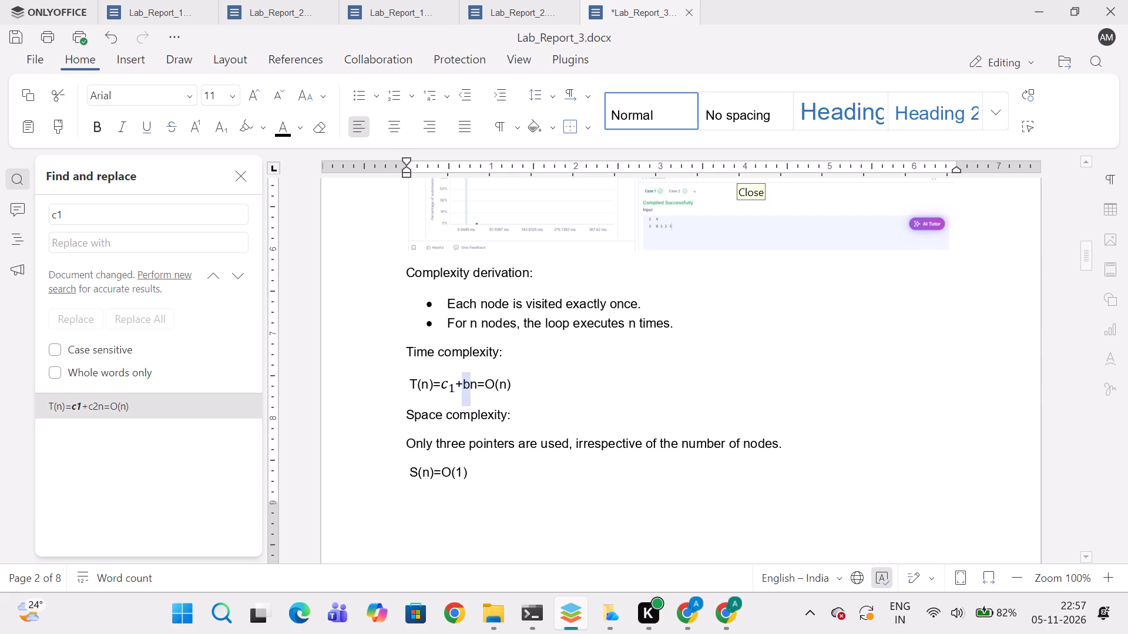
{"action": "key", "text": "BackSpace"}
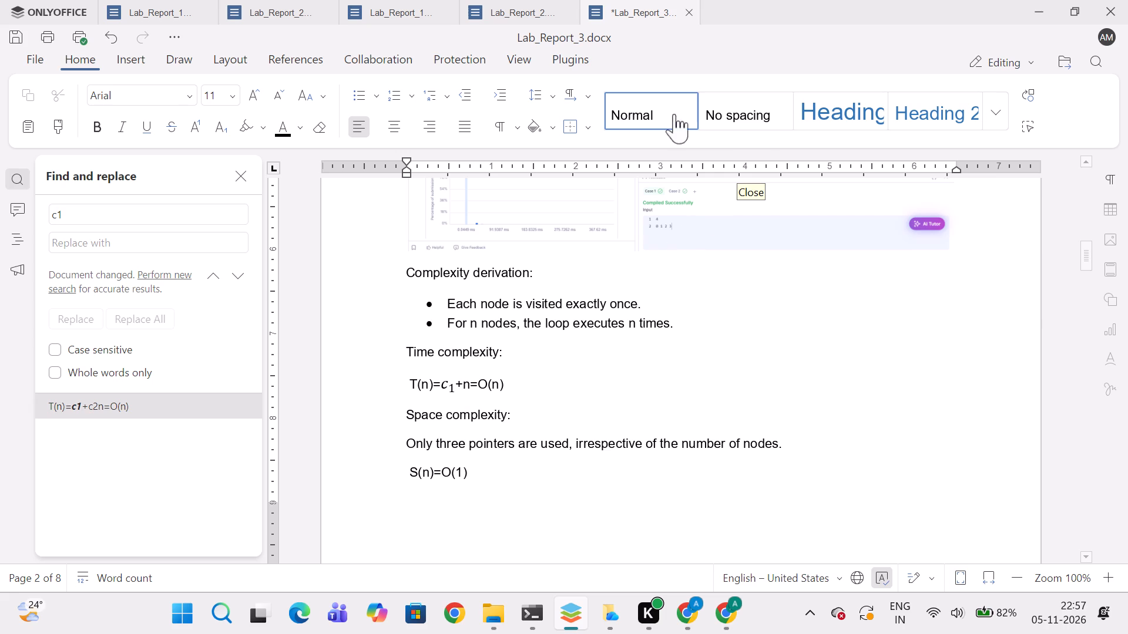
{"action": "left_click", "coordinate": [222, 58]}
{"action": "left_click", "coordinate": [301, 56]}
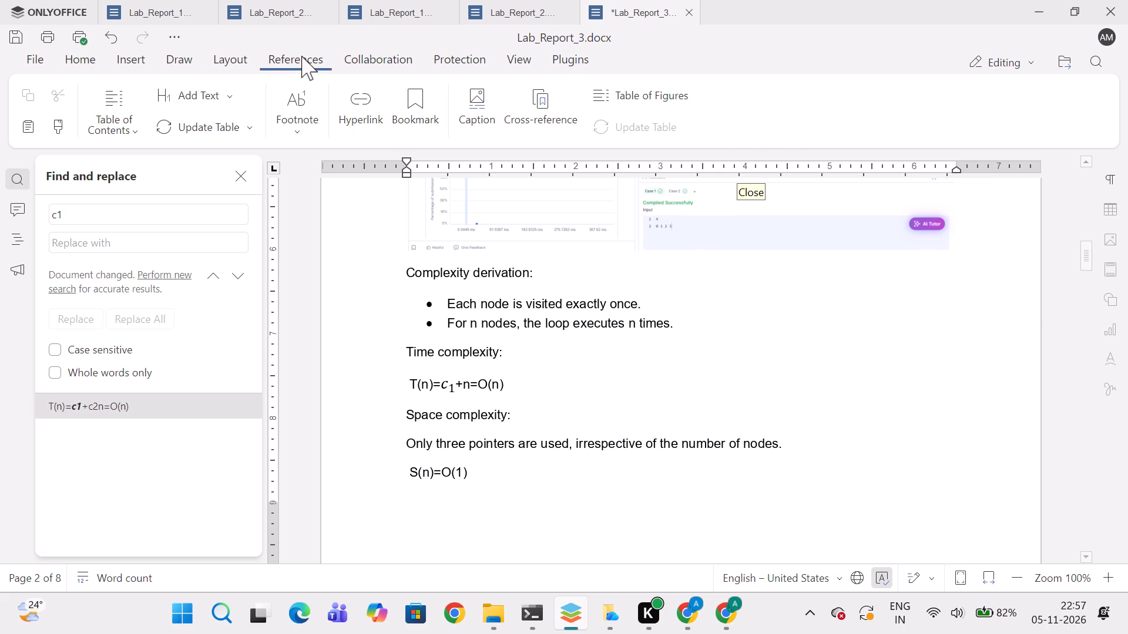
{"action": "left_click", "coordinate": [146, 65]}
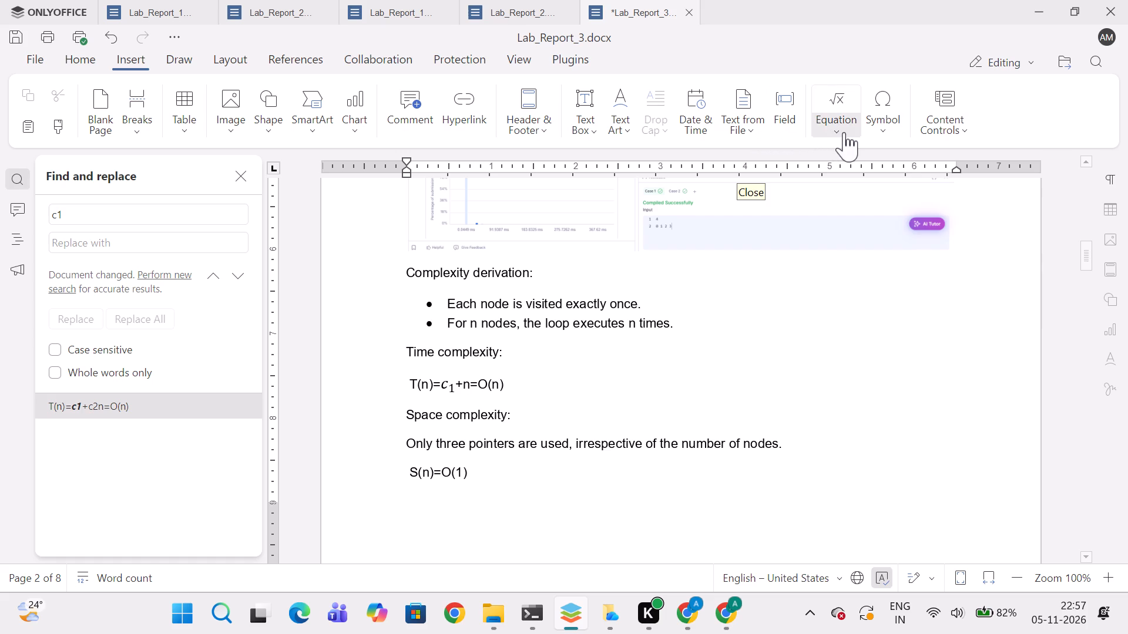
{"action": "left_click", "coordinate": [844, 132]}
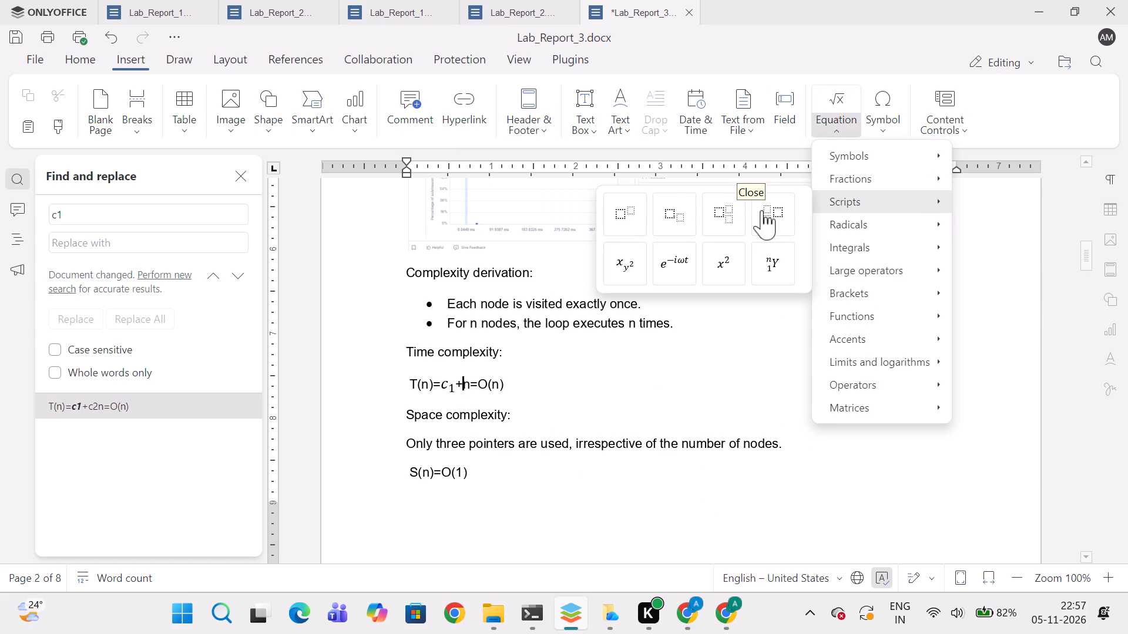
{"action": "left_click", "coordinate": [663, 217]}
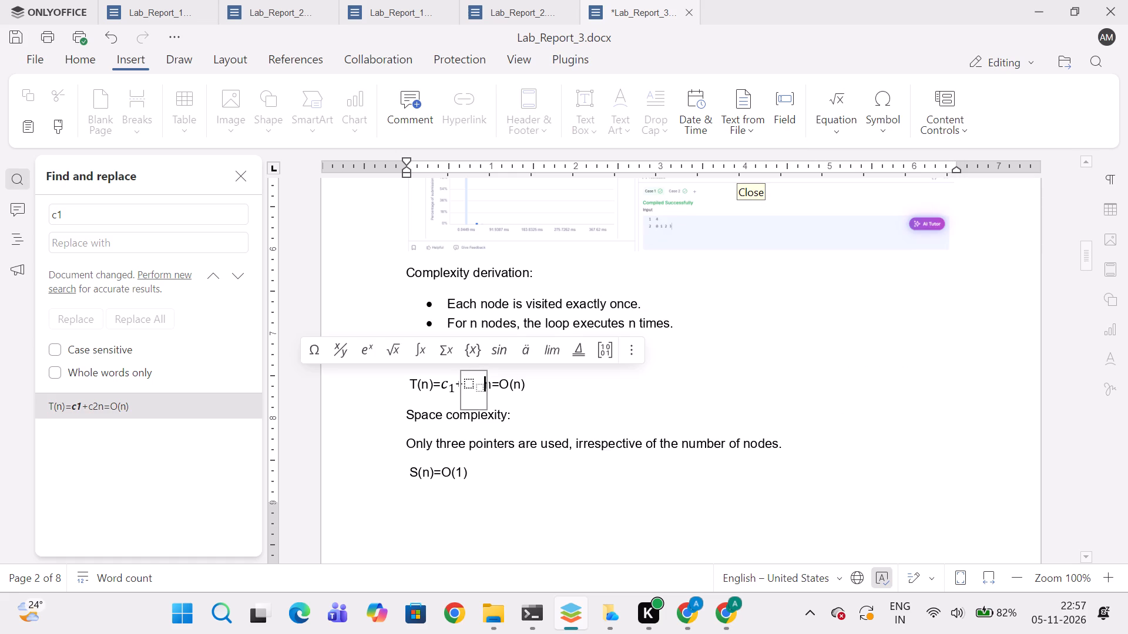
{"action": "key", "text": "Left"}
{"action": "key", "text": "Left"}
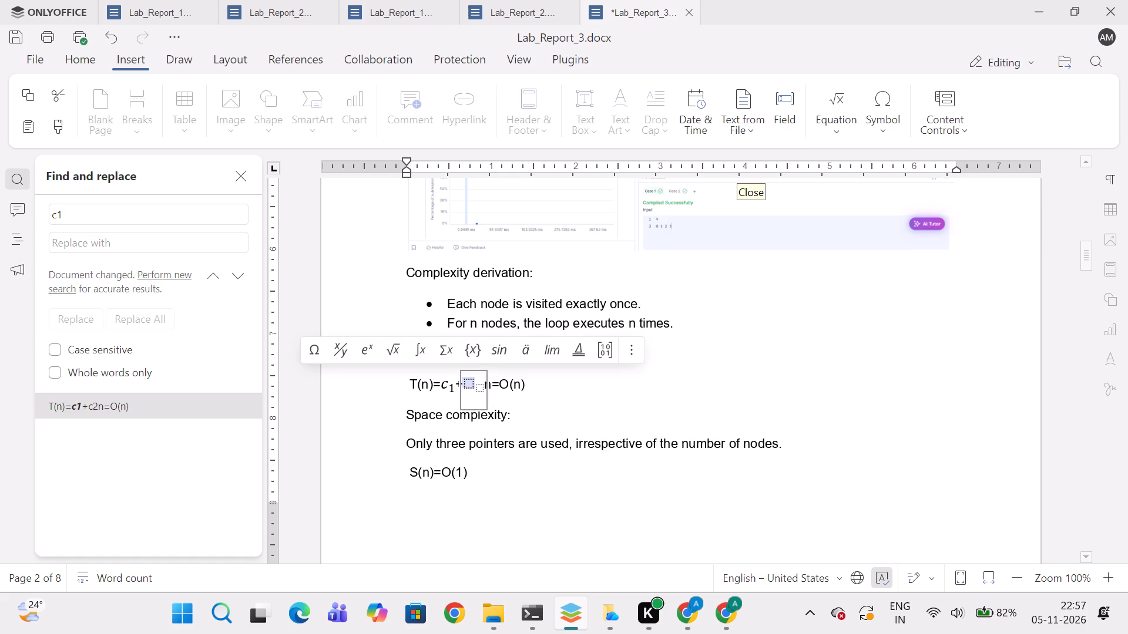
{"action": "key", "text": "c"}
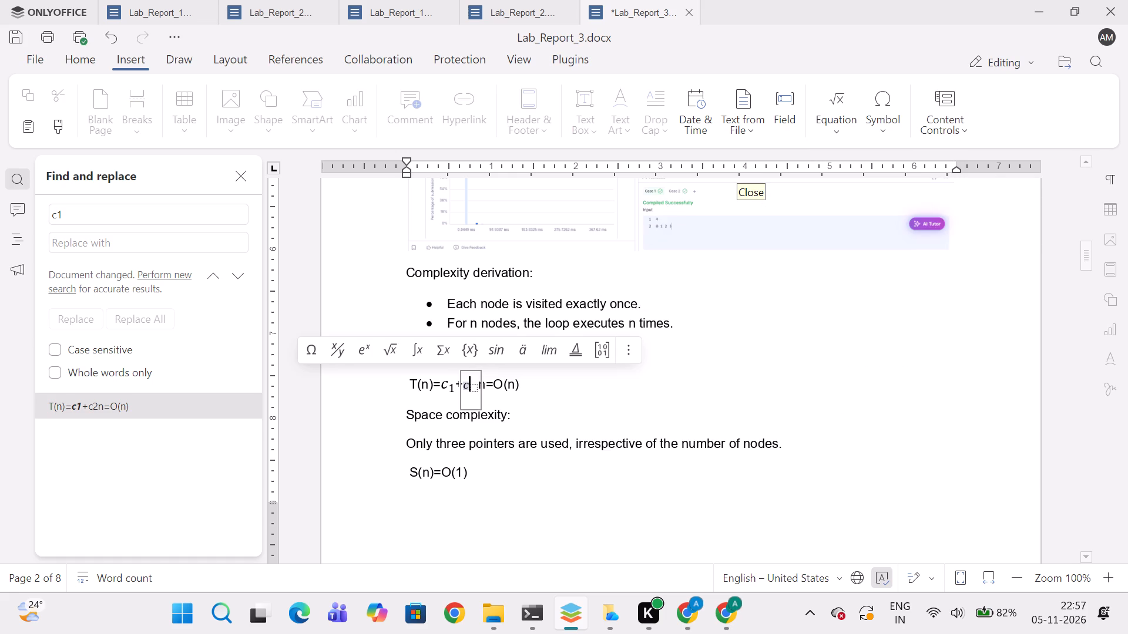
{"action": "key", "text": "Right"}
{"action": "key", "text": "2"}
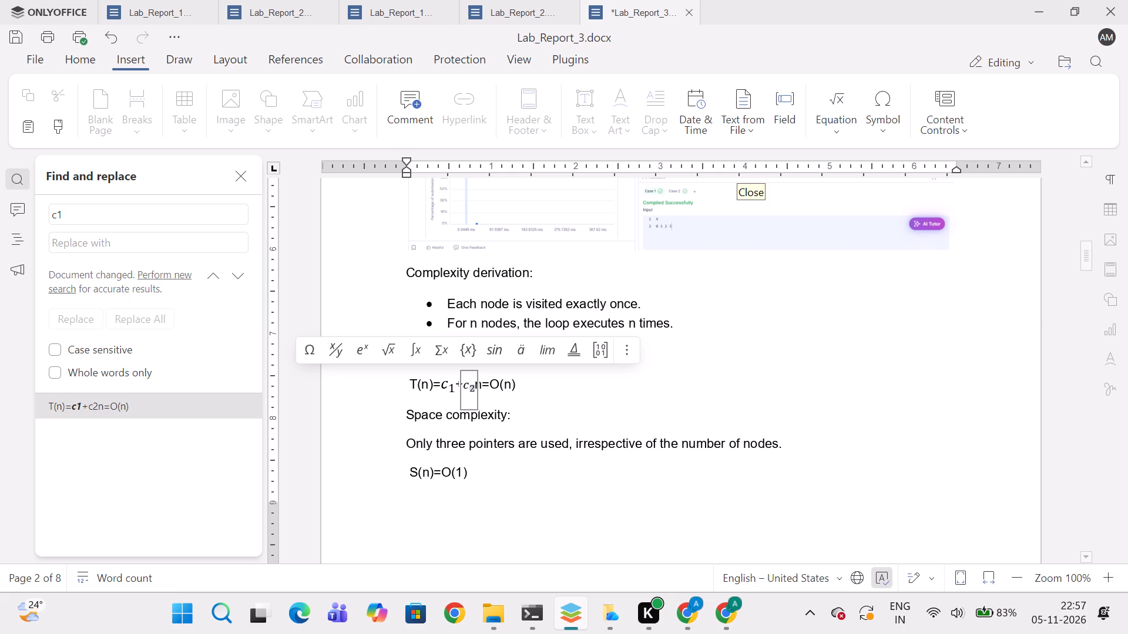
Set the font size of the c with subscript 2 in Question 1's time complexity formula to 14.
{"action": "left_click_drag", "start_coordinate": [461, 386], "coordinate": [475, 389]}
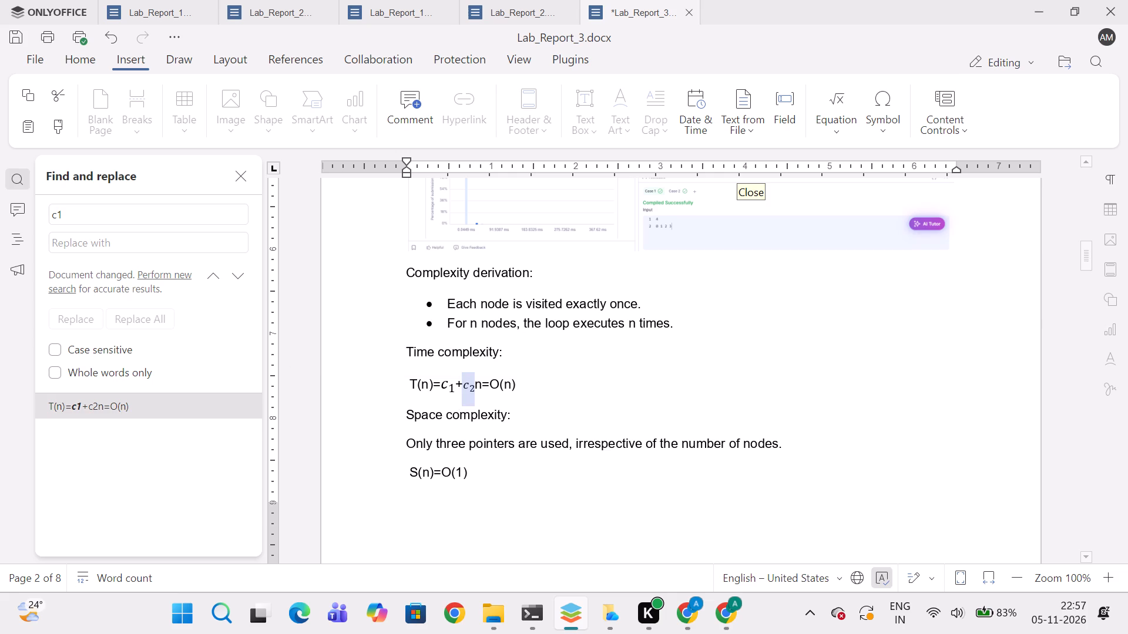
{"action": "left_click", "coordinate": [65, 60]}
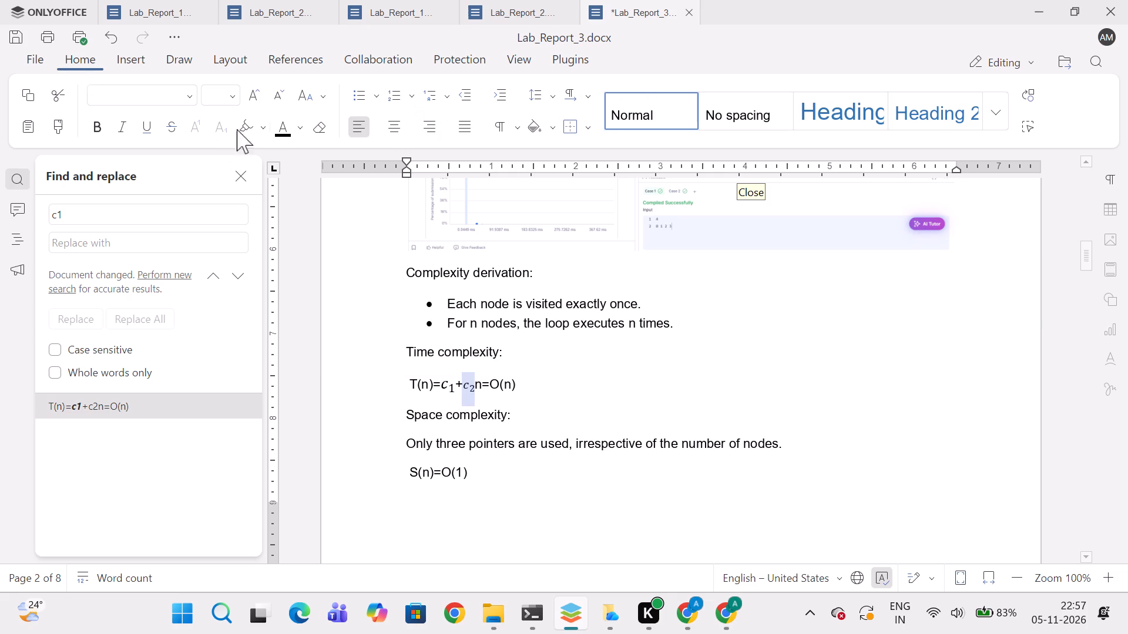
{"action": "left_click", "coordinate": [237, 99]}
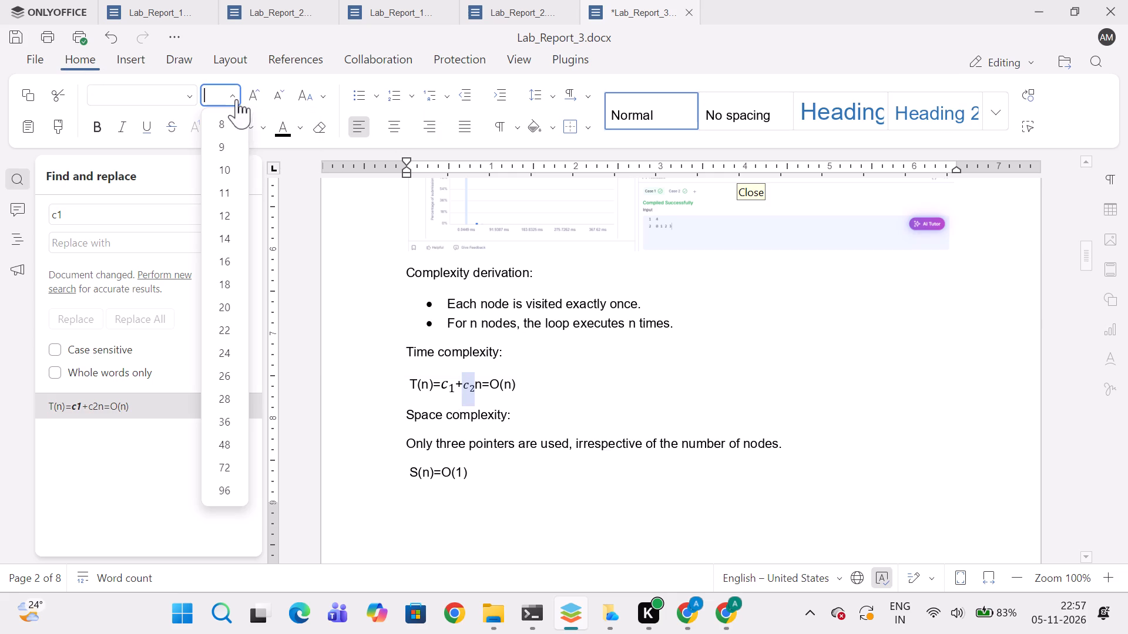
{"action": "left_click", "coordinate": [226, 239]}
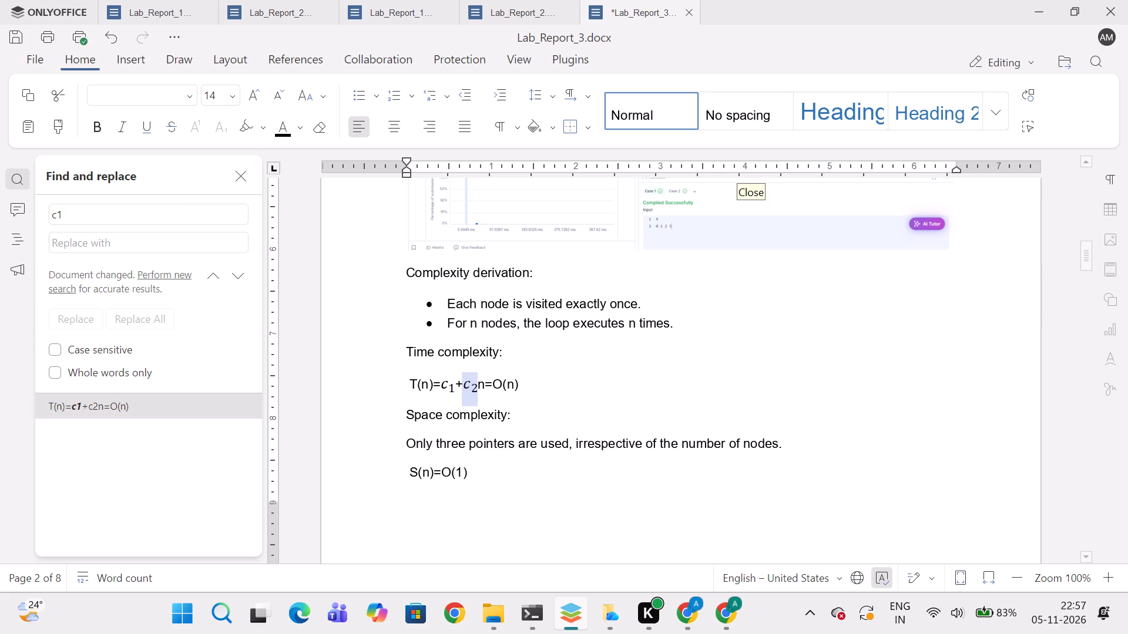
{"action": "left_click", "coordinate": [561, 400]}
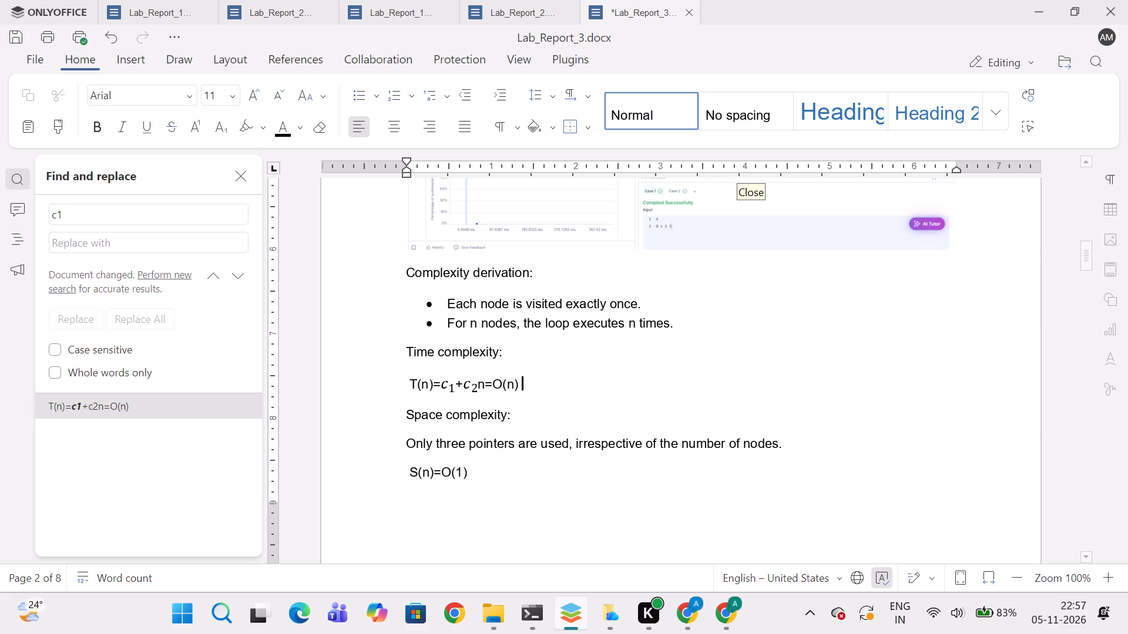
Review the whole Lab Report 3 document from the student details through Question 5, checking layout, screenshots and complexity formulas.
{"action": "scroll", "coordinate": [561, 400], "scroll_direction": "up", "scroll_amount": 8}
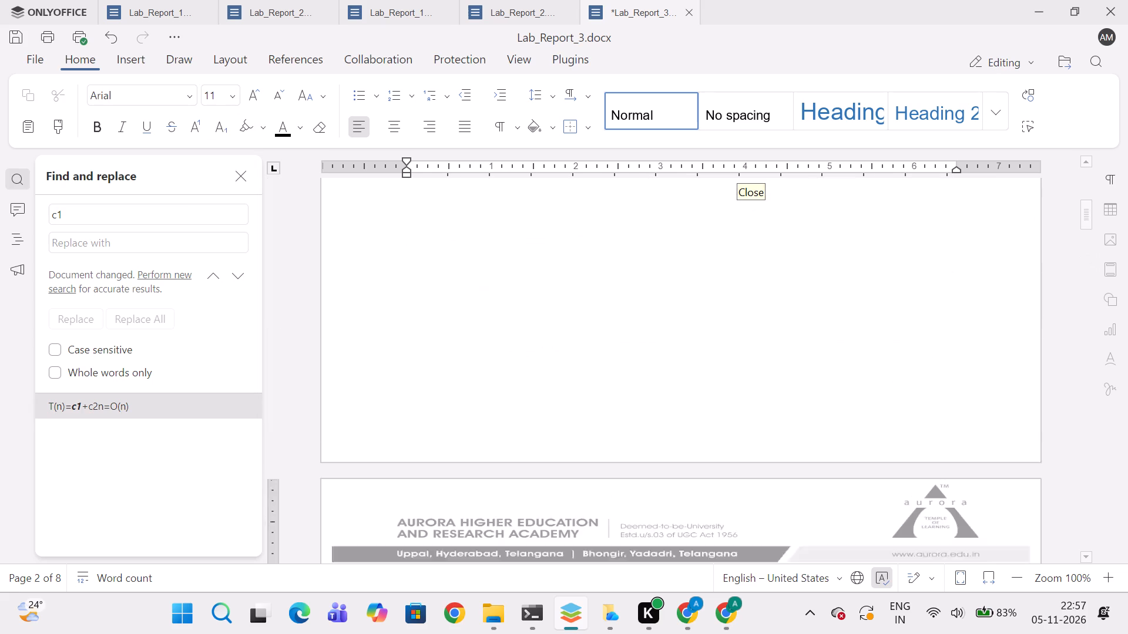
{"action": "scroll", "coordinate": [561, 400], "scroll_direction": "up", "scroll_amount": 2}
{"action": "scroll", "coordinate": [561, 400], "scroll_direction": "down", "scroll_amount": 3}
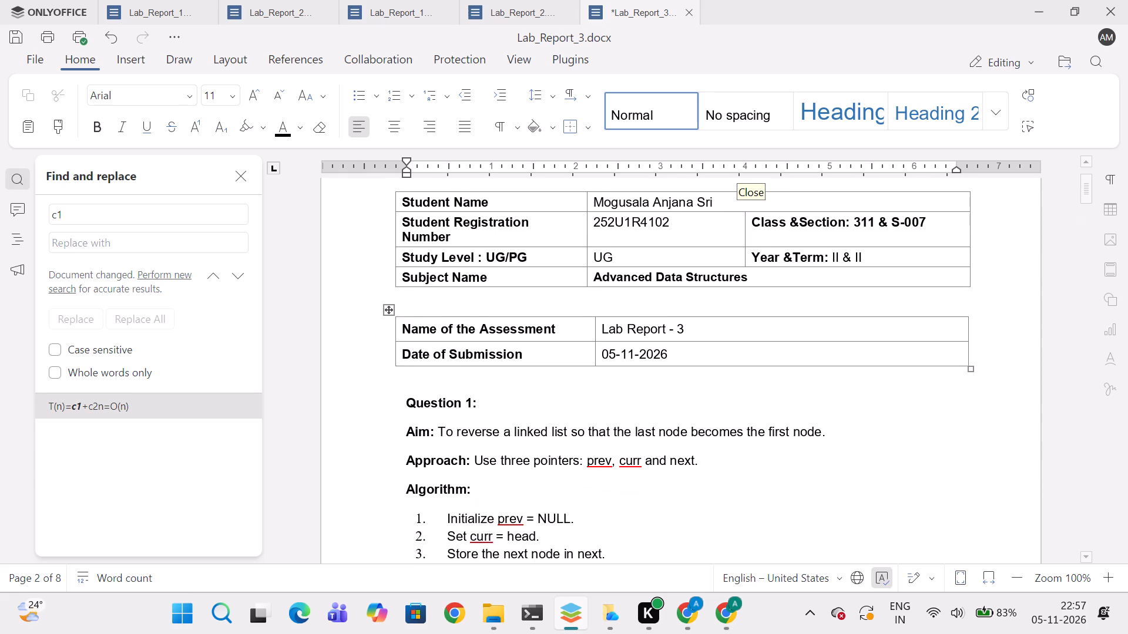
{"action": "scroll", "coordinate": [561, 400], "scroll_direction": "down", "scroll_amount": 8}
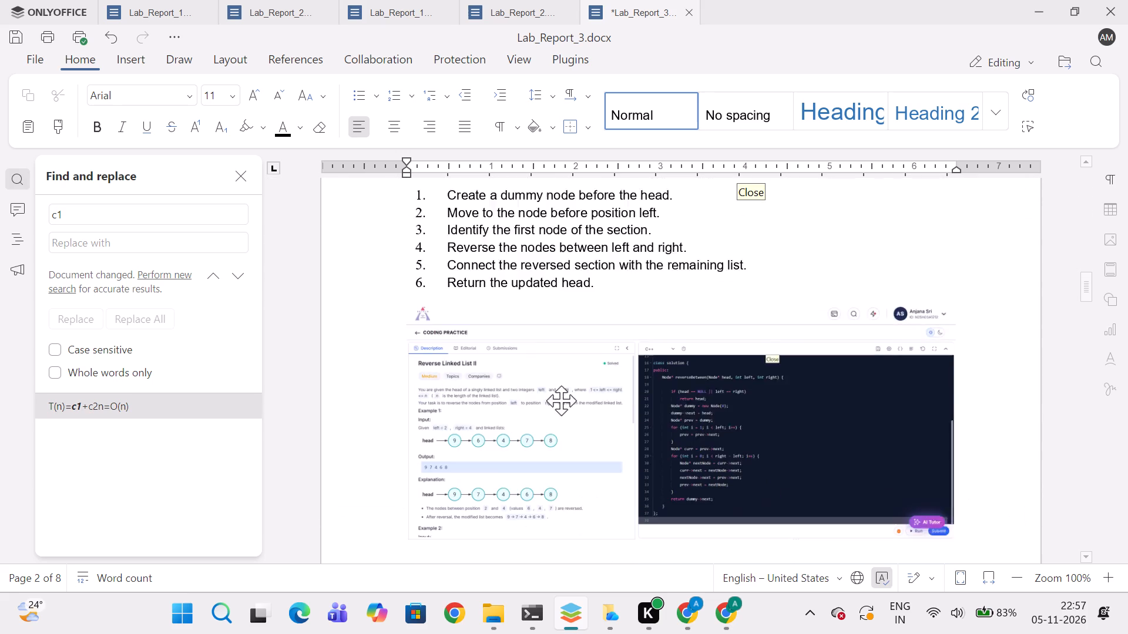
{"action": "scroll", "coordinate": [561, 400], "scroll_direction": "down", "scroll_amount": 5}
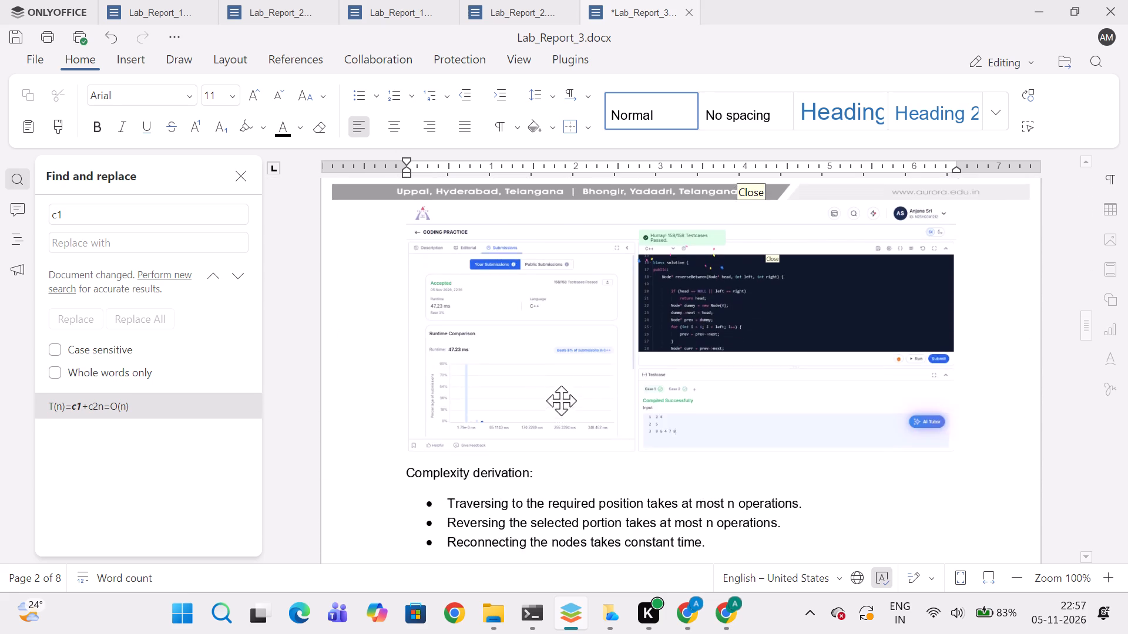
{"action": "scroll", "coordinate": [561, 400], "scroll_direction": "down", "scroll_amount": 1}
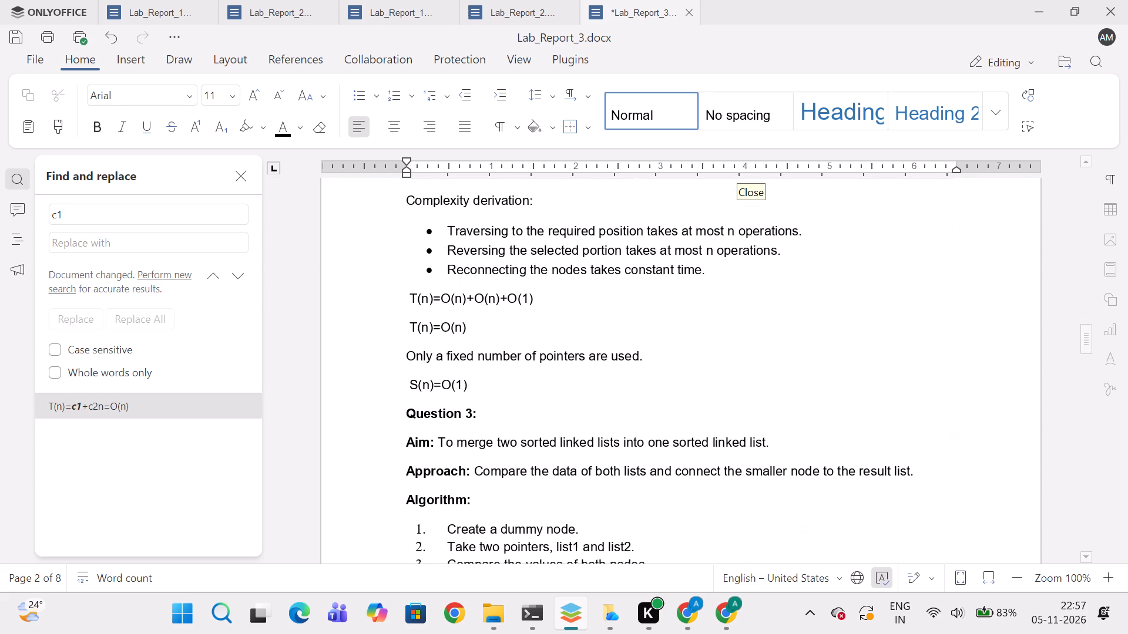
{"action": "scroll", "coordinate": [561, 400], "scroll_direction": "down", "scroll_amount": 5}
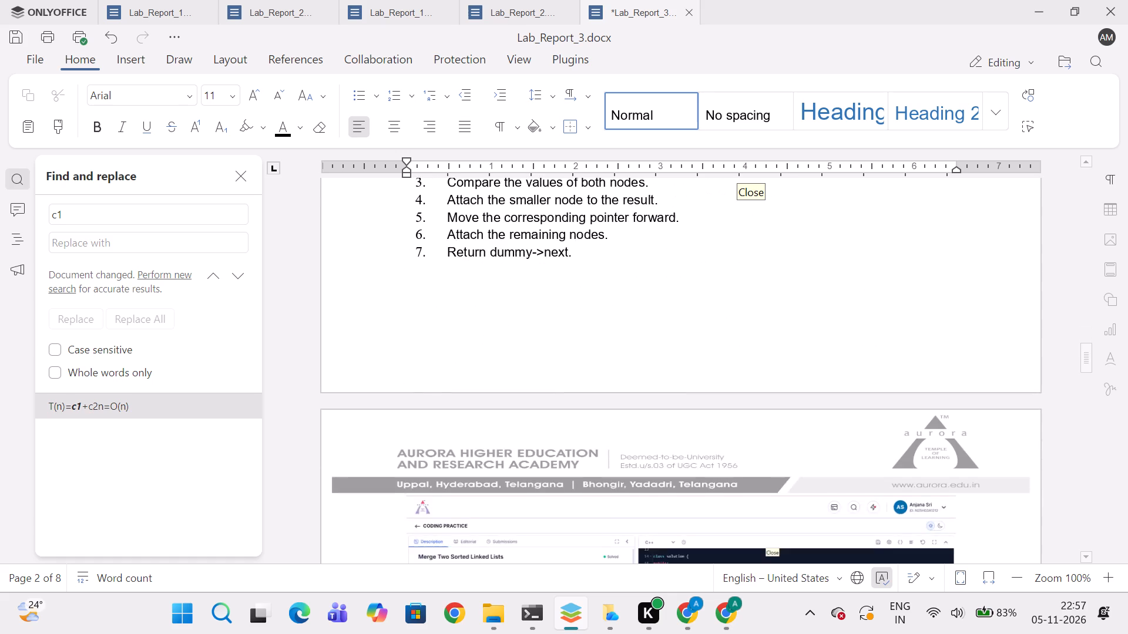
{"action": "scroll", "coordinate": [561, 400], "scroll_direction": "down", "scroll_amount": 4}
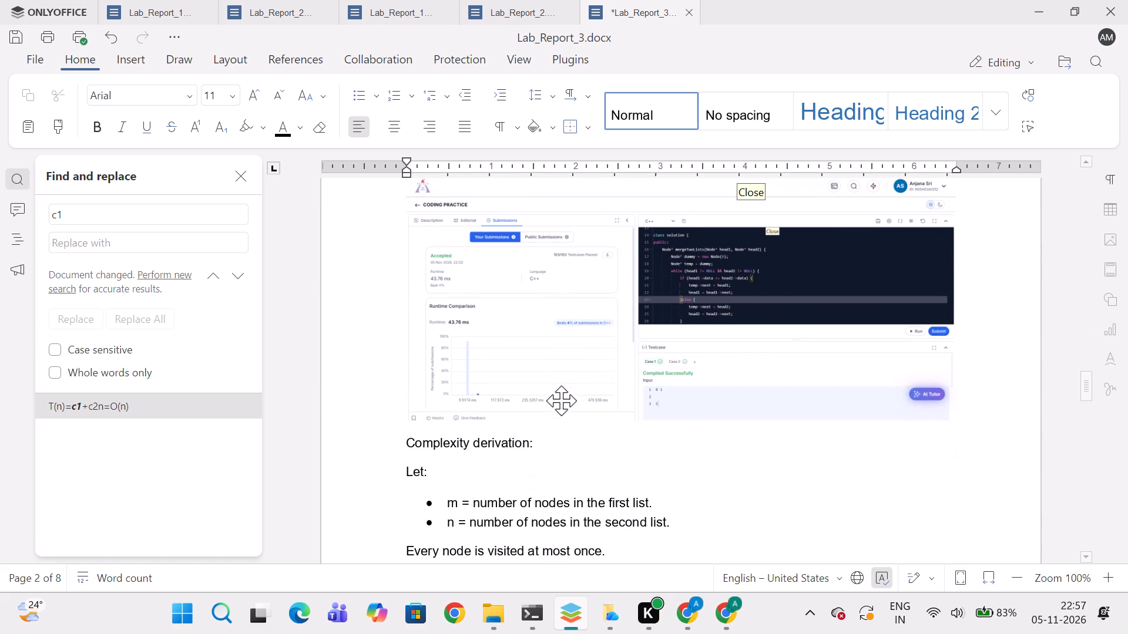
{"action": "scroll", "coordinate": [561, 400], "scroll_direction": "down", "scroll_amount": 3}
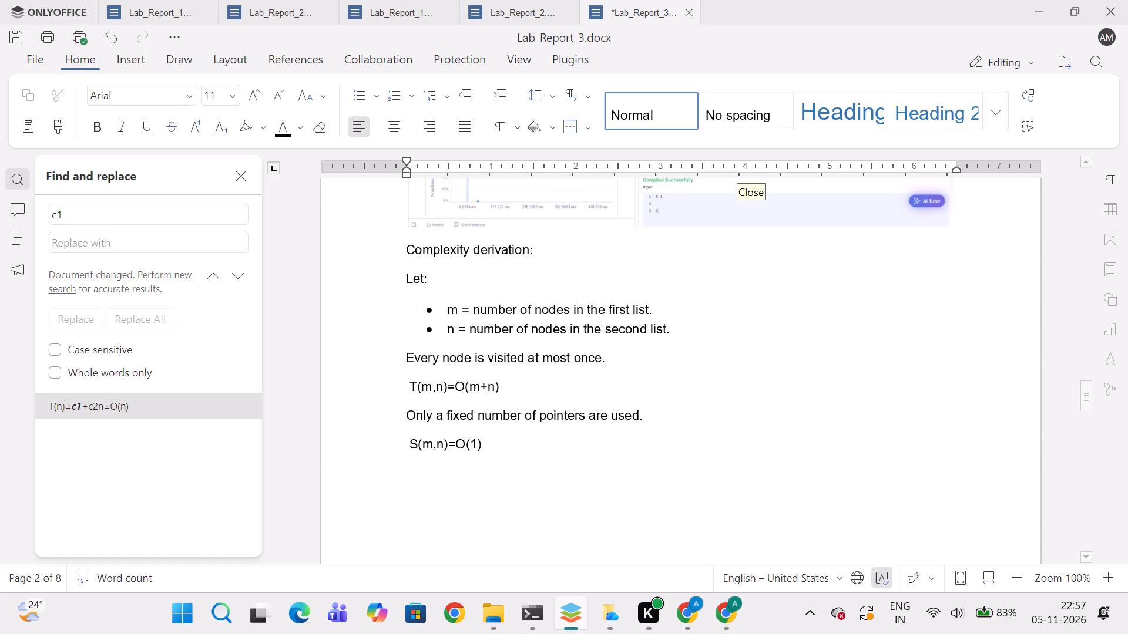
{"action": "scroll", "coordinate": [561, 400], "scroll_direction": "down", "scroll_amount": 5}
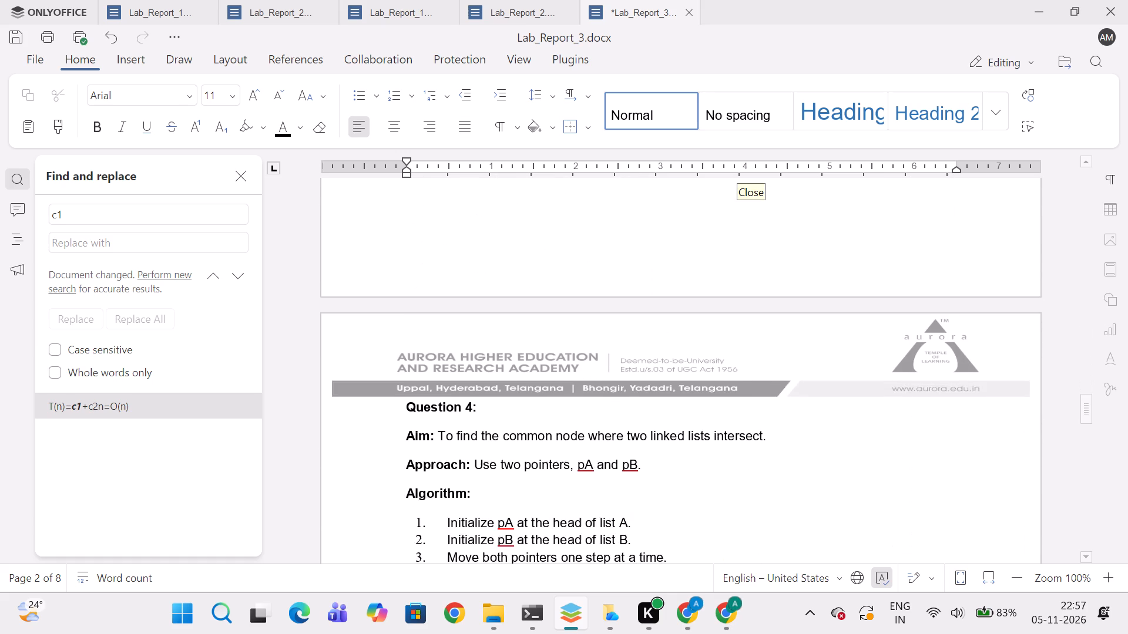
{"action": "scroll", "coordinate": [561, 400], "scroll_direction": "down", "scroll_amount": 4}
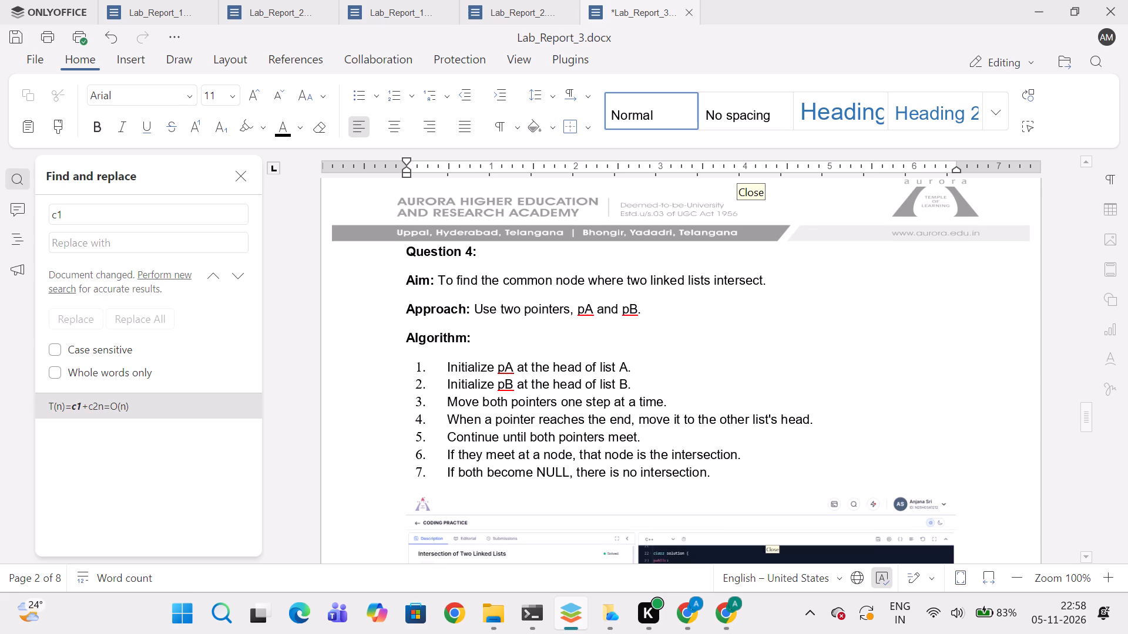
{"action": "scroll", "coordinate": [561, 400], "scroll_direction": "down", "scroll_amount": 5}
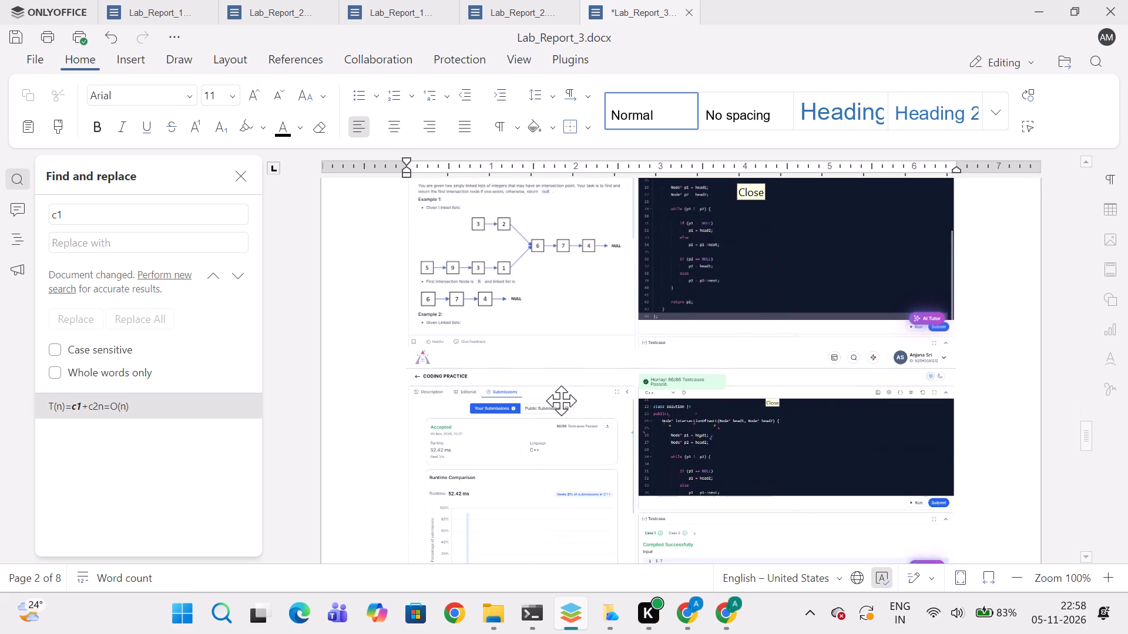
{"action": "scroll", "coordinate": [561, 400], "scroll_direction": "down", "scroll_amount": 5}
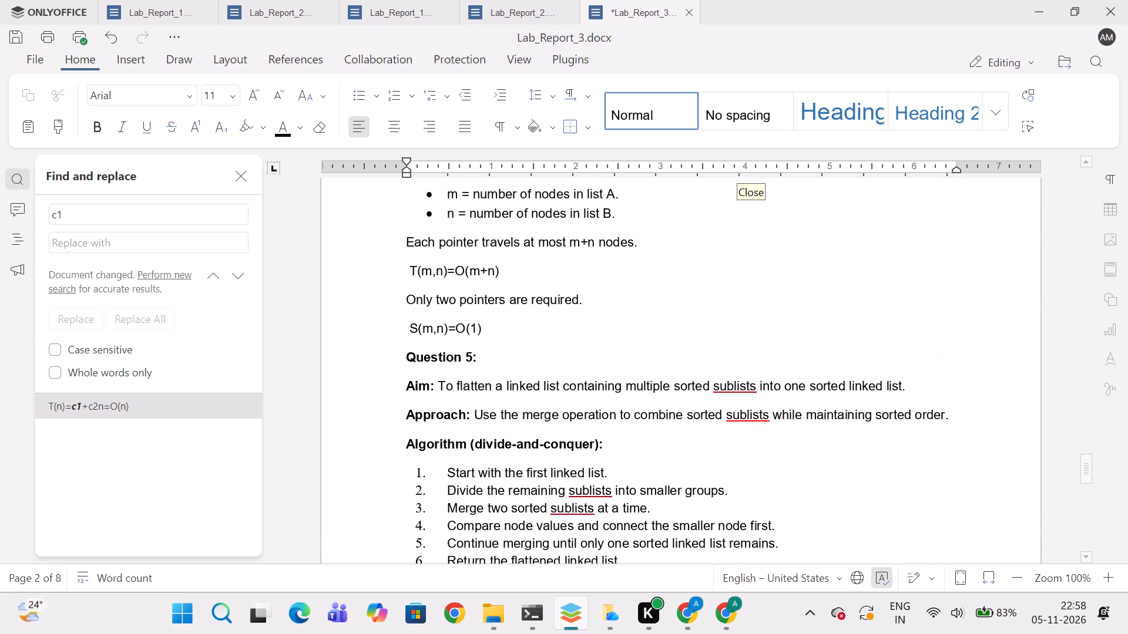
{"action": "scroll", "coordinate": [561, 400], "scroll_direction": "down", "scroll_amount": 3}
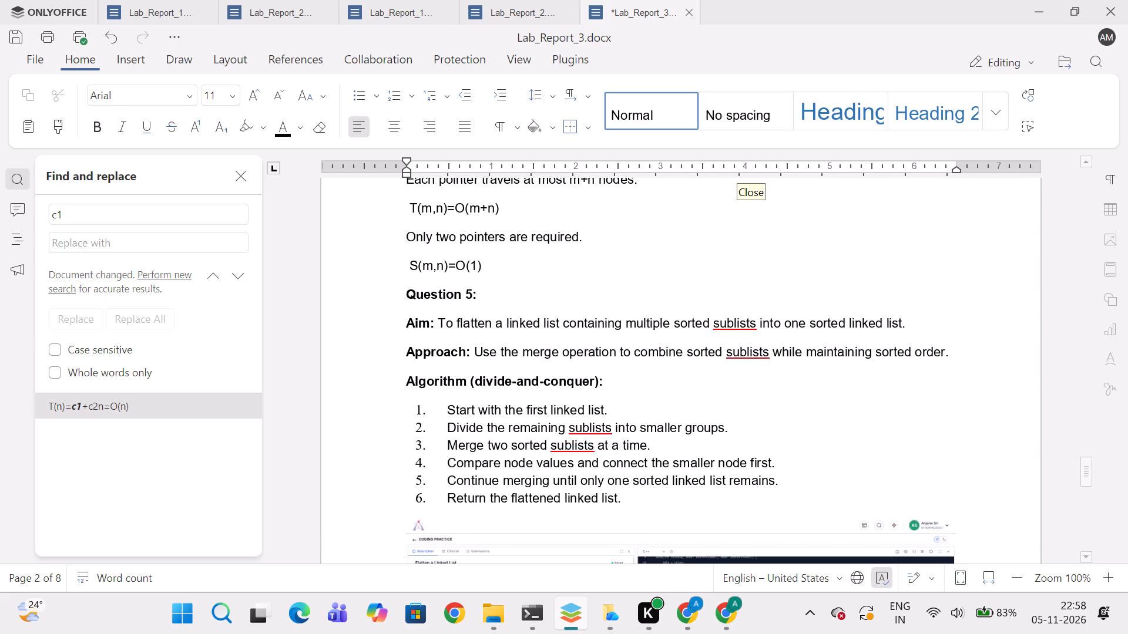
{"action": "scroll", "coordinate": [561, 400], "scroll_direction": "down", "scroll_amount": 6}
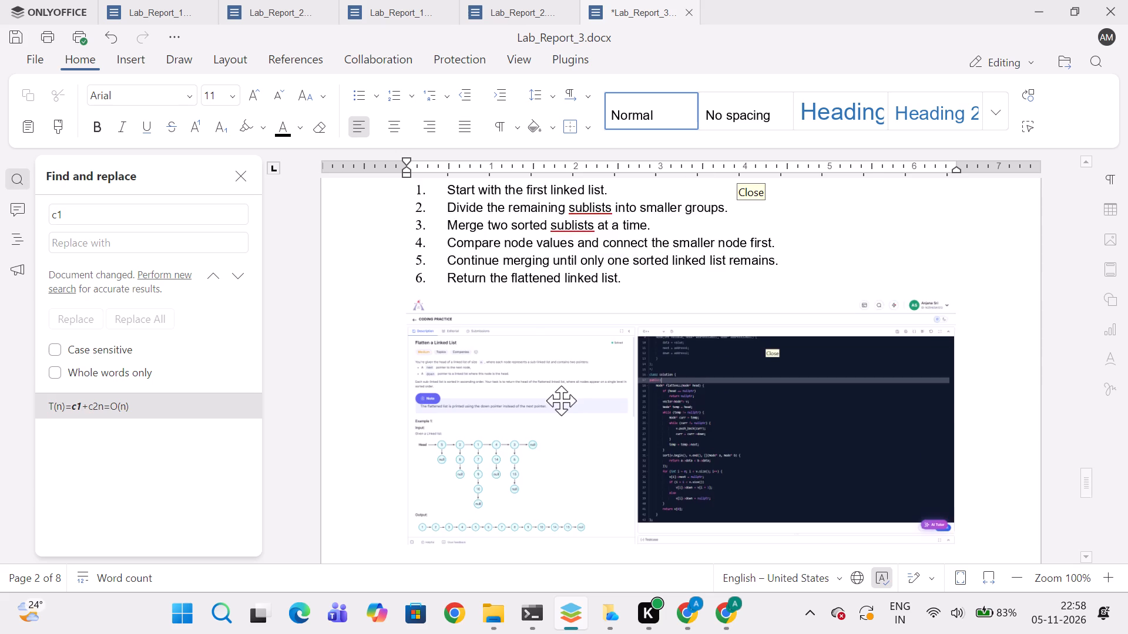
{"action": "scroll", "coordinate": [561, 400], "scroll_direction": "down", "scroll_amount": 4}
Set the font size of the log₂k equation in Question 5's merging levels line to 14.
{"action": "scroll", "coordinate": [561, 400], "scroll_direction": "up", "scroll_amount": 1}
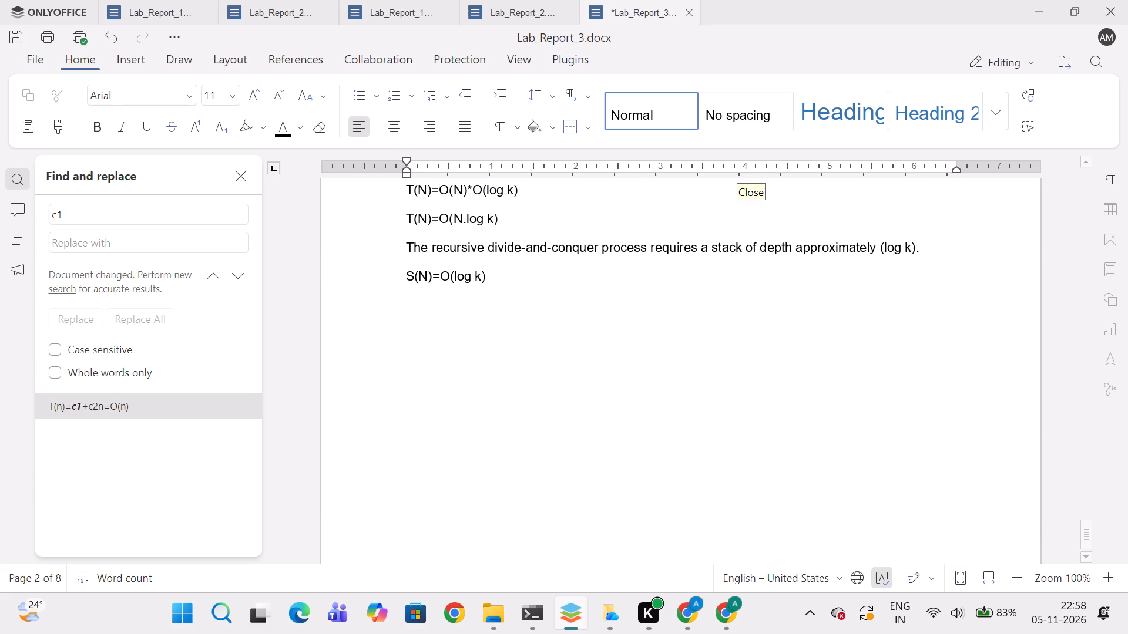
{"action": "scroll", "coordinate": [561, 400], "scroll_direction": "up", "scroll_amount": 4}
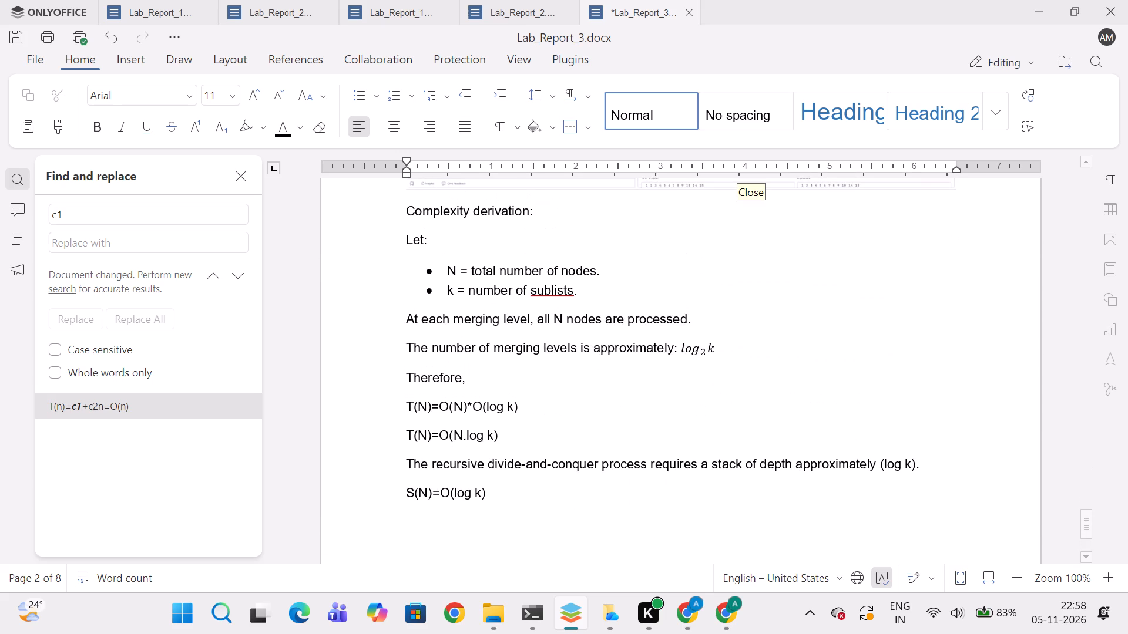
{"action": "scroll", "coordinate": [561, 400], "scroll_direction": "up", "scroll_amount": 1}
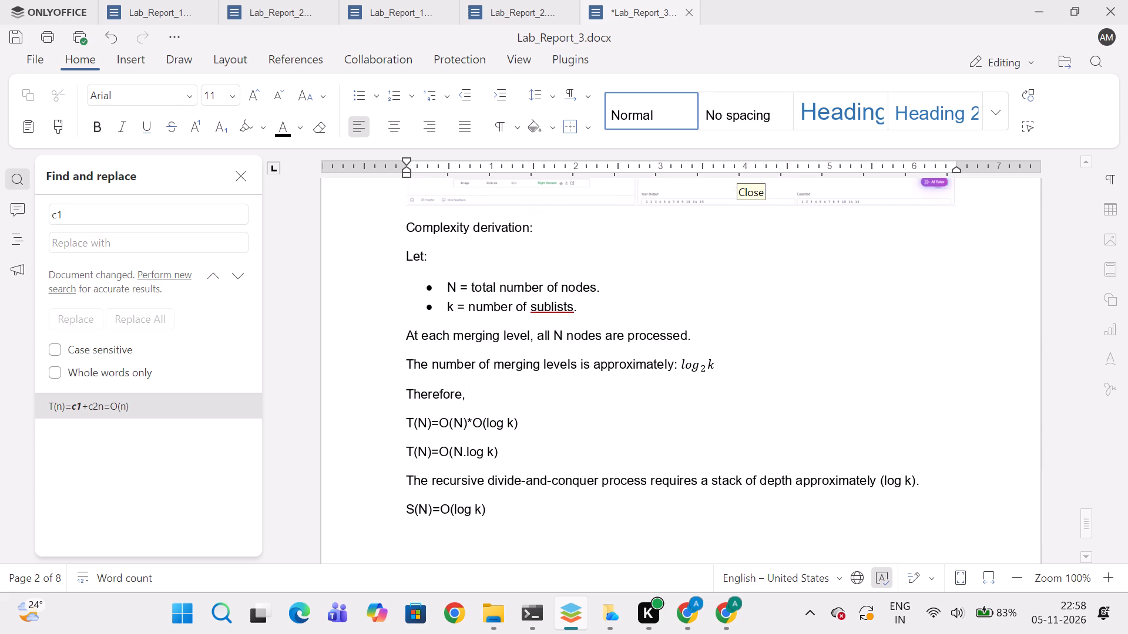
{"action": "scroll", "coordinate": [561, 400], "scroll_direction": "up", "scroll_amount": 5}
{"action": "scroll", "coordinate": [561, 400], "scroll_direction": "down", "scroll_amount": 3}
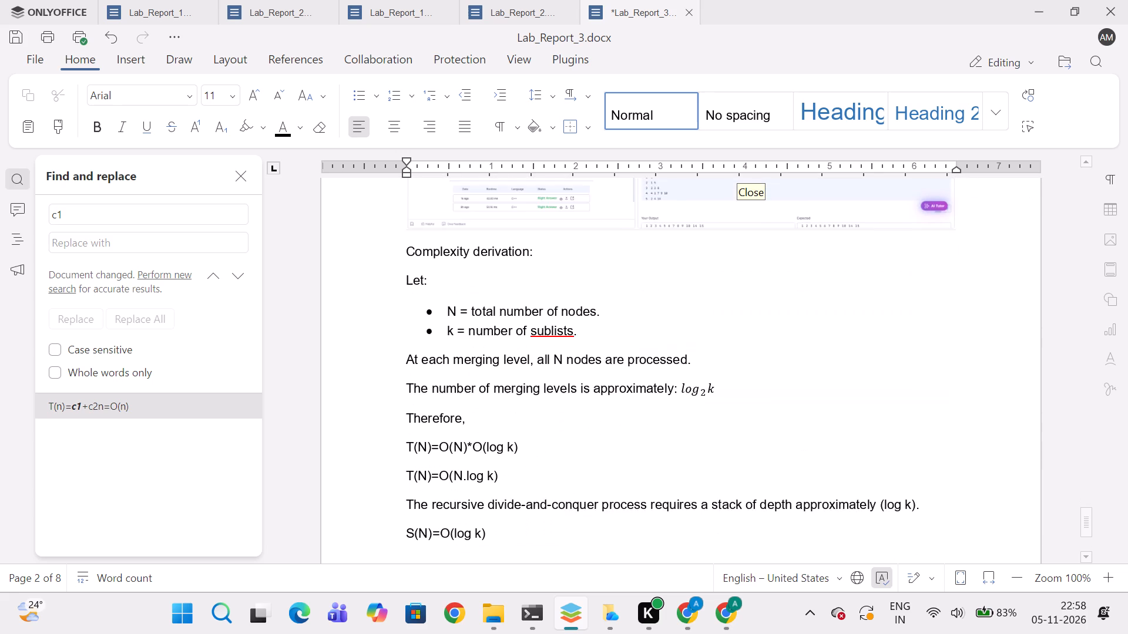
{"action": "scroll", "coordinate": [561, 400], "scroll_direction": "down", "scroll_amount": 2}
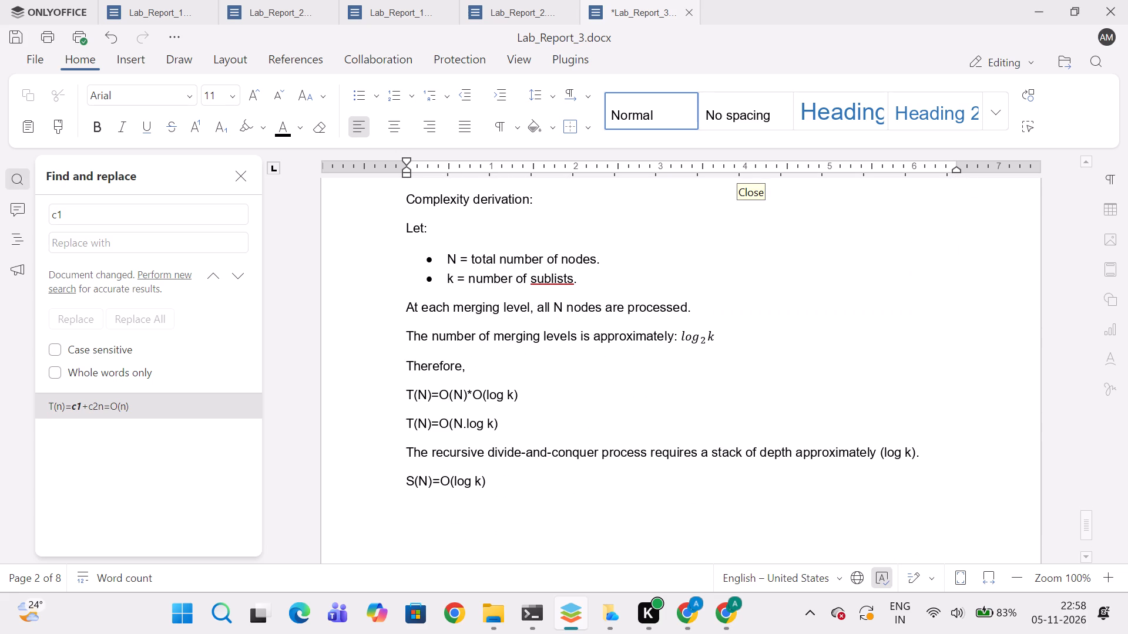
{"action": "left_click_drag", "start_coordinate": [721, 337], "coordinate": [690, 332]}
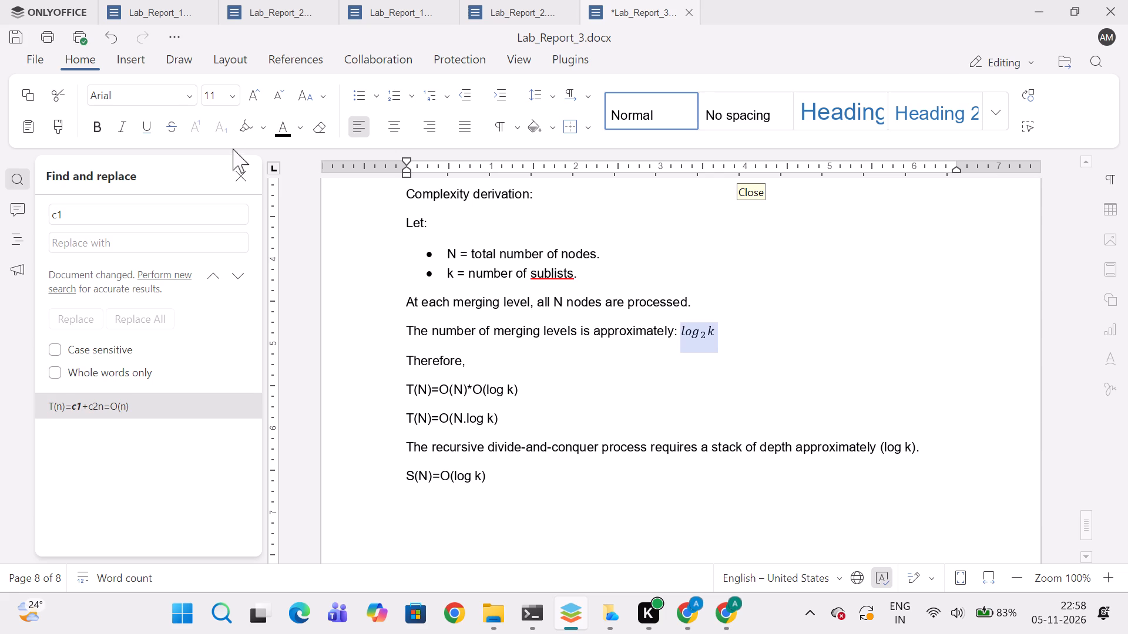
{"action": "left_click", "coordinate": [230, 99]}
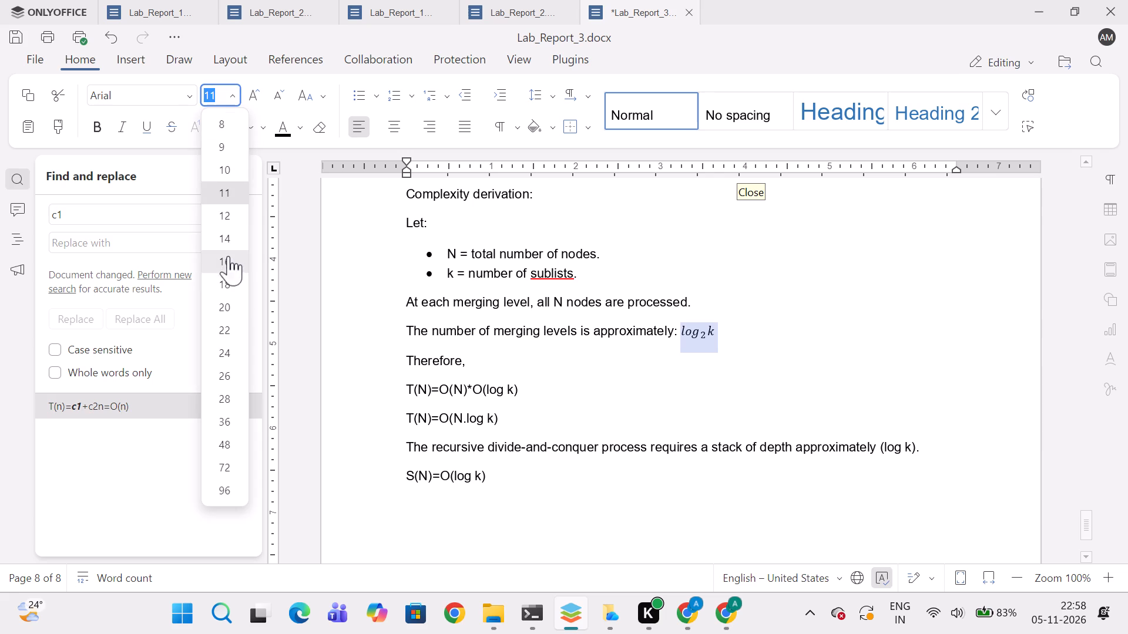
{"action": "left_click", "coordinate": [229, 241]}
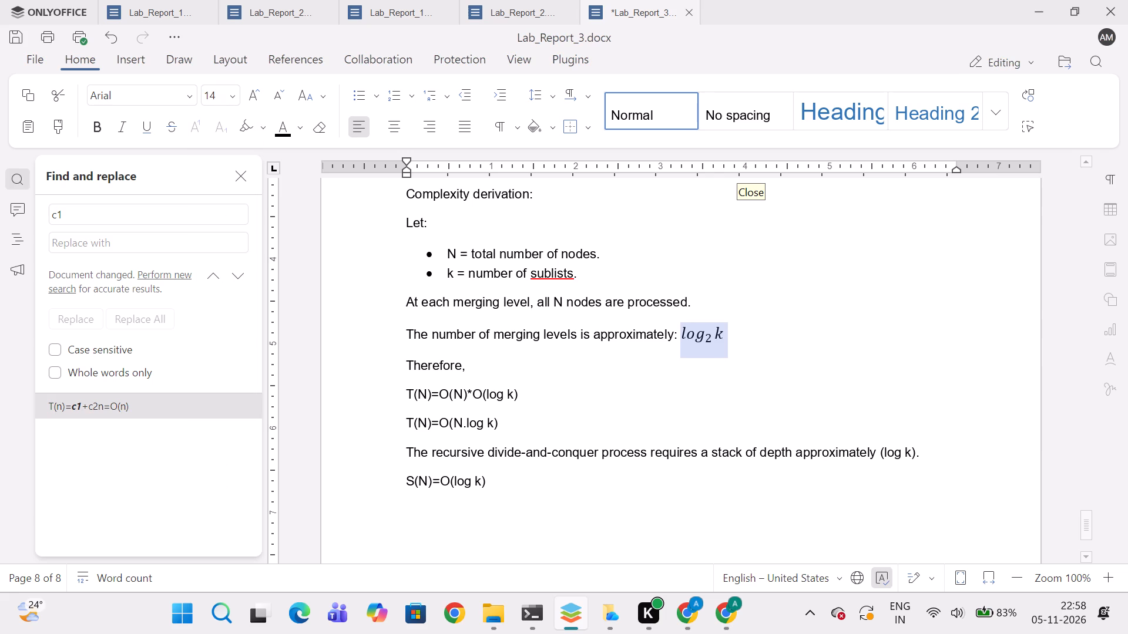
{"action": "left_click", "coordinate": [539, 398]}
Check the end of the Lab Report 3 document and save it.
{"action": "scroll", "coordinate": [539, 398], "scroll_direction": "down", "scroll_amount": 1}
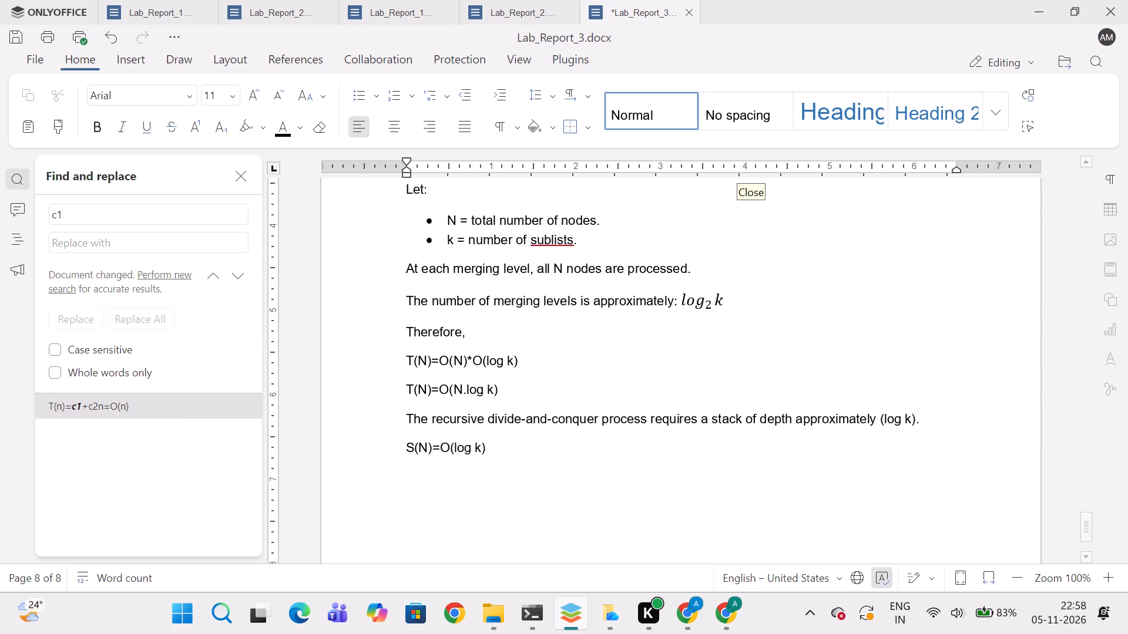
{"action": "scroll", "coordinate": [539, 398], "scroll_direction": "down", "scroll_amount": 2}
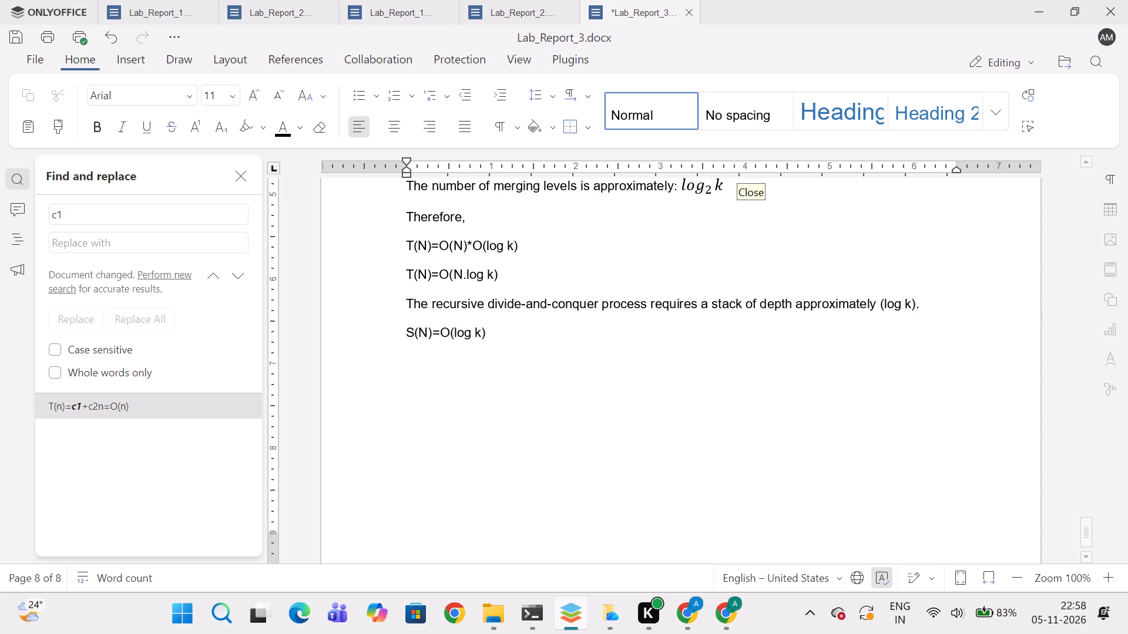
{"action": "scroll", "coordinate": [539, 398], "scroll_direction": "down", "scroll_amount": 3}
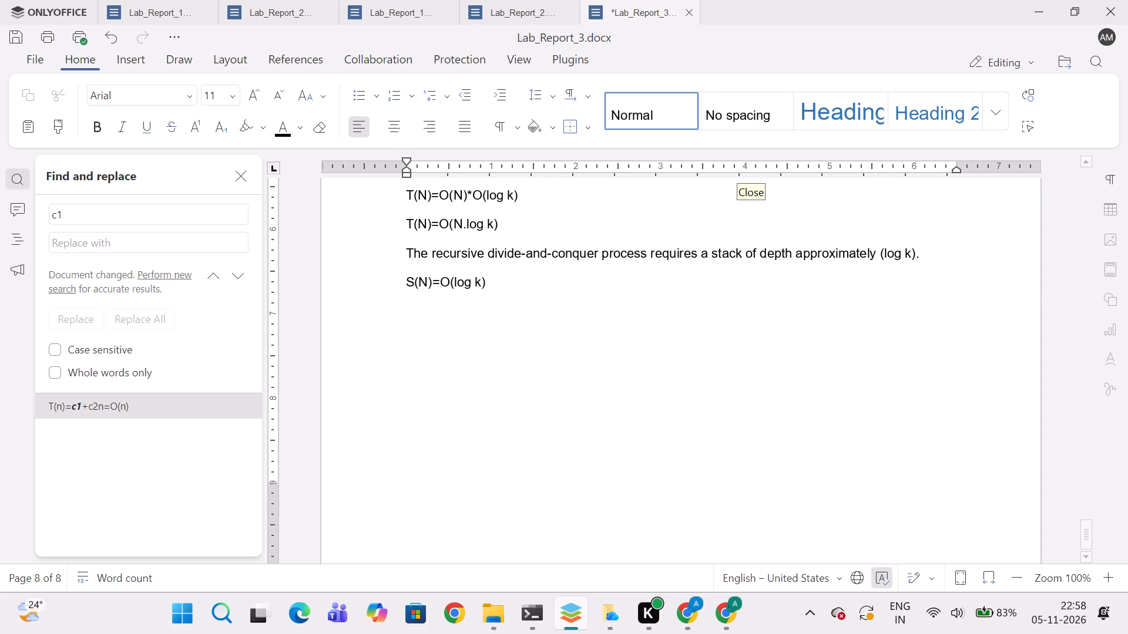
{"action": "scroll", "coordinate": [539, 398], "scroll_direction": "down", "scroll_amount": 4}
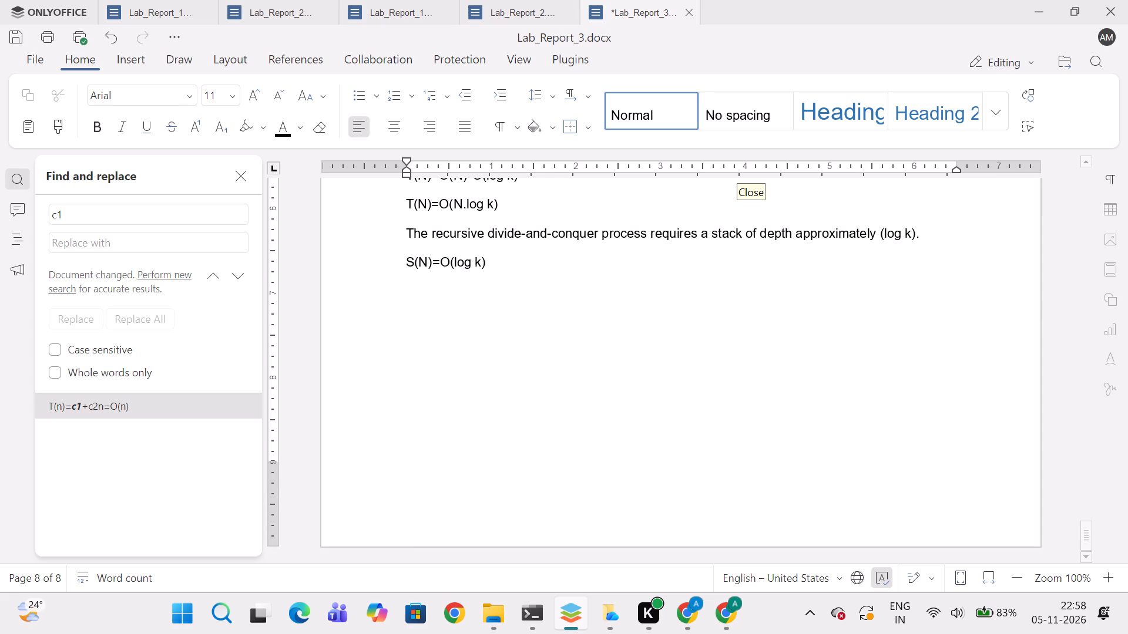
{"action": "scroll", "coordinate": [539, 398], "scroll_direction": "up", "scroll_amount": 6}
{"action": "key", "text": "ctrl+s"}
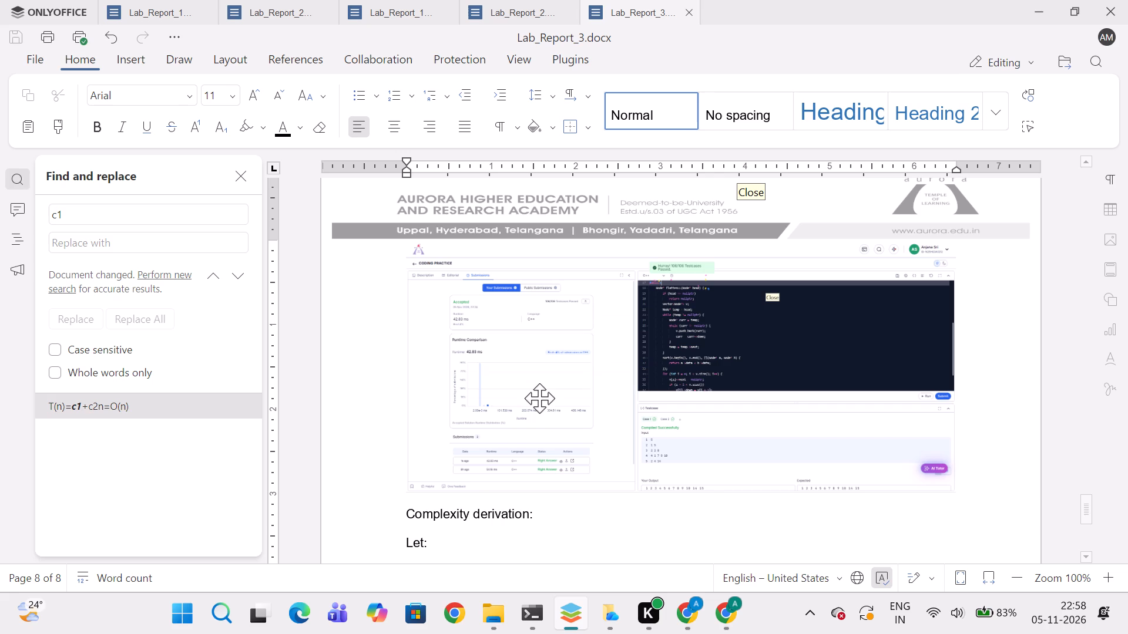
Print all pages of the report to PDF, saving the file as Lab_Report_3_ADS in the Lab reports folder.
{"action": "key", "text": "ctrl+p"}
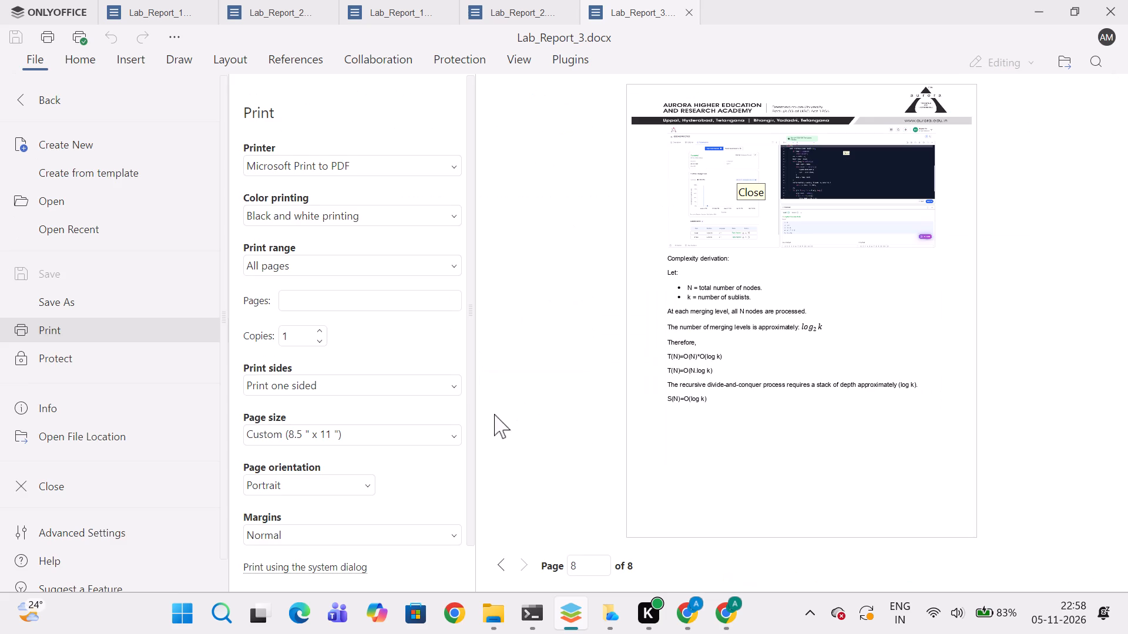
{"action": "scroll", "coordinate": [439, 431], "scroll_direction": "down", "scroll_amount": 3}
{"action": "left_click", "coordinate": [385, 572]}
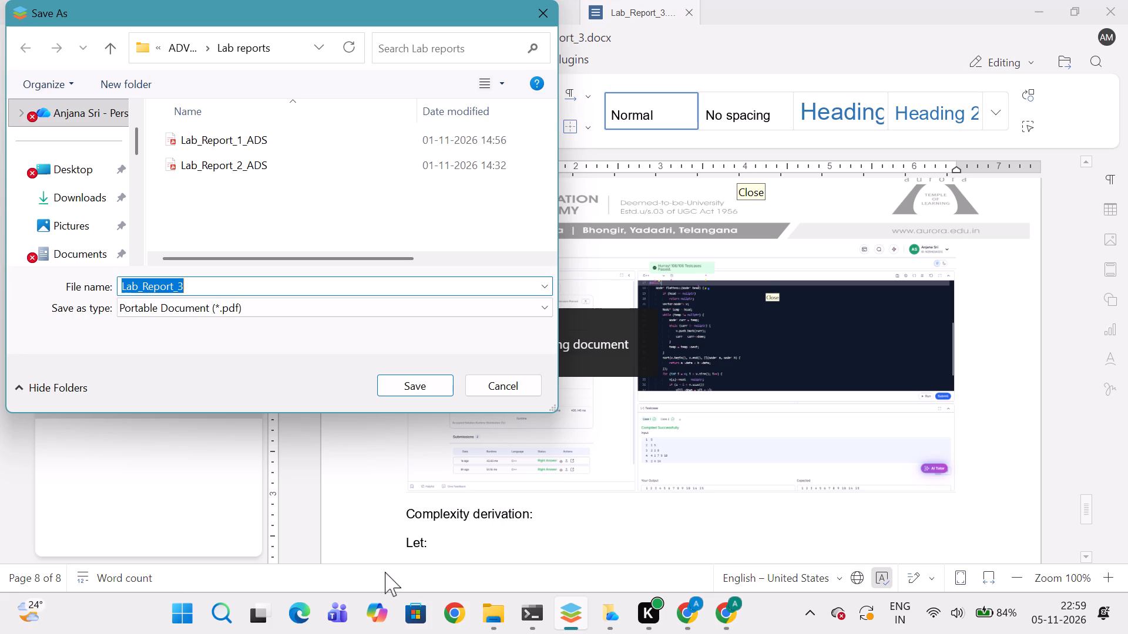
{"action": "left_click", "coordinate": [219, 289]}
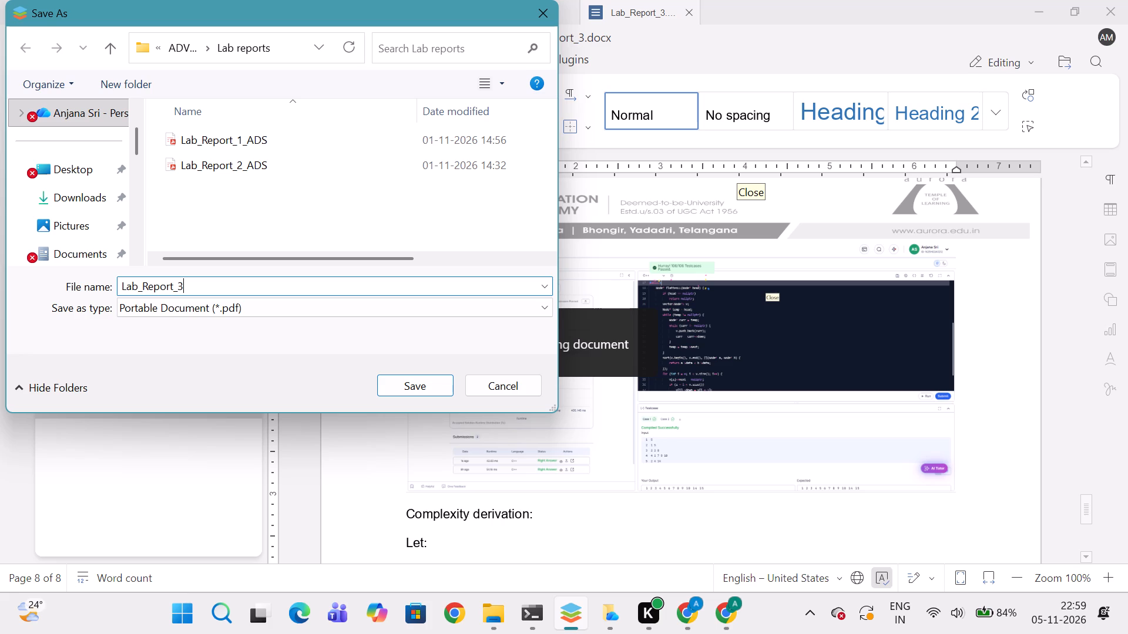
{"action": "key", "text": "shift+underscore"}
{"action": "key", "text": "Return"}
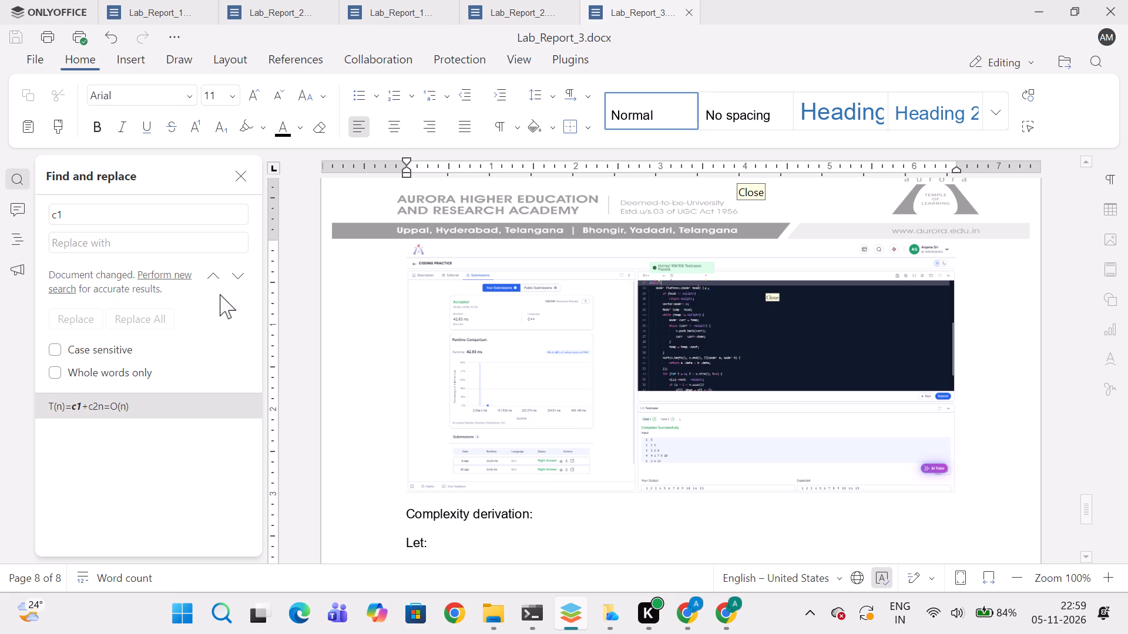
Switch to the Aurora portal in Chrome, start the Advanced Data Structures Lab Report 3 upload and browse to ADVANCED DATA STRUCTURES > Lab reports.
{"action": "left_click", "coordinate": [686, 633]}
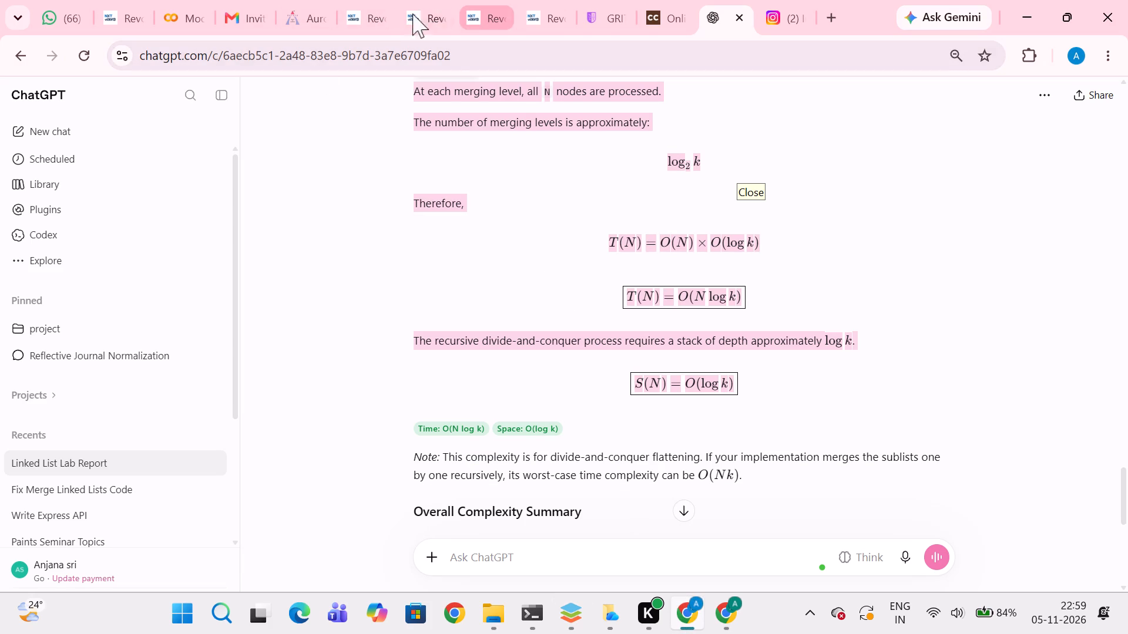
{"action": "left_click", "coordinate": [301, 23]}
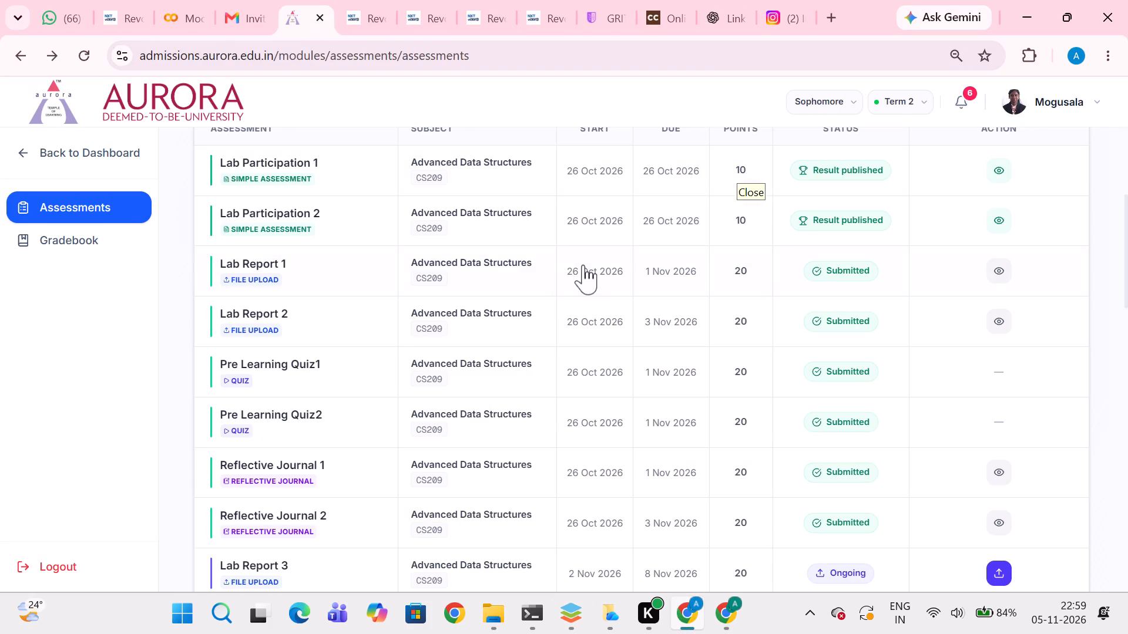
{"action": "scroll", "coordinate": [583, 265], "scroll_direction": "up", "scroll_amount": 4}
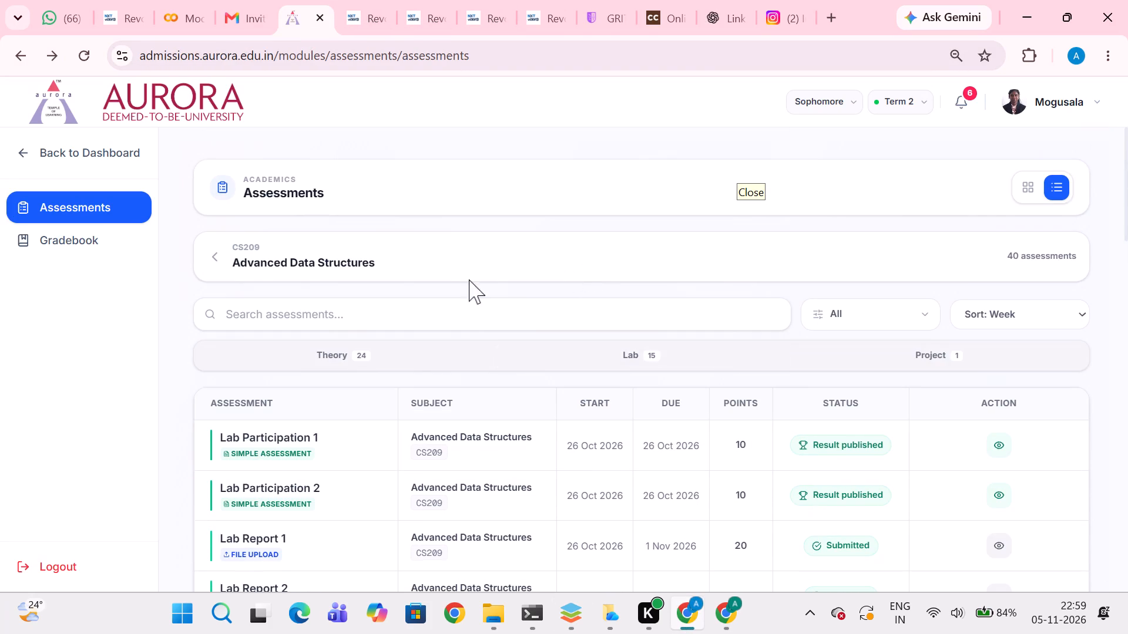
{"action": "scroll", "coordinate": [519, 366], "scroll_direction": "down", "scroll_amount": 4}
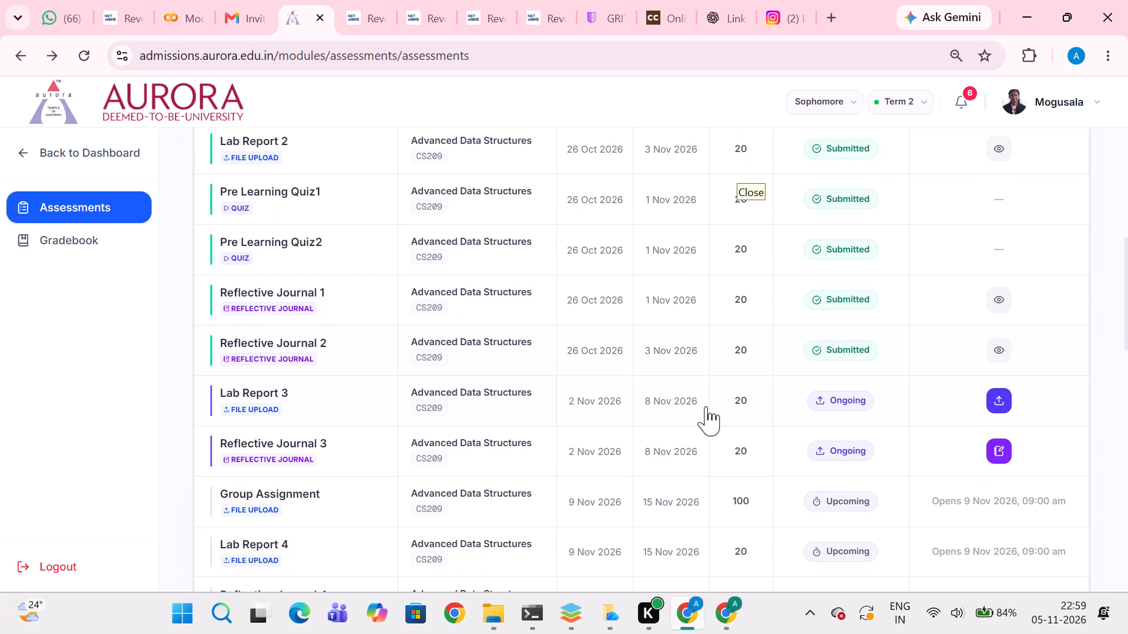
{"action": "left_click", "coordinate": [996, 389]}
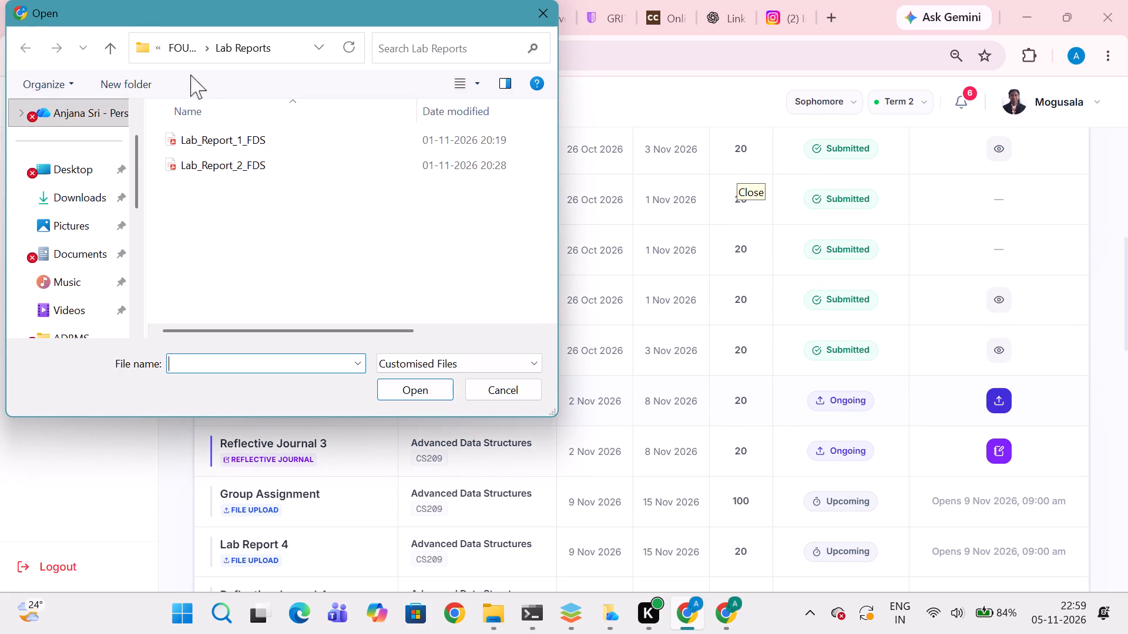
{"action": "left_click", "coordinate": [162, 42]}
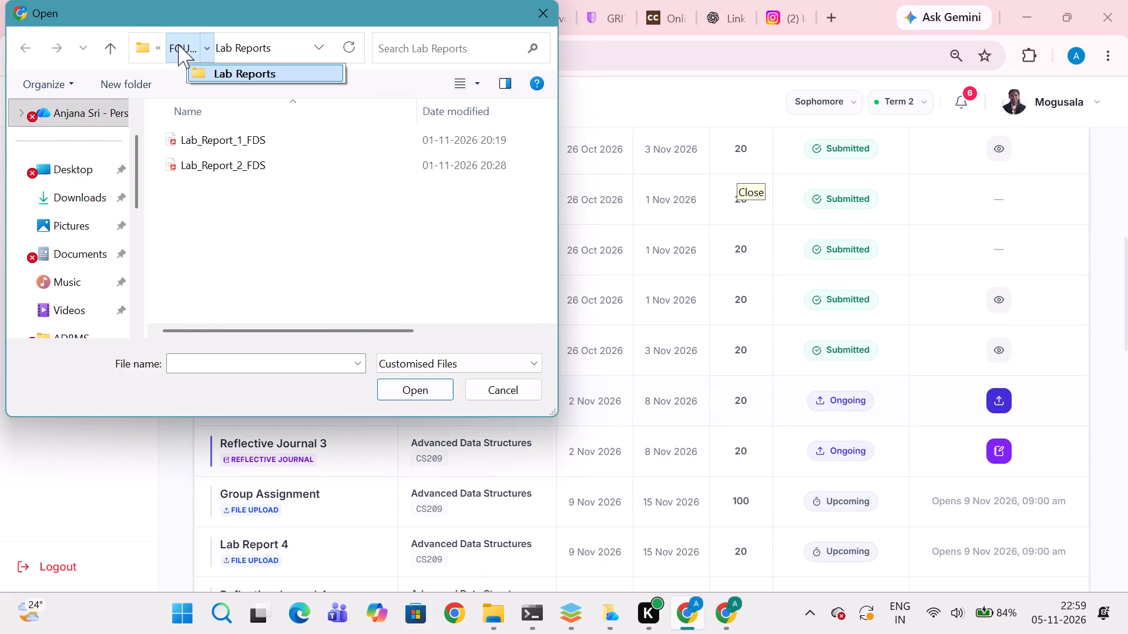
{"action": "left_click", "coordinate": [179, 44]}
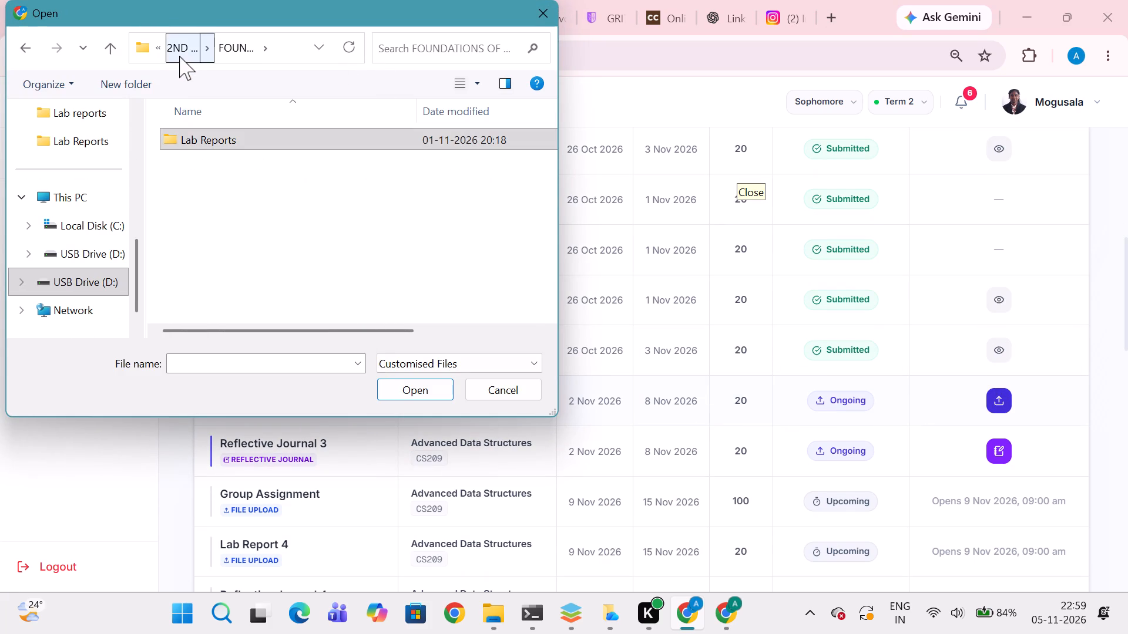
{"action": "left_click", "coordinate": [179, 56]}
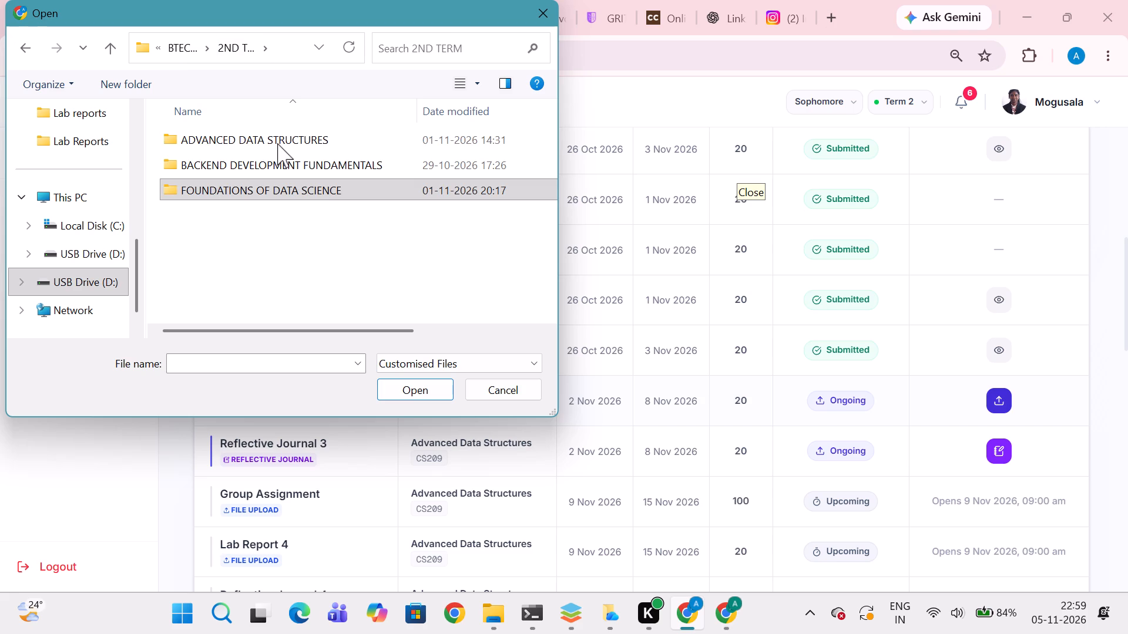
{"action": "double_click", "coordinate": [278, 143]}
{"action": "double_click", "coordinate": [278, 143]}
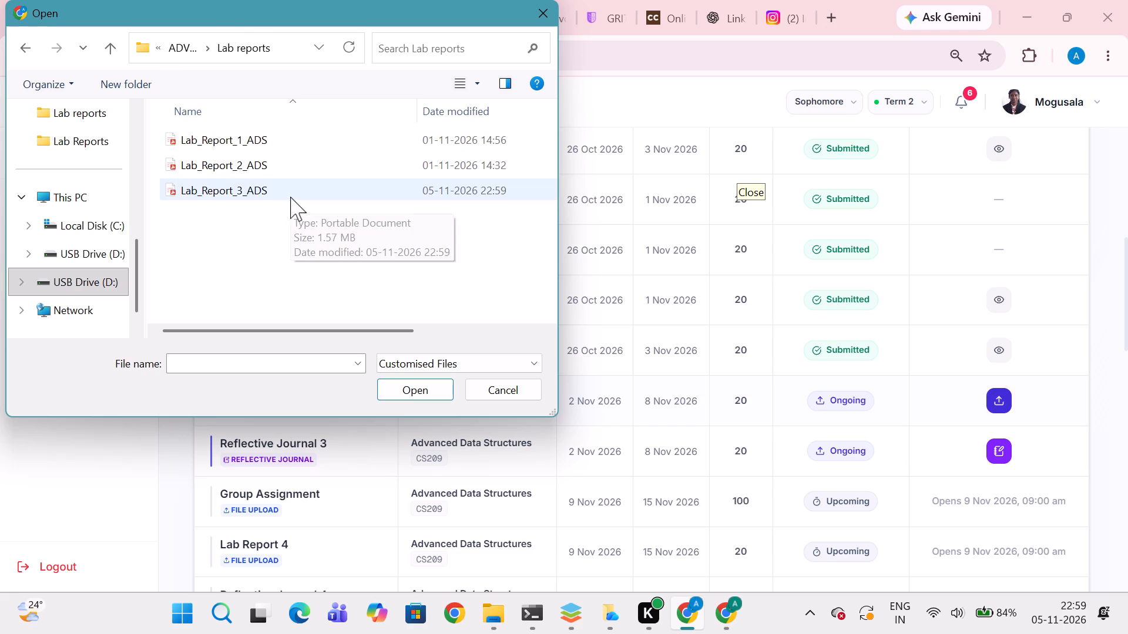
Switch to ONLYOFFICE and look back through Lab_Report_3.docx from Question 5 up to the student details table.
{"action": "left_click", "coordinate": [573, 600]}
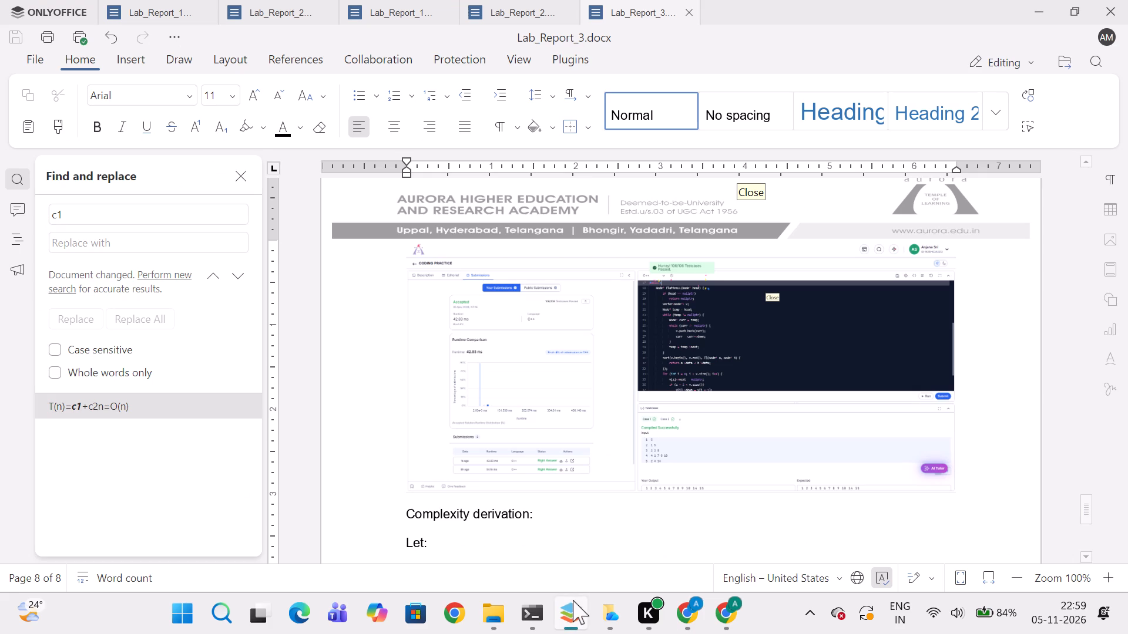
{"action": "scroll", "coordinate": [595, 397], "scroll_direction": "up", "scroll_amount": 18}
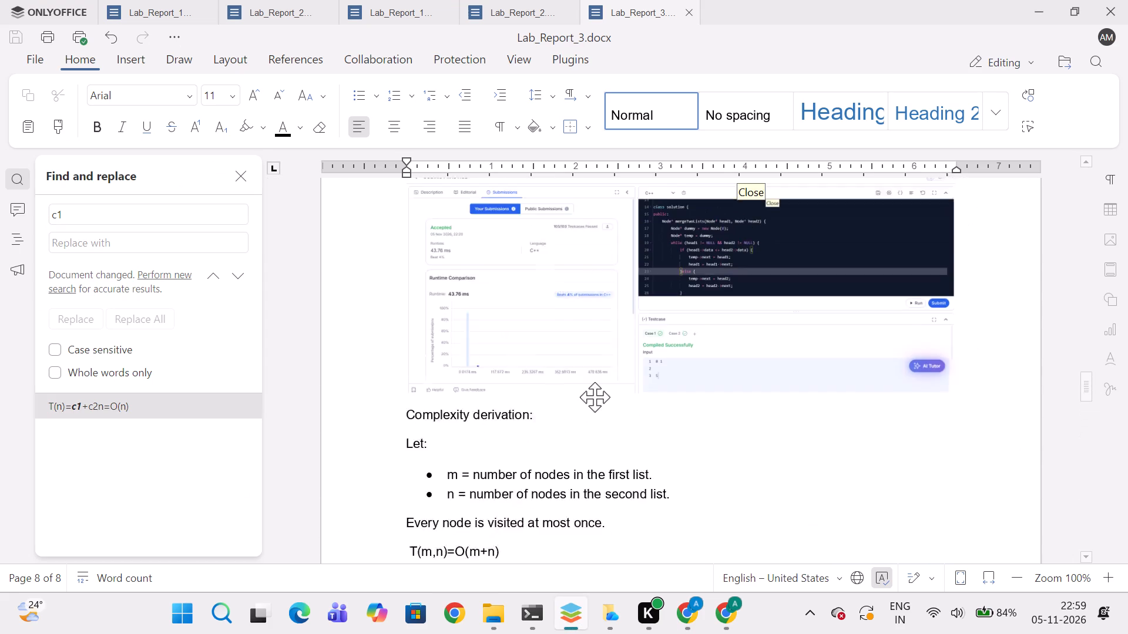
{"action": "scroll", "coordinate": [595, 397], "scroll_direction": "up", "scroll_amount": 6}
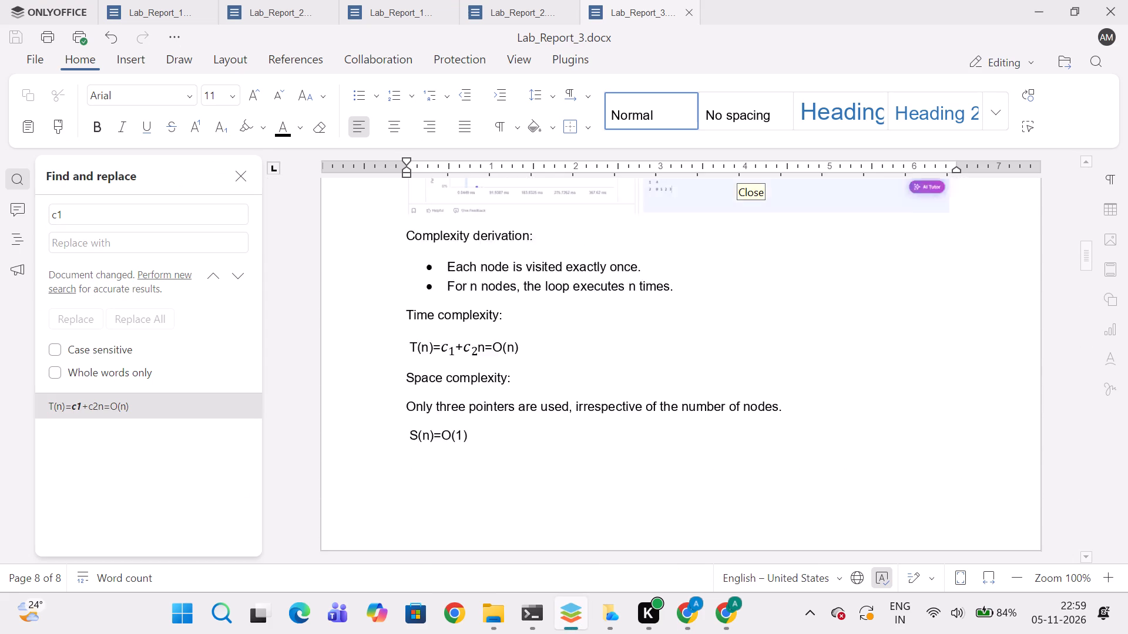
{"action": "scroll", "coordinate": [595, 397], "scroll_direction": "up", "scroll_amount": 4}
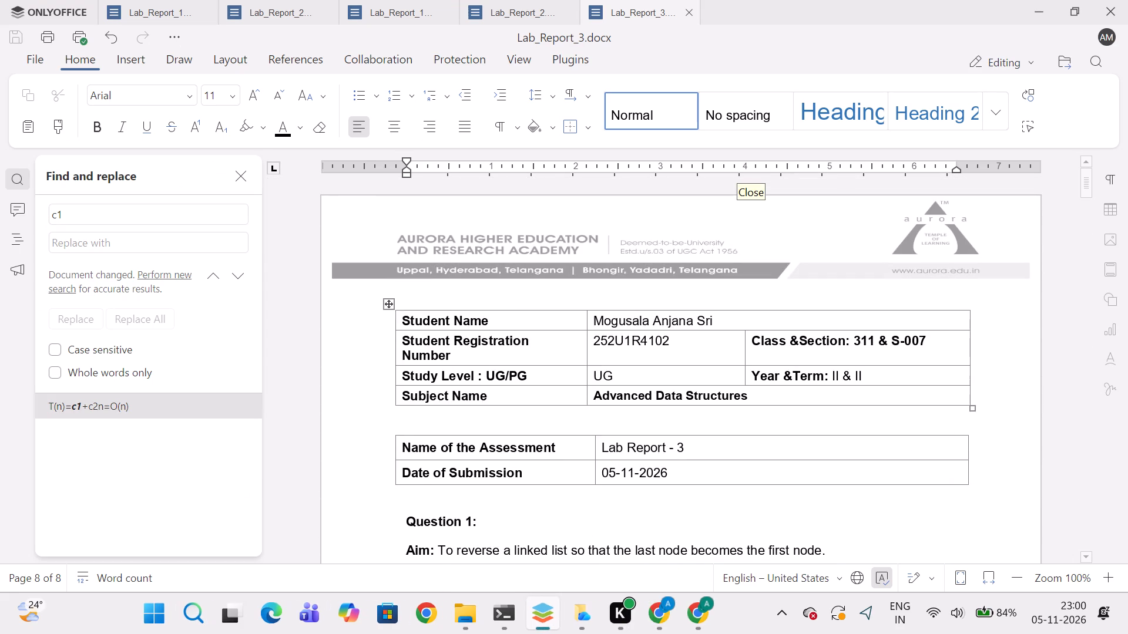
Return to Chrome and upload the PDF Lab_Report_3_ADS as the Lab Report 3 submission.
{"action": "left_click", "coordinate": [665, 605]}
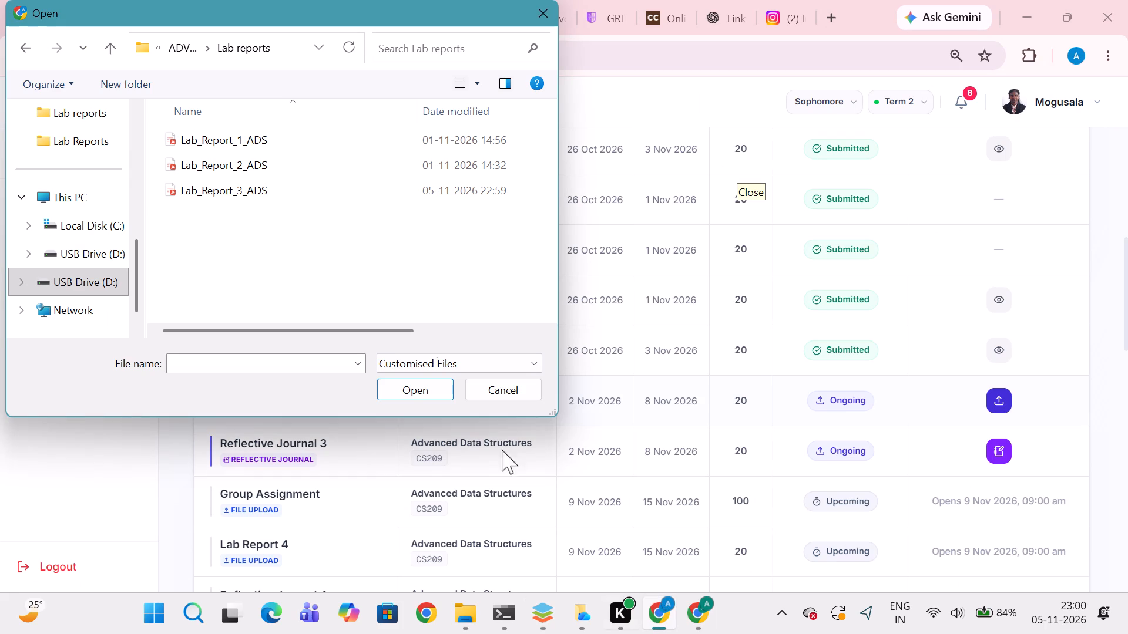
{"action": "double_click", "coordinate": [282, 187]}
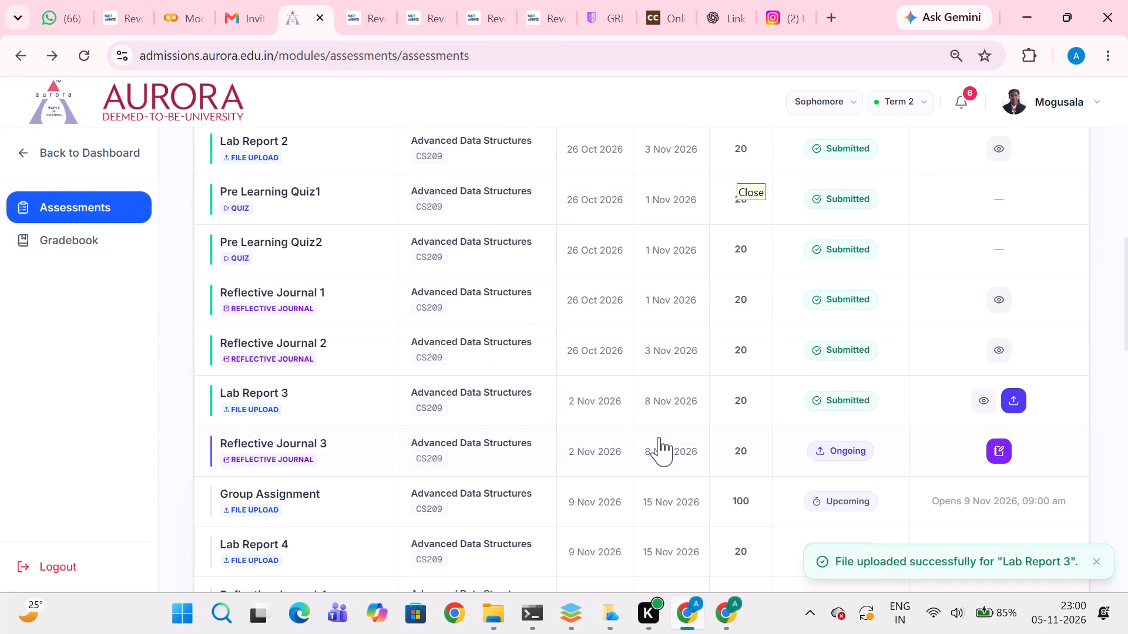
Leave the Advanced Data Structures list and examine the Linear Algebra Essentials assessments for their statuses and due dates.
{"action": "scroll", "coordinate": [659, 437], "scroll_direction": "down", "scroll_amount": 2}
{"action": "scroll", "coordinate": [659, 437], "scroll_direction": "up", "scroll_amount": 9}
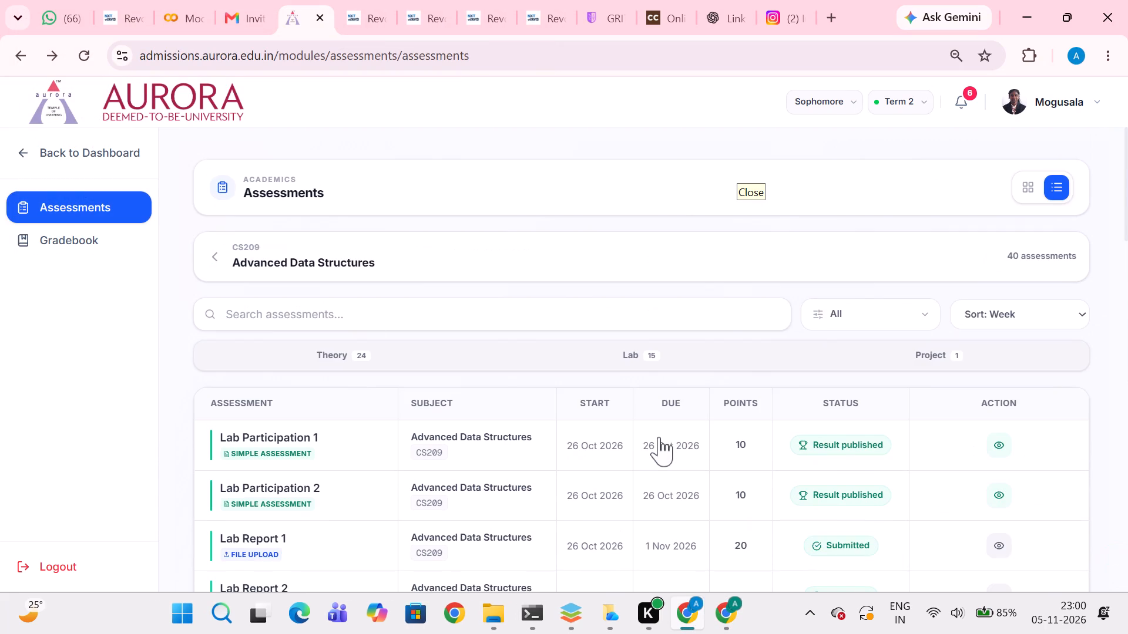
{"action": "left_click", "coordinate": [216, 256]}
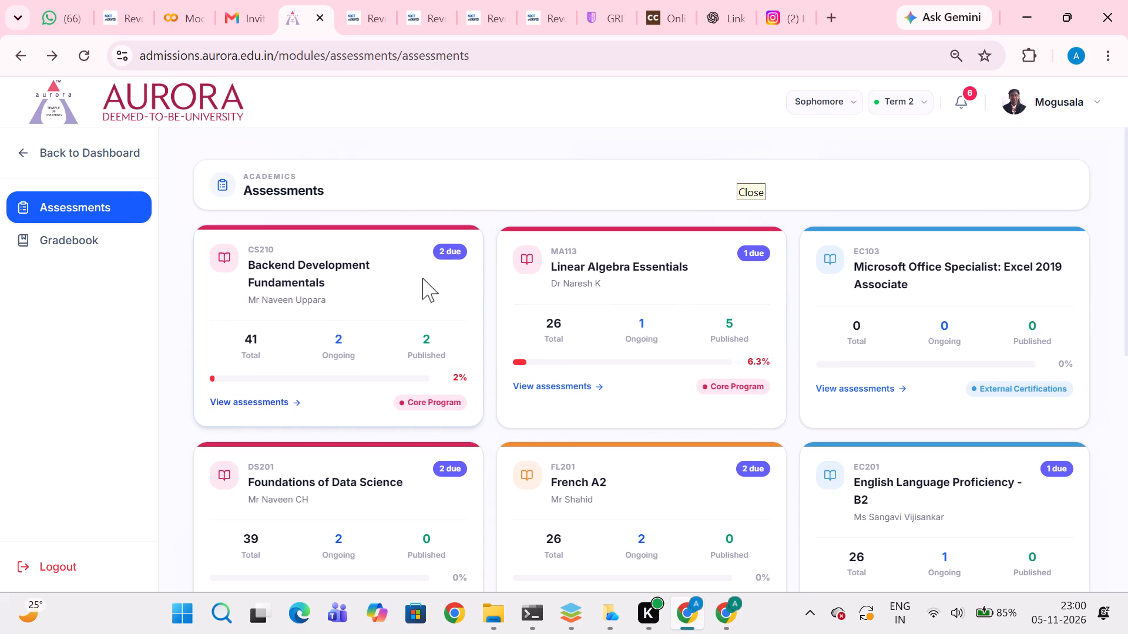
{"action": "left_click", "coordinate": [589, 269]}
{"action": "scroll", "coordinate": [589, 269], "scroll_direction": "down", "scroll_amount": 3}
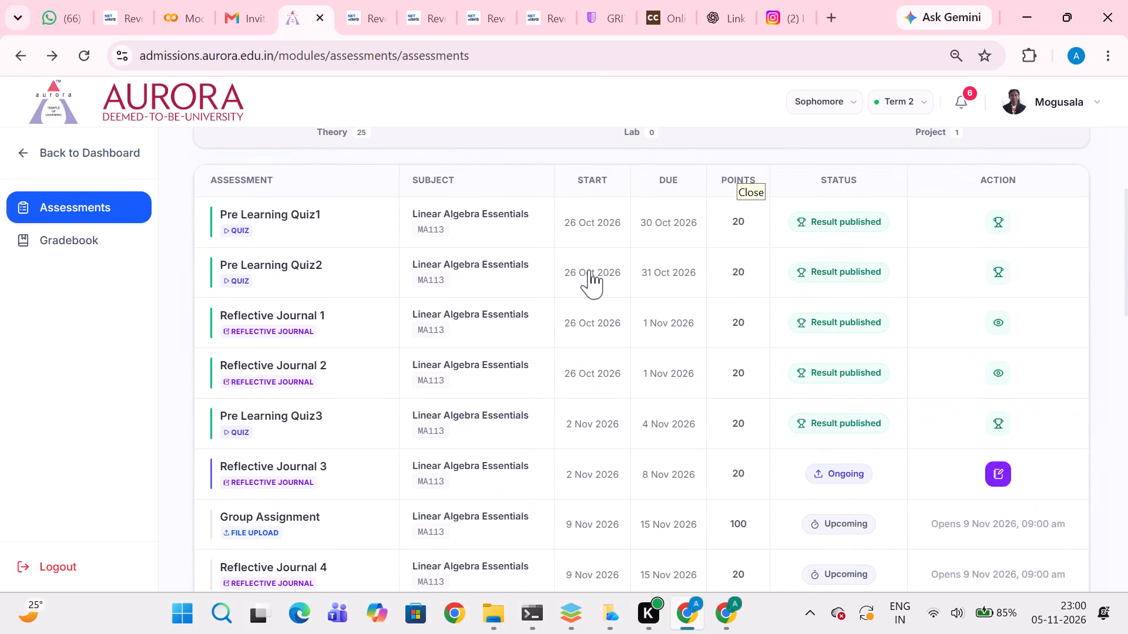
{"action": "scroll", "coordinate": [589, 269], "scroll_direction": "up", "scroll_amount": 1}
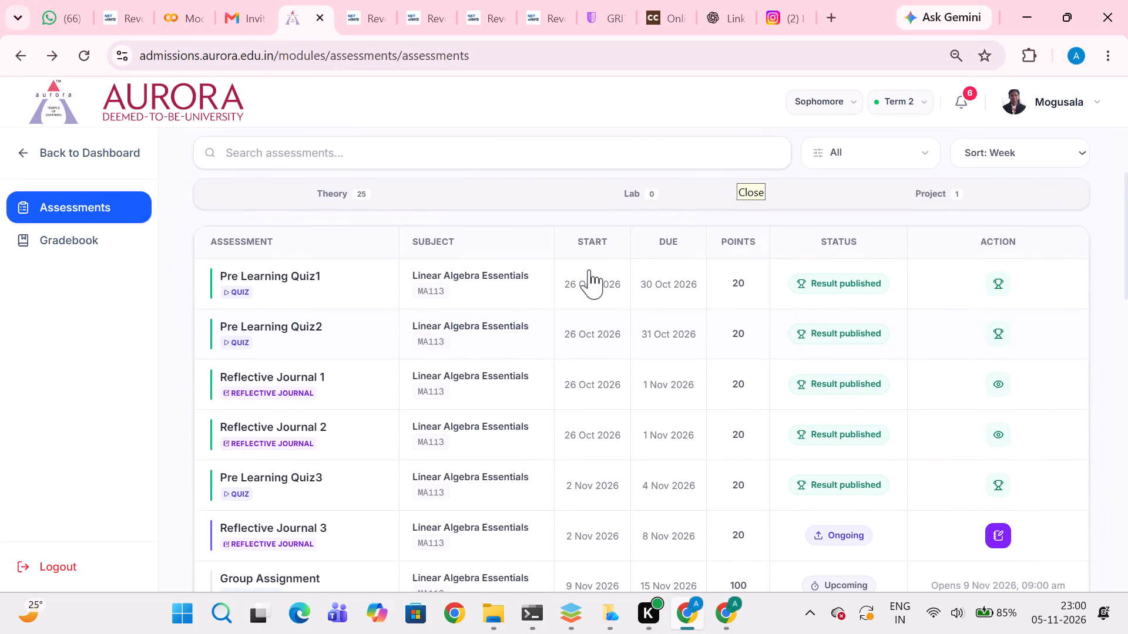
{"action": "scroll", "coordinate": [589, 269], "scroll_direction": "up", "scroll_amount": 1}
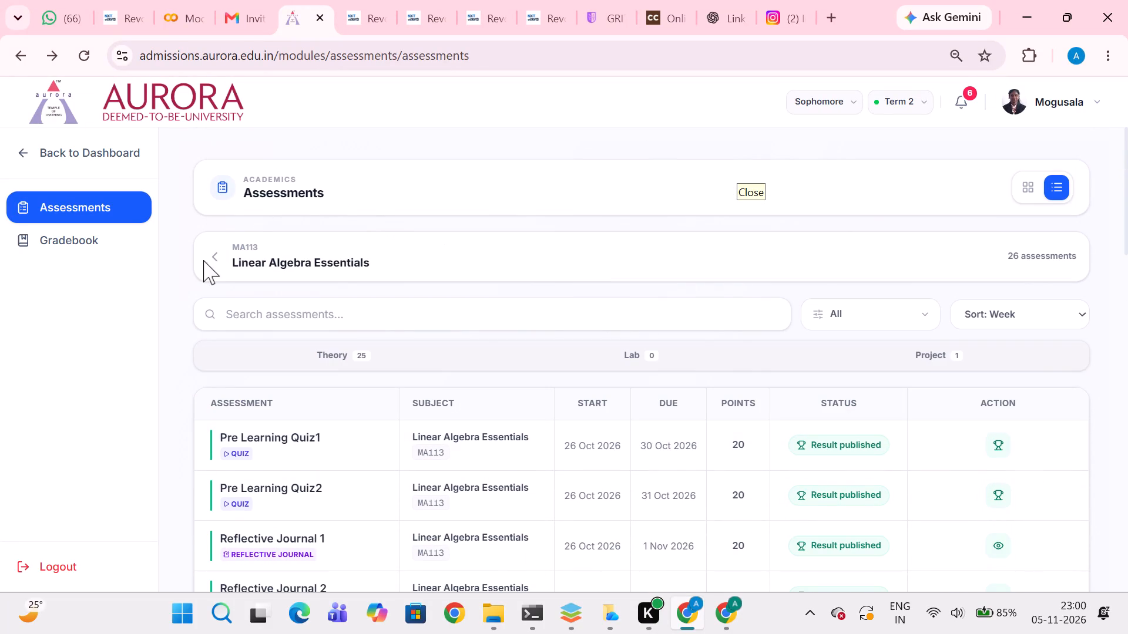
{"action": "left_click", "coordinate": [214, 258]}
Examine the Foundations of Data Science assessments for pending work, returning to the course overview.
{"action": "scroll", "coordinate": [214, 258], "scroll_direction": "down", "scroll_amount": 1}
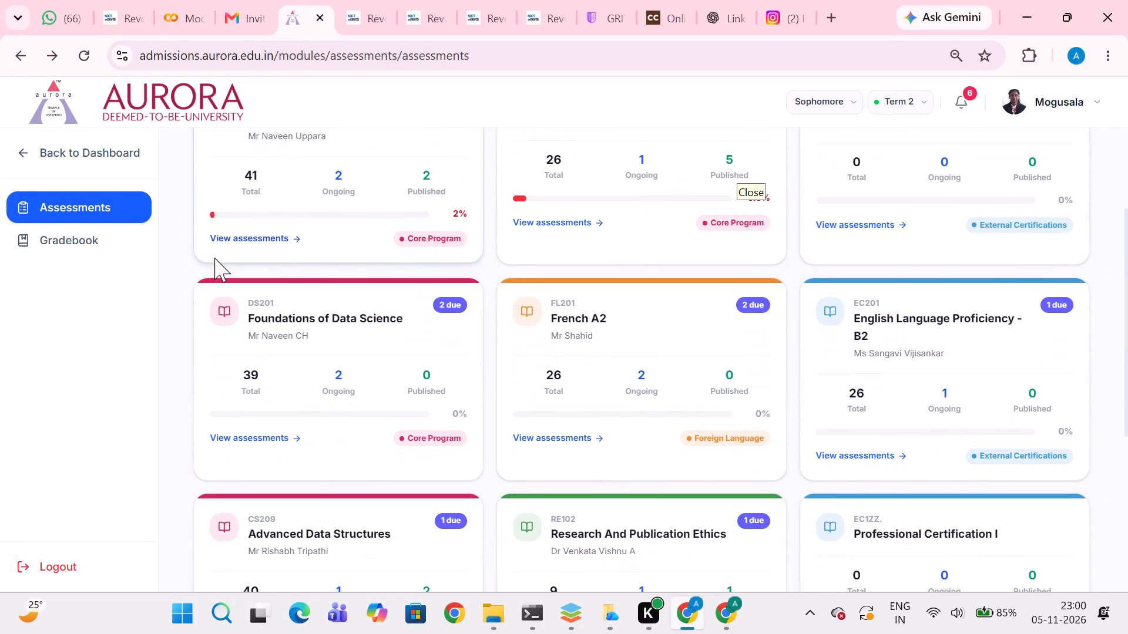
{"action": "scroll", "coordinate": [214, 258], "scroll_direction": "down", "scroll_amount": 1}
{"action": "left_click", "coordinate": [388, 360]}
{"action": "scroll", "coordinate": [388, 360], "scroll_direction": "down", "scroll_amount": 1}
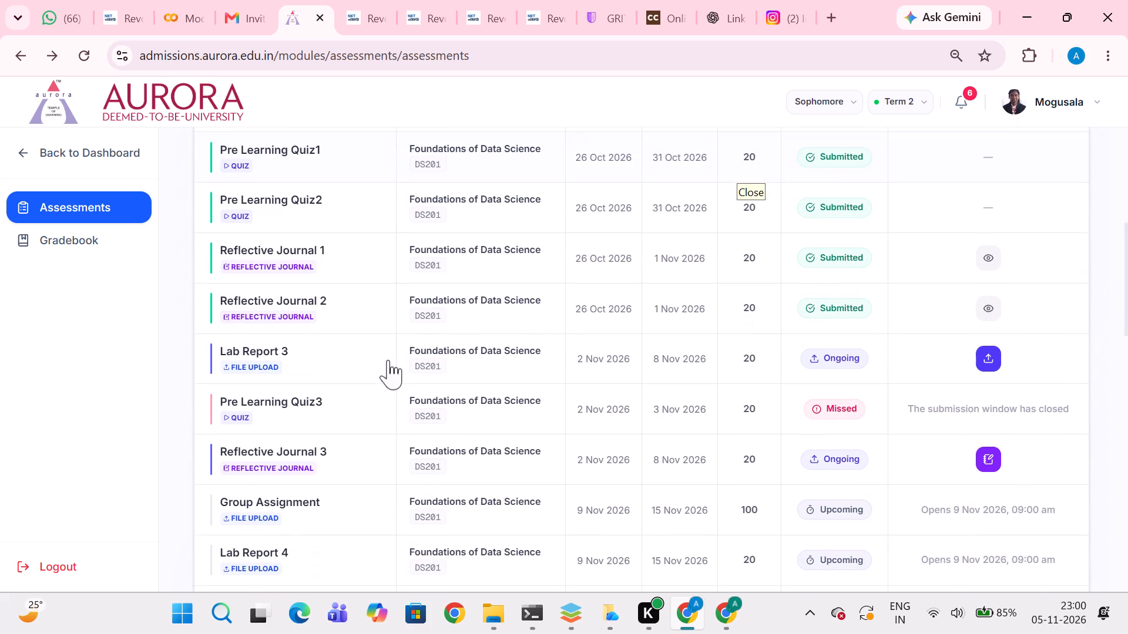
{"action": "scroll", "coordinate": [388, 360], "scroll_direction": "down", "scroll_amount": 1}
{"action": "scroll", "coordinate": [388, 360], "scroll_direction": "up", "scroll_amount": 3}
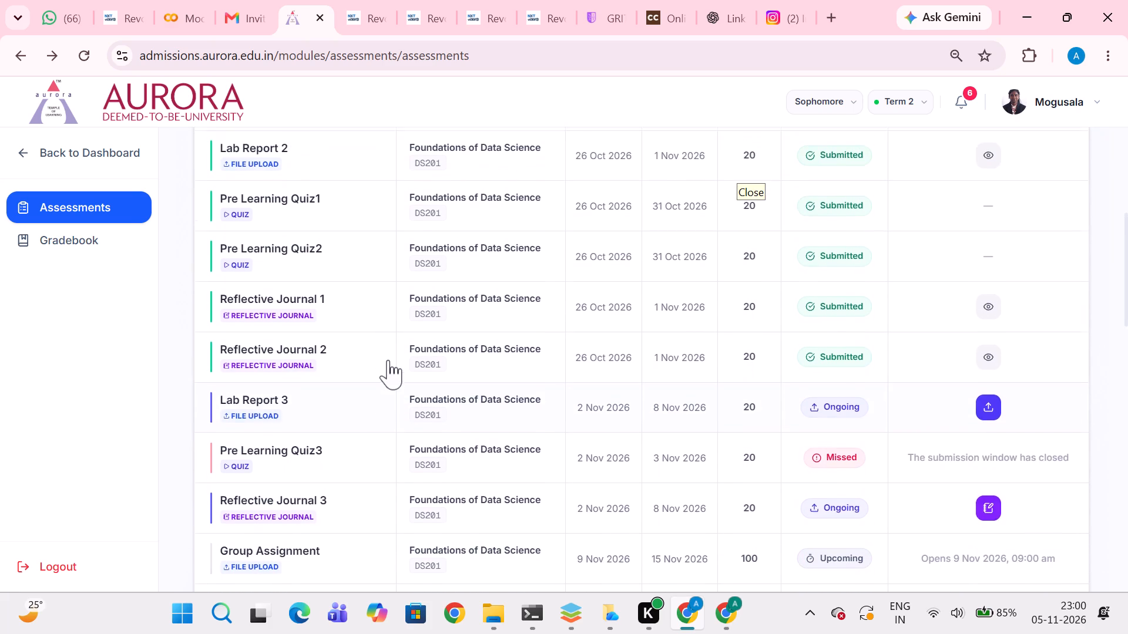
{"action": "scroll", "coordinate": [388, 360], "scroll_direction": "up", "scroll_amount": 2}
{"action": "left_click", "coordinate": [222, 144]}
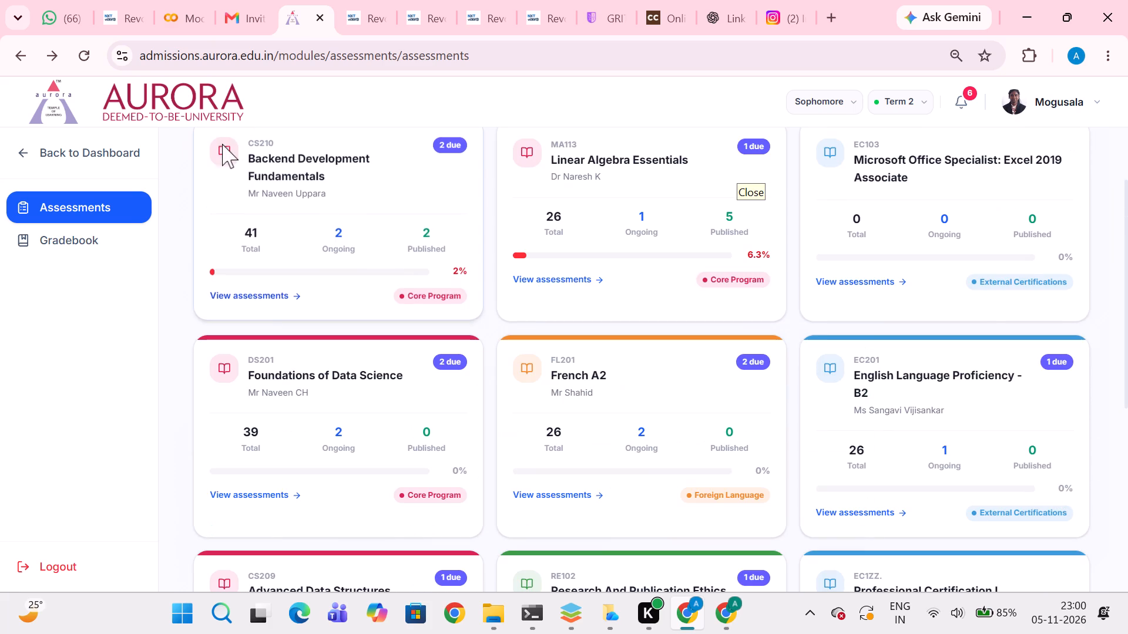
Reopen the Advanced Data Structures assessments to check the Lab Report 3 submission status and the remaining items.
{"action": "scroll", "coordinate": [635, 472], "scroll_direction": "down", "scroll_amount": 2}
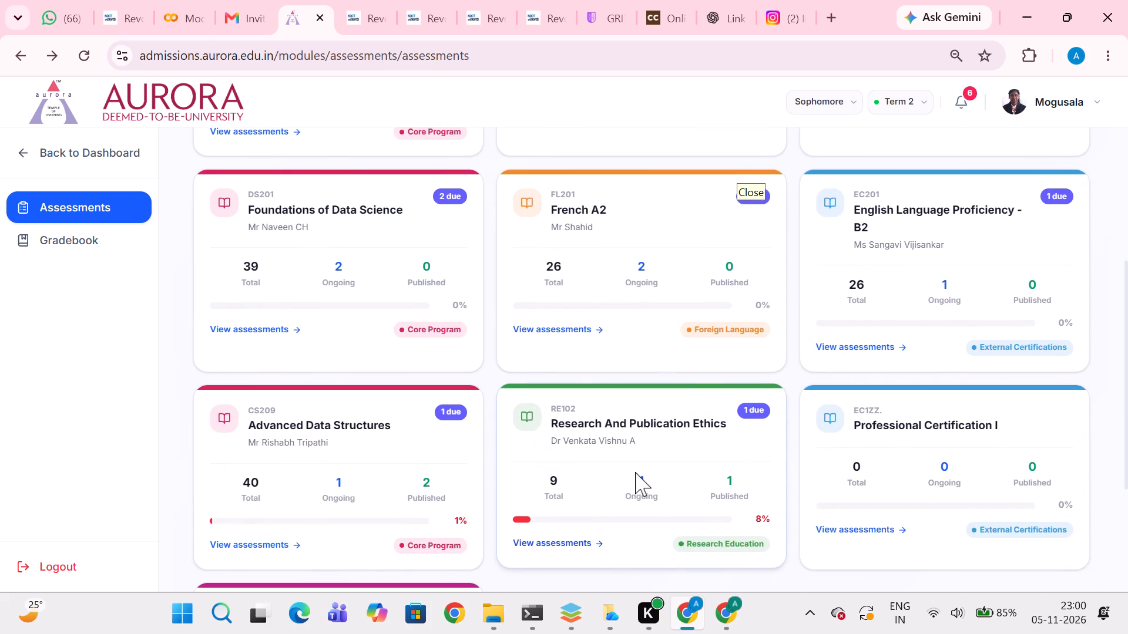
{"action": "scroll", "coordinate": [635, 472], "scroll_direction": "down", "scroll_amount": 1}
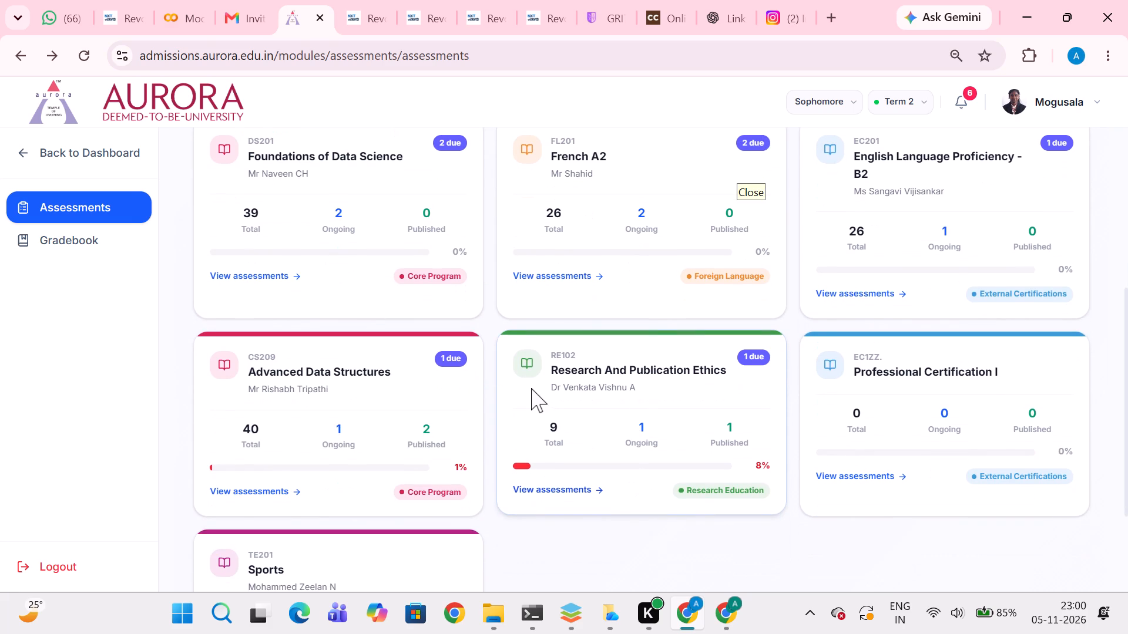
{"action": "left_click", "coordinate": [411, 381]}
{"action": "scroll", "coordinate": [411, 381], "scroll_direction": "down", "scroll_amount": 1}
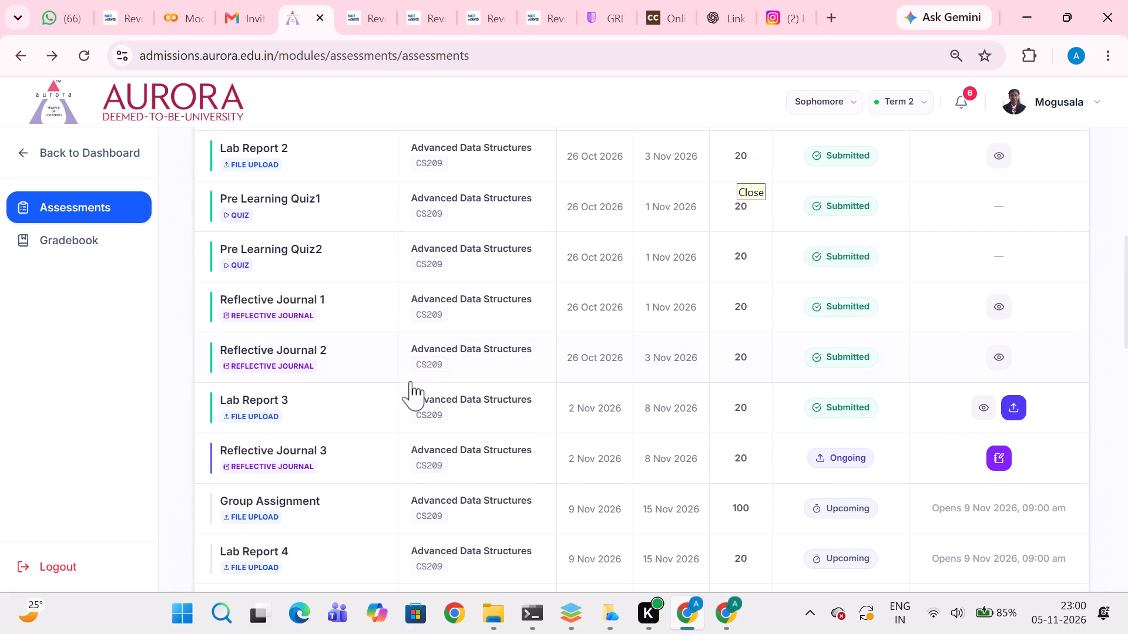
{"action": "scroll", "coordinate": [411, 381], "scroll_direction": "down", "scroll_amount": 1}
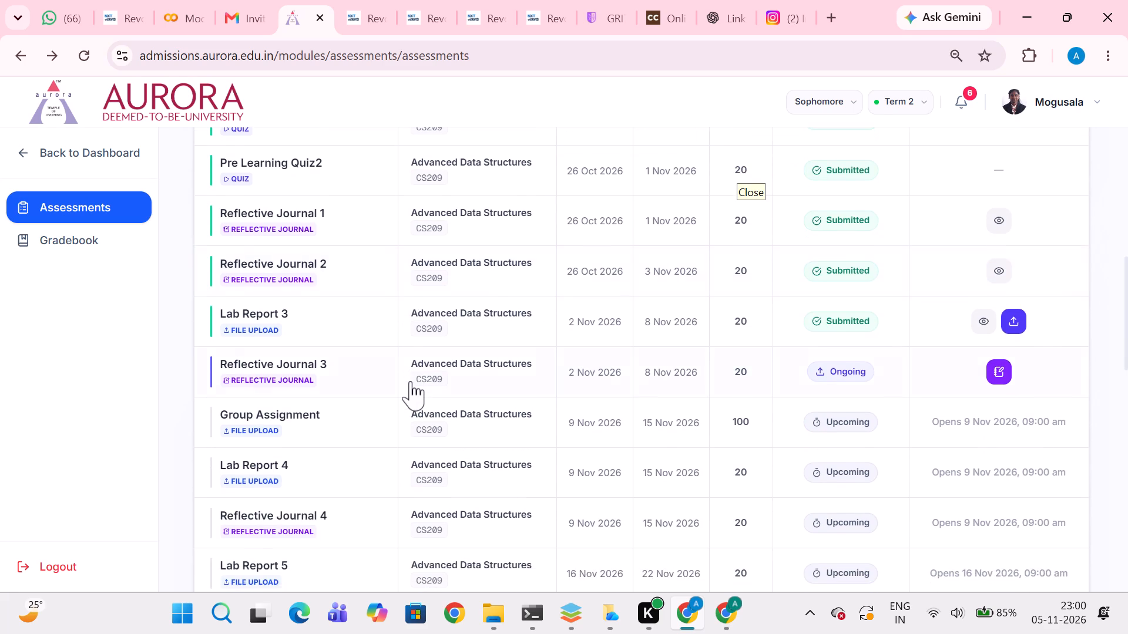
{"action": "scroll", "coordinate": [411, 381], "scroll_direction": "up", "scroll_amount": 5}
{"action": "left_click", "coordinate": [216, 253]}
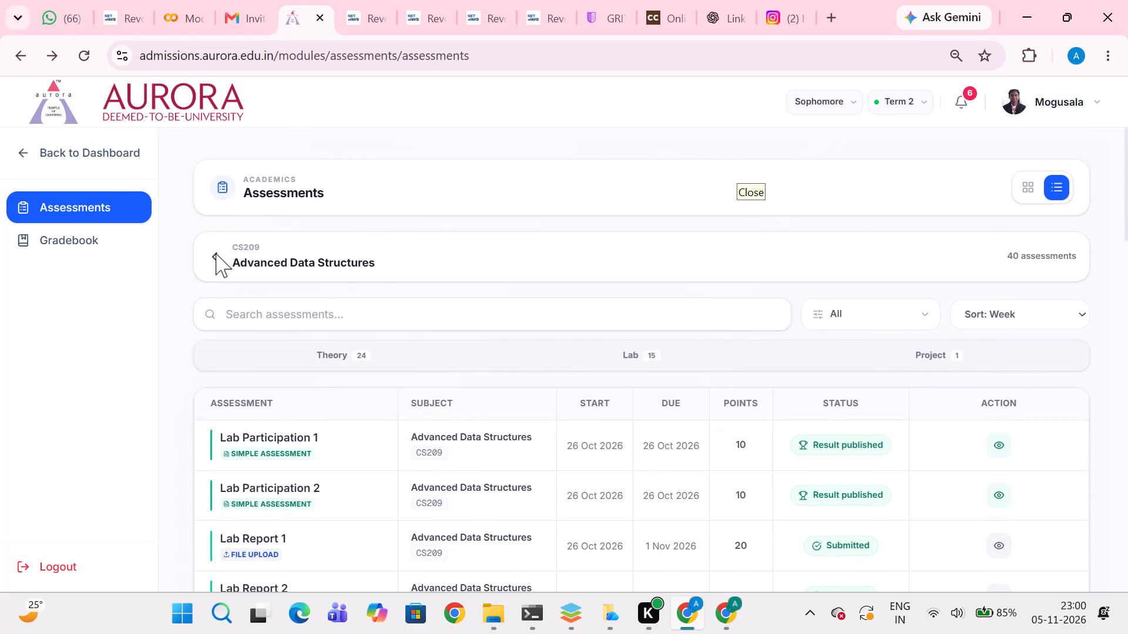
Review all course cards in the Assessments overview for their ongoing and due assessments.
{"action": "scroll", "coordinate": [431, 339], "scroll_direction": "down", "scroll_amount": 5}
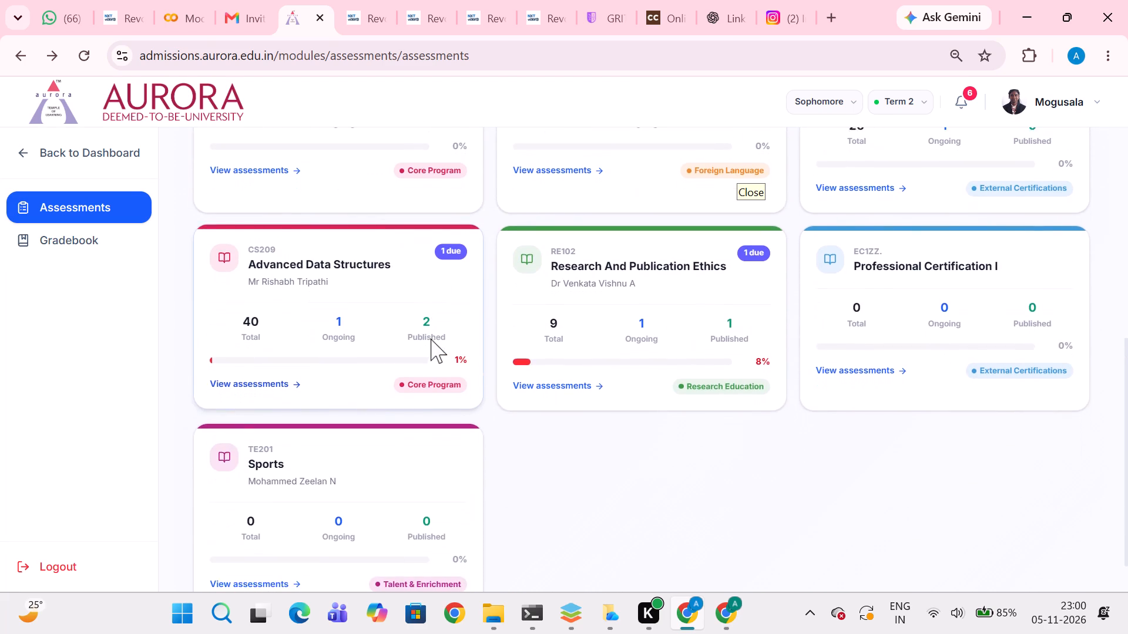
{"action": "scroll", "coordinate": [431, 339], "scroll_direction": "up", "scroll_amount": 2}
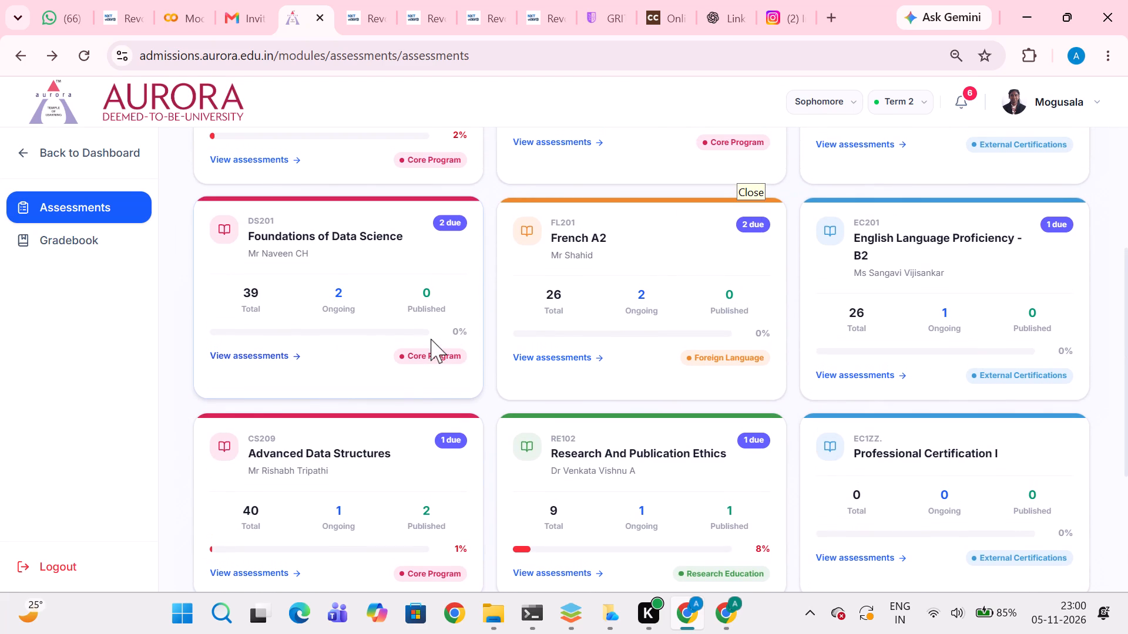
{"action": "scroll", "coordinate": [431, 339], "scroll_direction": "up", "scroll_amount": 2}
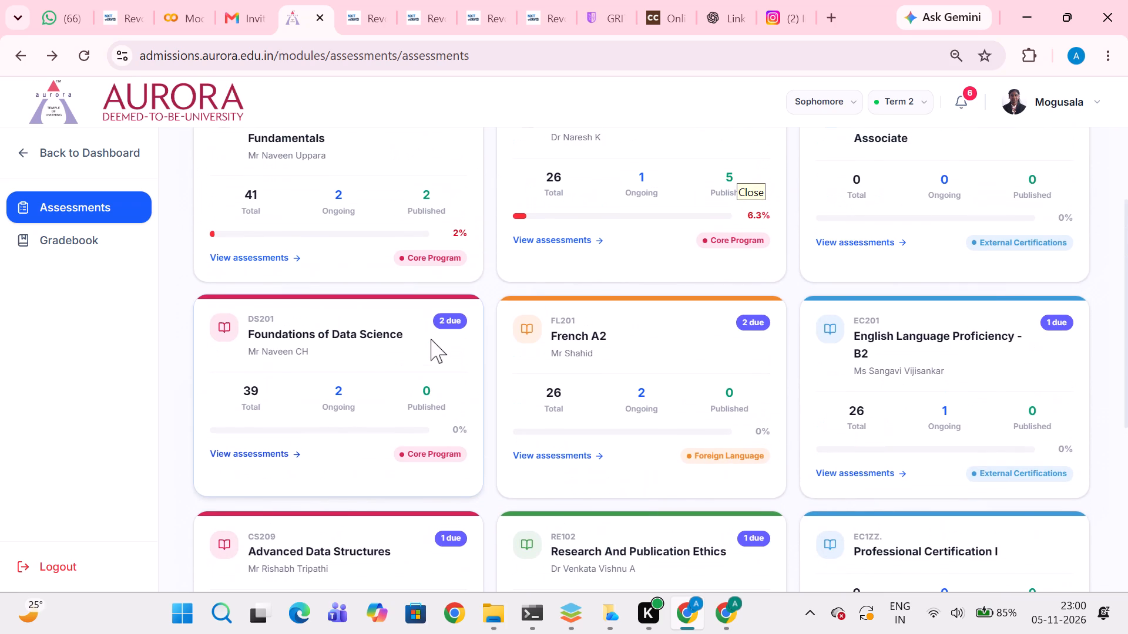
{"action": "scroll", "coordinate": [431, 339], "scroll_direction": "up", "scroll_amount": 1}
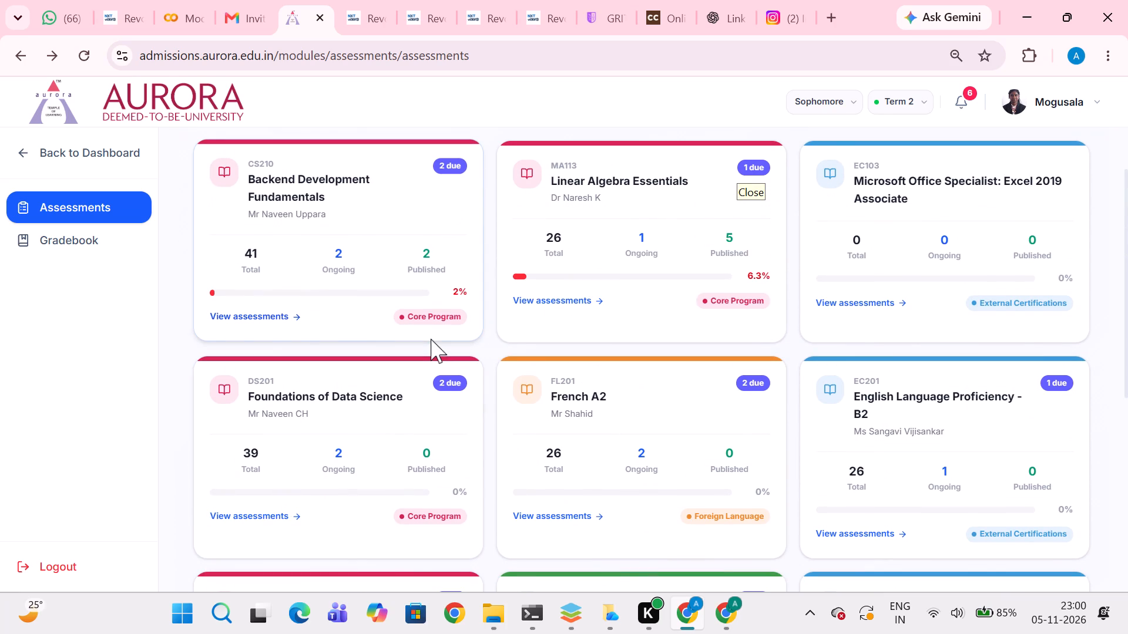
{"action": "scroll", "coordinate": [431, 339], "scroll_direction": "down", "scroll_amount": 1}
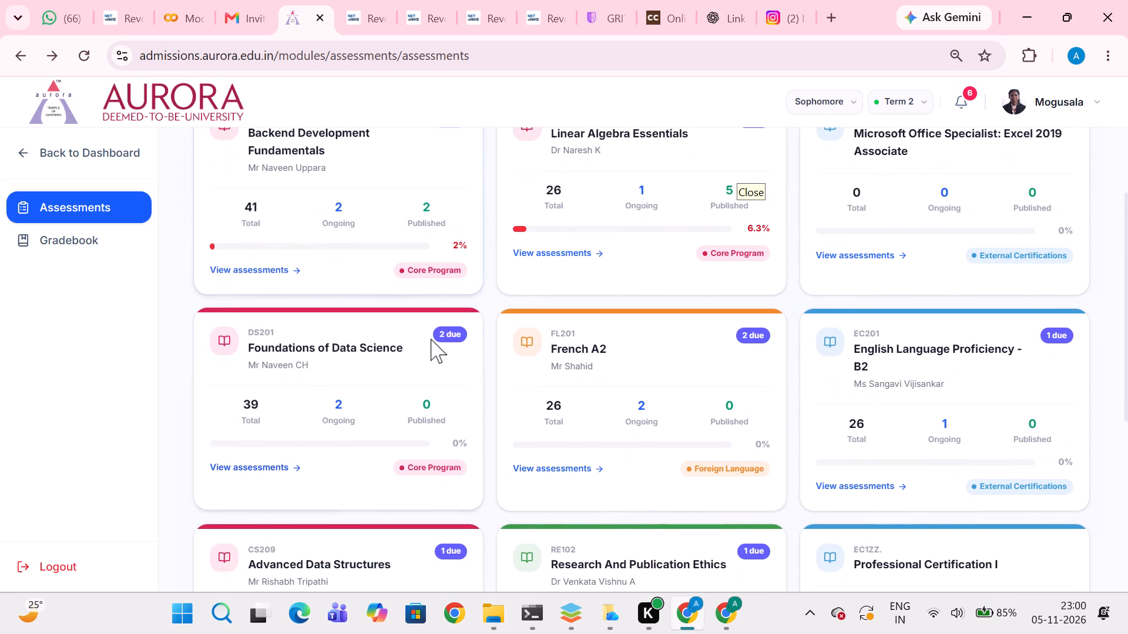
{"action": "scroll", "coordinate": [431, 339], "scroll_direction": "down", "scroll_amount": 3}
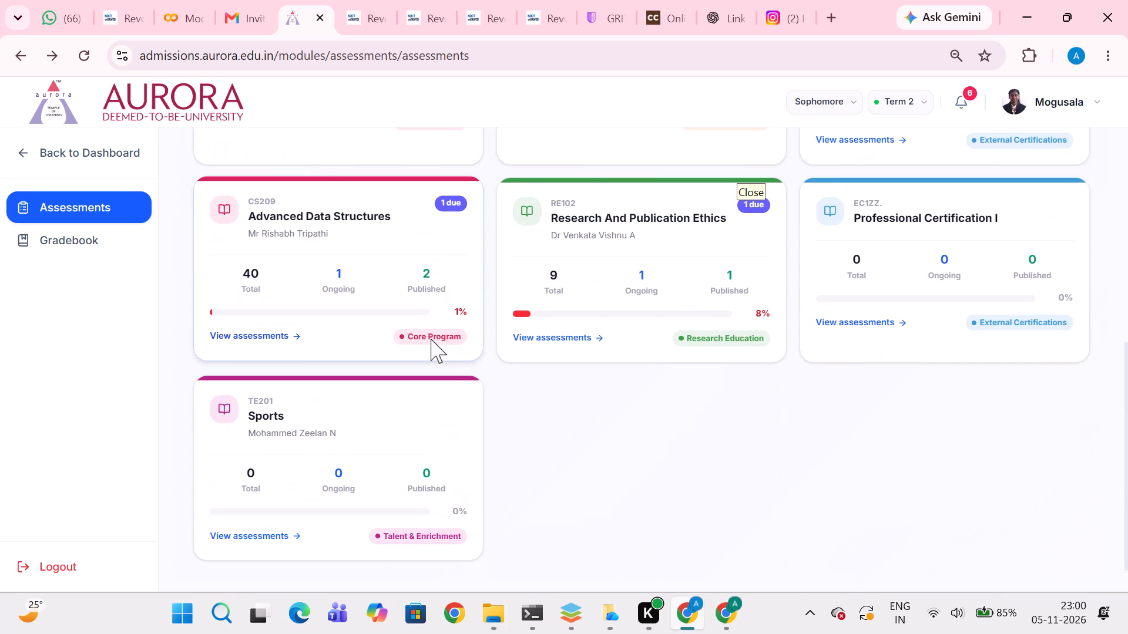
{"action": "scroll", "coordinate": [431, 339], "scroll_direction": "up", "scroll_amount": 2}
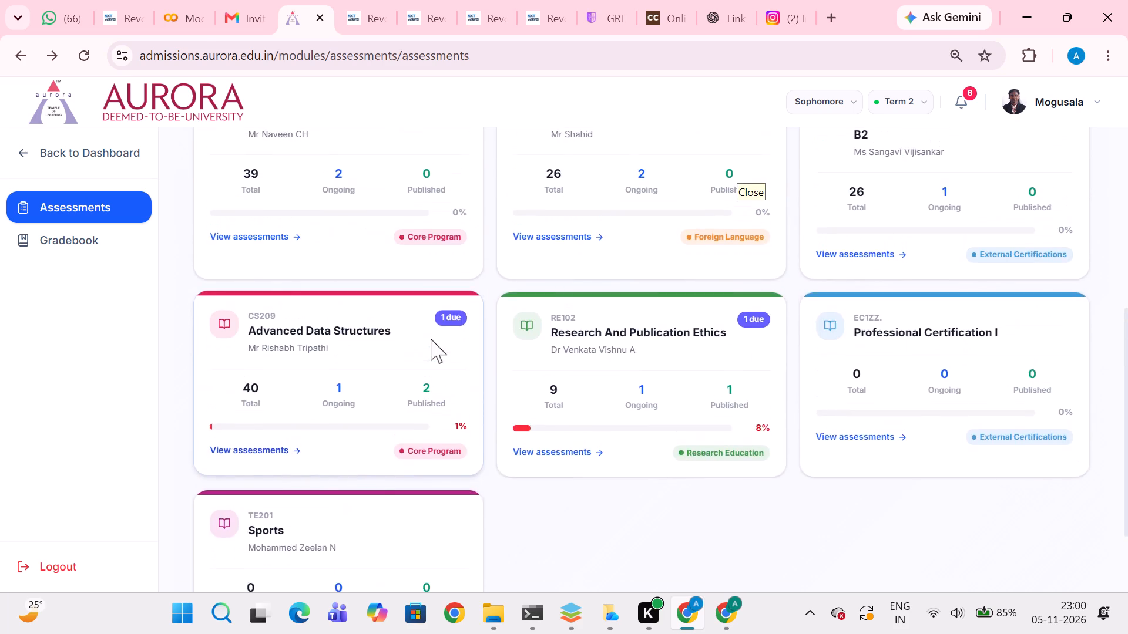
{"action": "scroll", "coordinate": [431, 339], "scroll_direction": "up", "scroll_amount": 3}
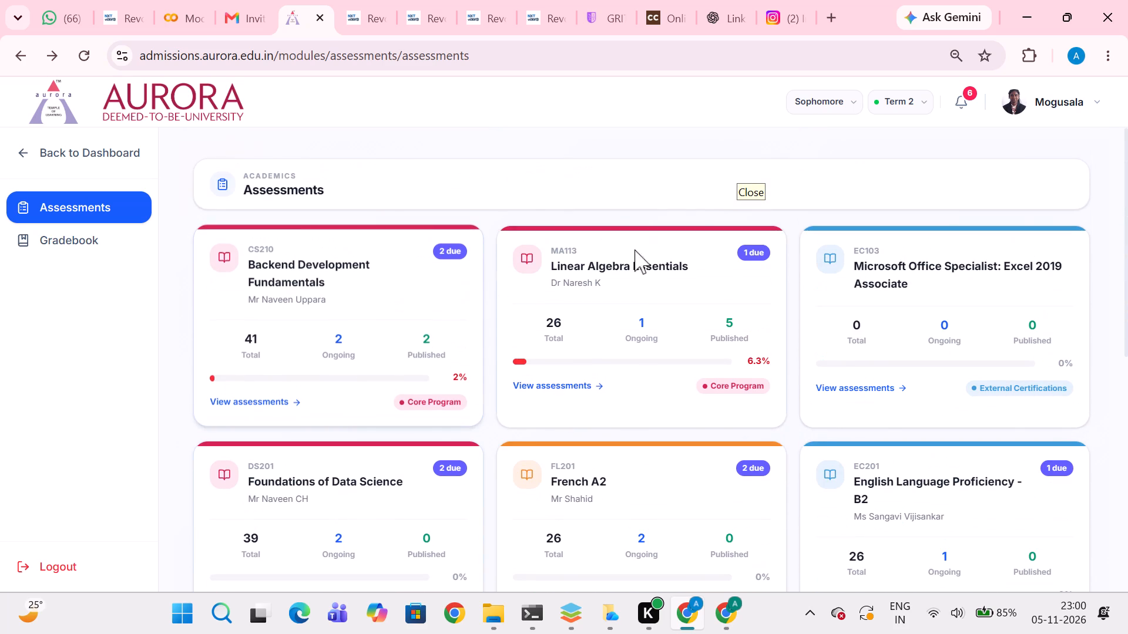
Open the Linear Algebra Essentials assessments again and look for the ongoing Reflective Journal 3.
{"action": "left_click", "coordinate": [655, 258]}
{"action": "scroll", "coordinate": [655, 258], "scroll_direction": "down", "scroll_amount": 1}
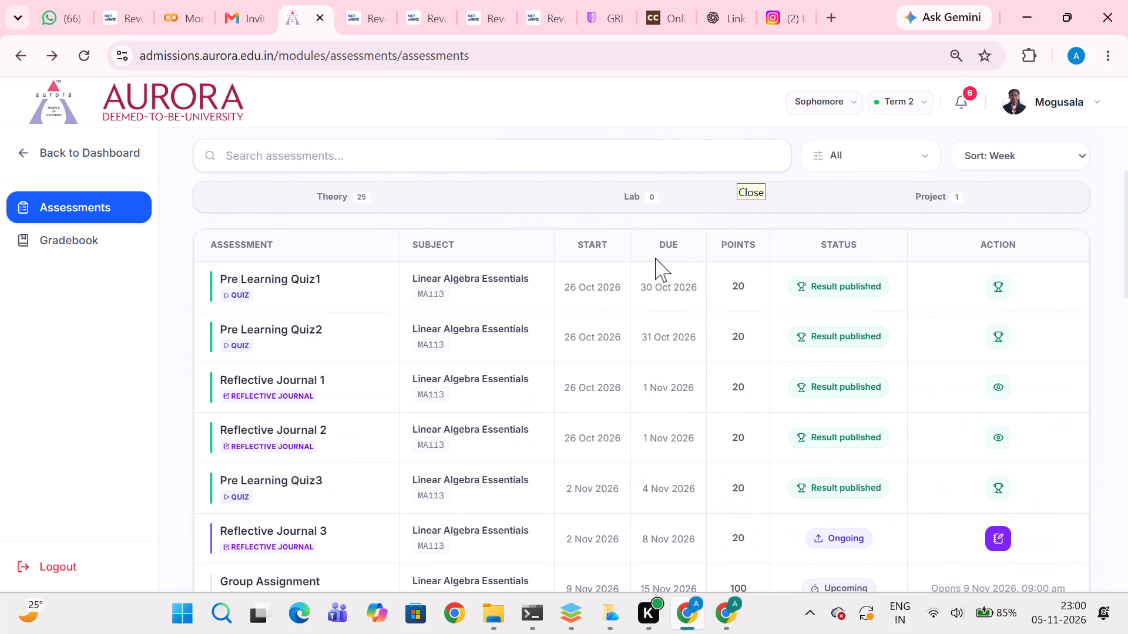